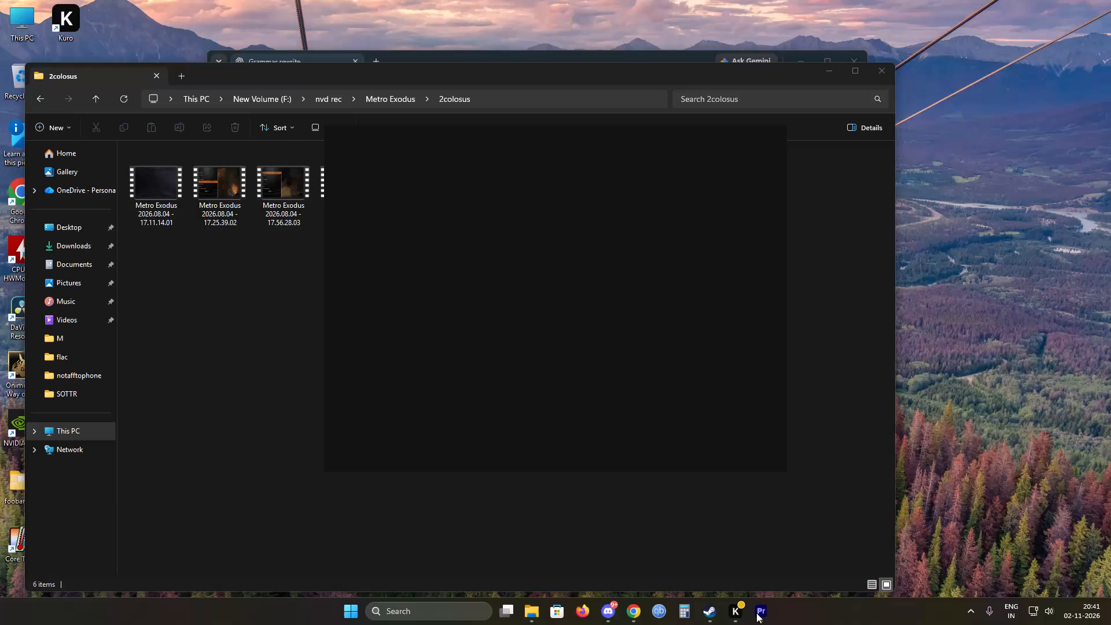
# Switch from the 2colosus folder window to Adobe Premiere and bring its main window to the front.
pyautogui.click(757, 612)
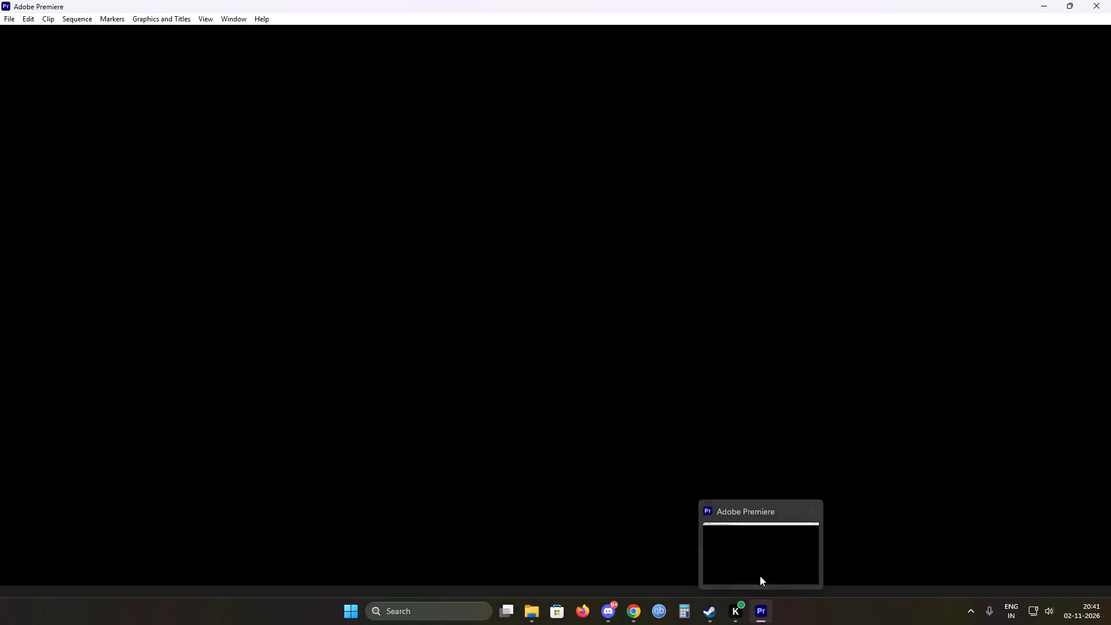
pyautogui.click(761, 552)
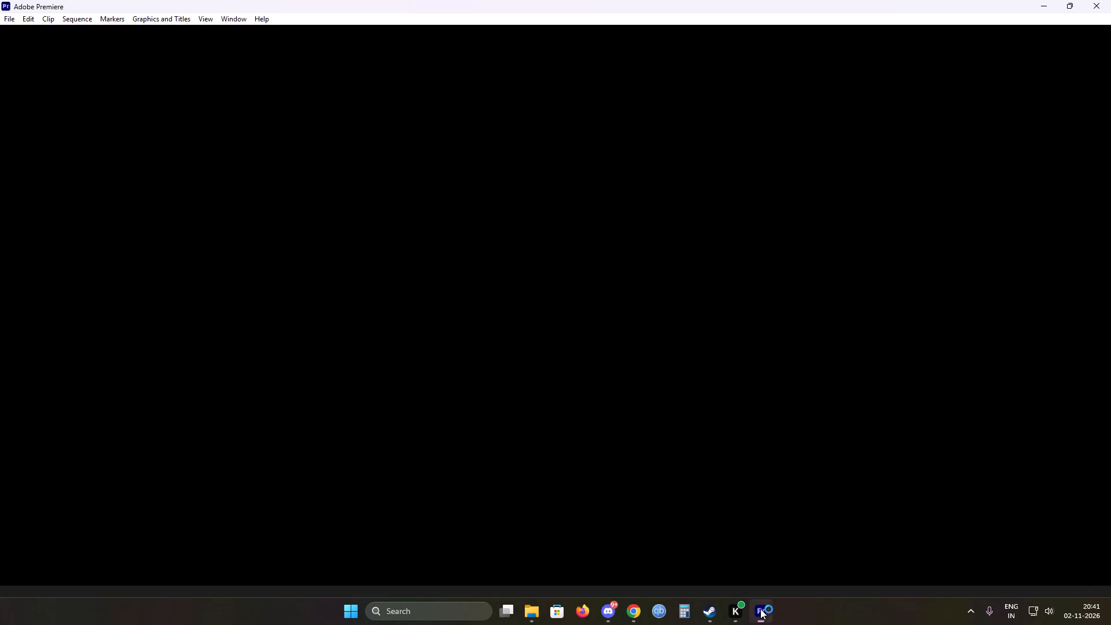
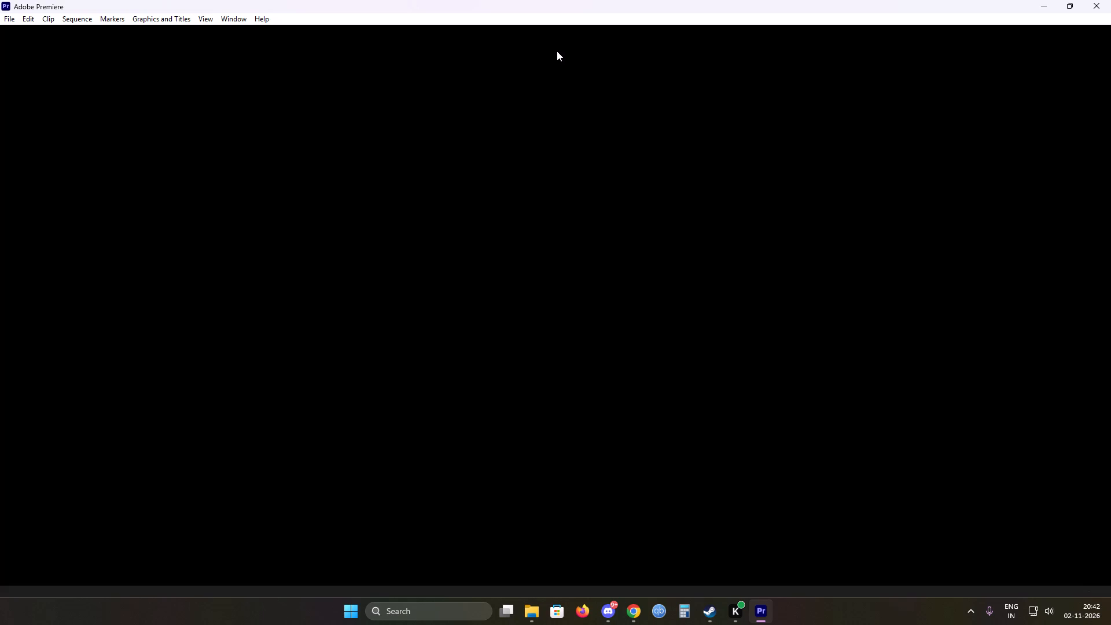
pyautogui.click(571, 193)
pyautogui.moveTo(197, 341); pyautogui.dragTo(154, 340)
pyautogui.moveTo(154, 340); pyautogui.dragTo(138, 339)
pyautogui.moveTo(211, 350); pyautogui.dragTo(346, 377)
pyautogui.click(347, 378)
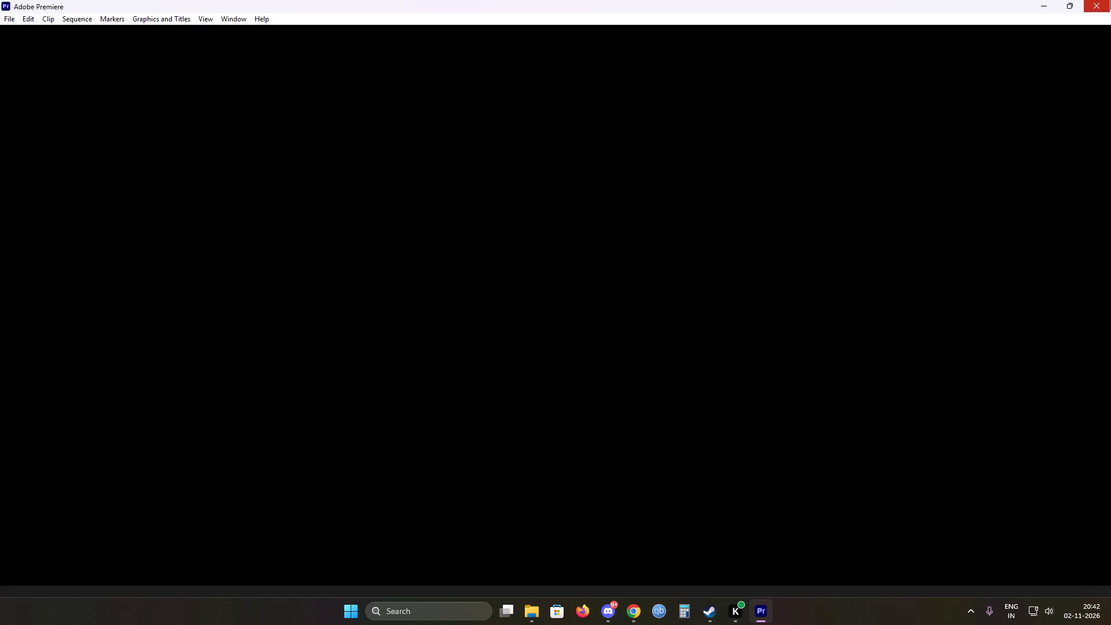
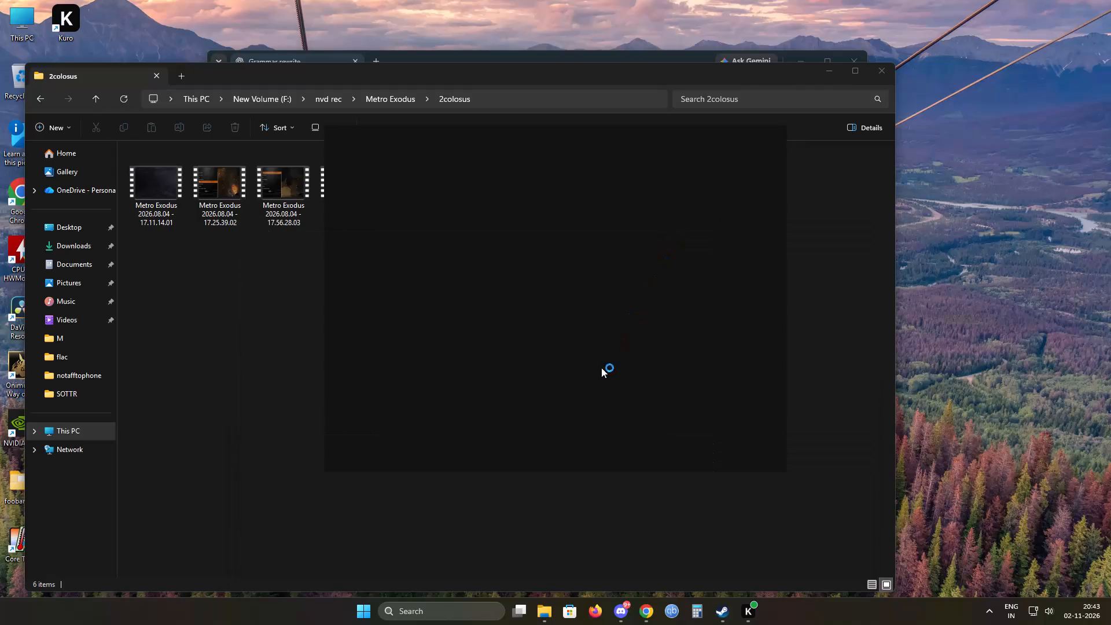
# Bring up the Windows overview of pinned and installed apps.
pyautogui.click(368, 611)
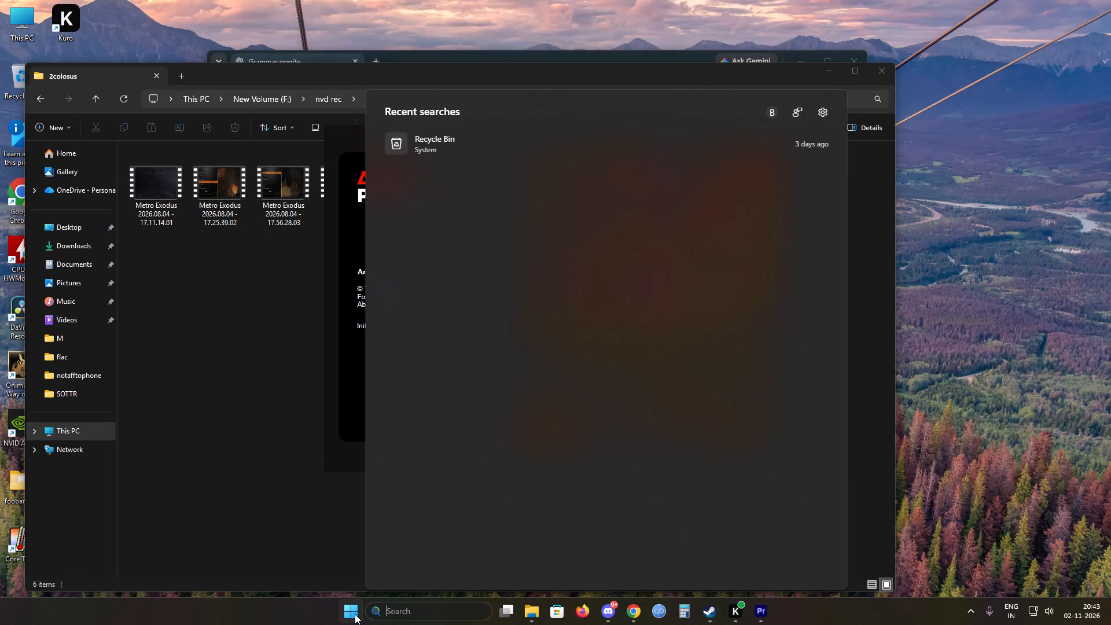
pyautogui.click(355, 614)
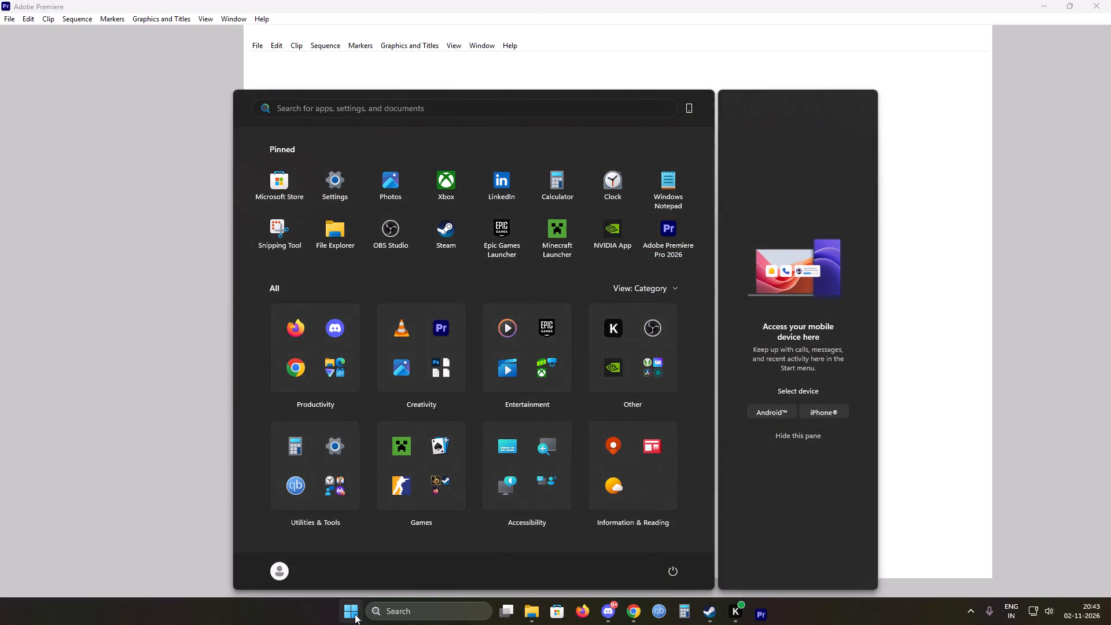
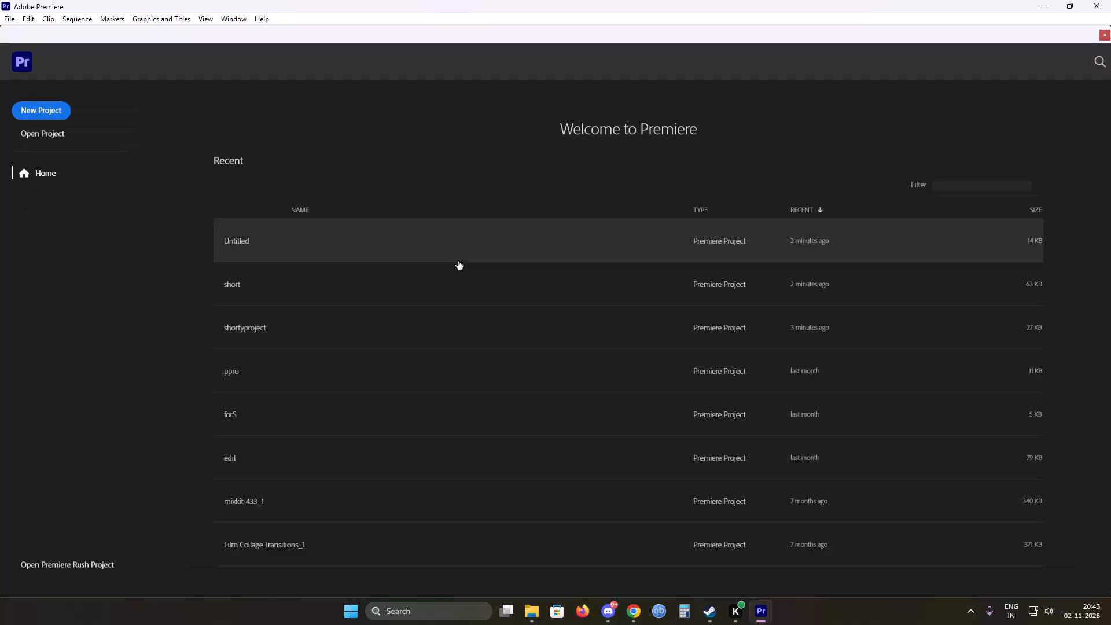
# Open the recent project named short.
pyautogui.click(316, 288)
pyautogui.doubleClick(558, 295)
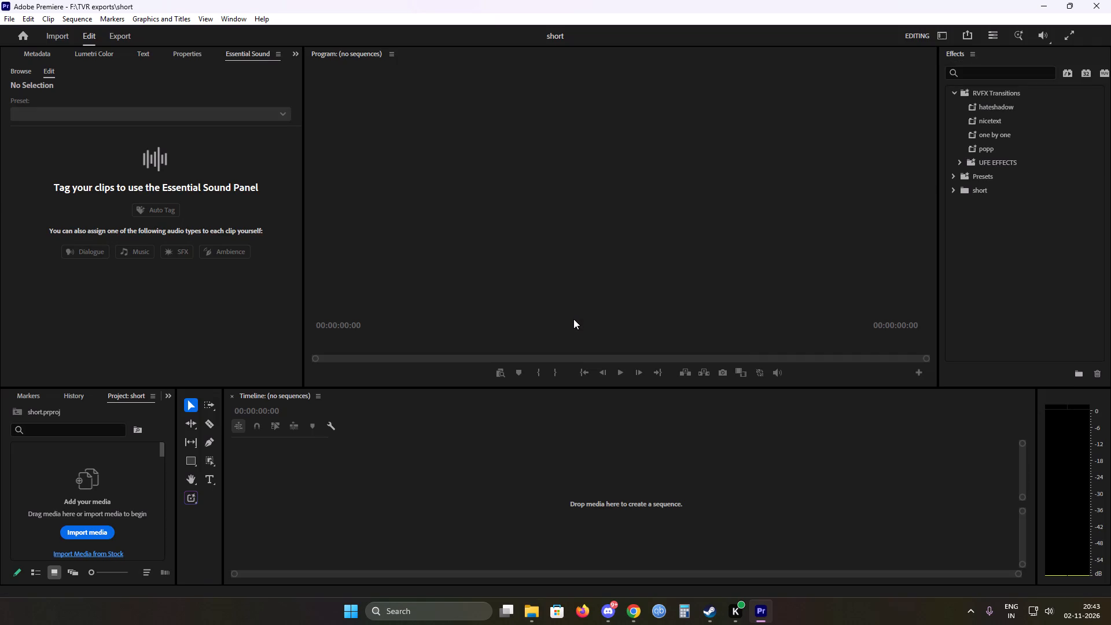
# Create a sequence in the empty timeline from all six Metro Exodus recordings in the 2colosus folder.
pyautogui.click(533, 610)
pyautogui.moveTo(597, 216); pyautogui.dragTo(154, 157)
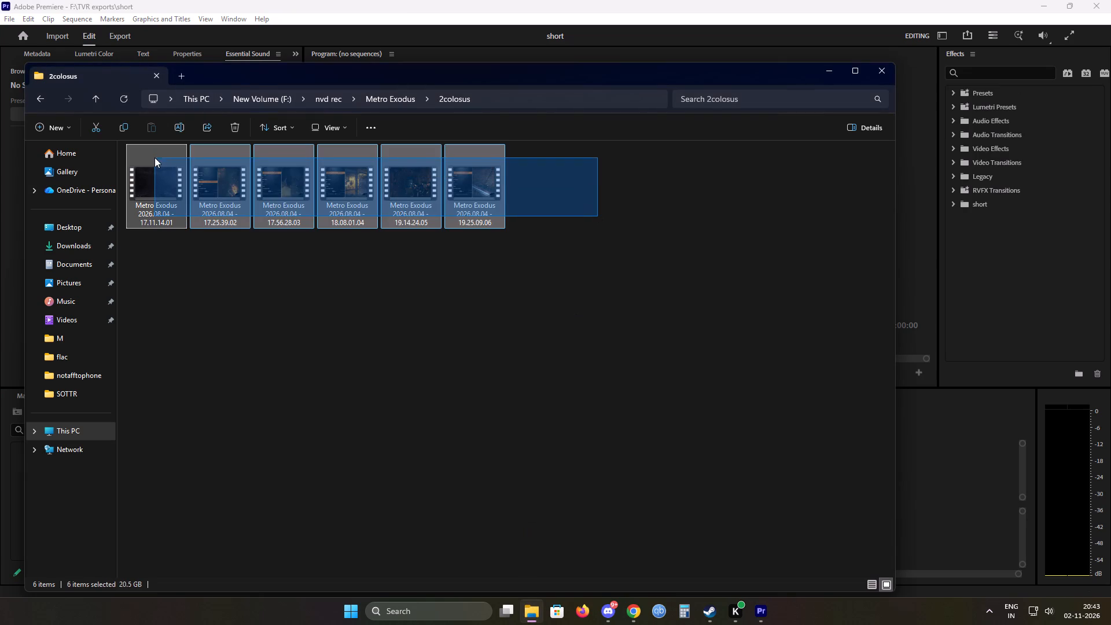
pyautogui.moveTo(263, 73); pyautogui.dragTo(714, 92)
pyautogui.moveTo(609, 205); pyautogui.dragTo(604, 214)
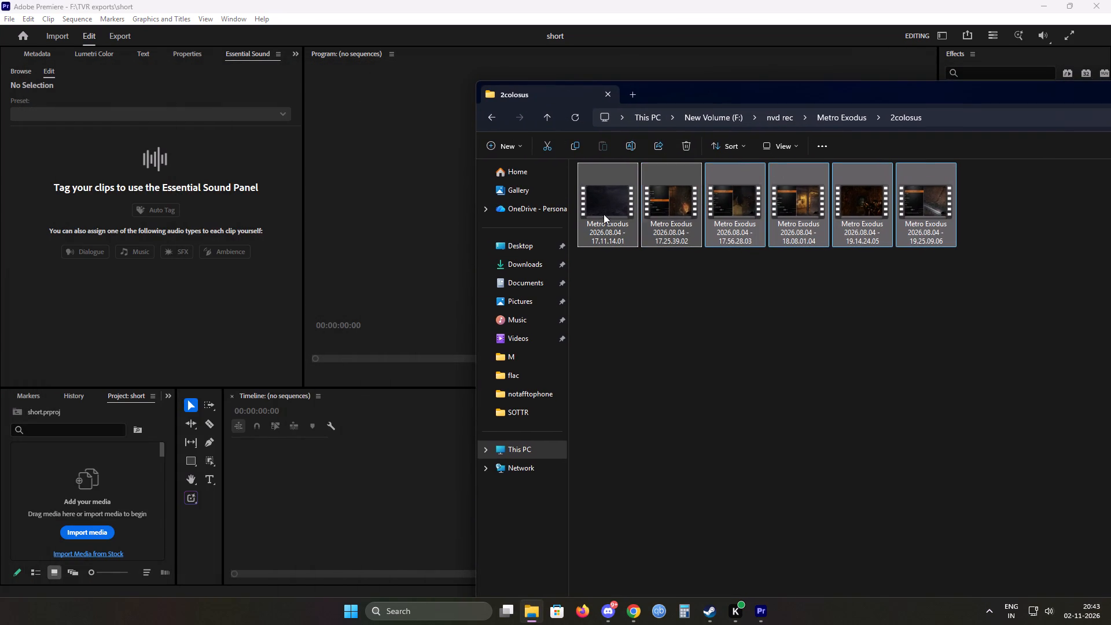
pyautogui.moveTo(604, 214); pyautogui.dragTo(369, 534)
# Browse the OBS folder on Local Disk (D:) in File Explorer and look through its recordings and subfolders.
pyautogui.moveTo(690, 94); pyautogui.dragTo(619, 112)
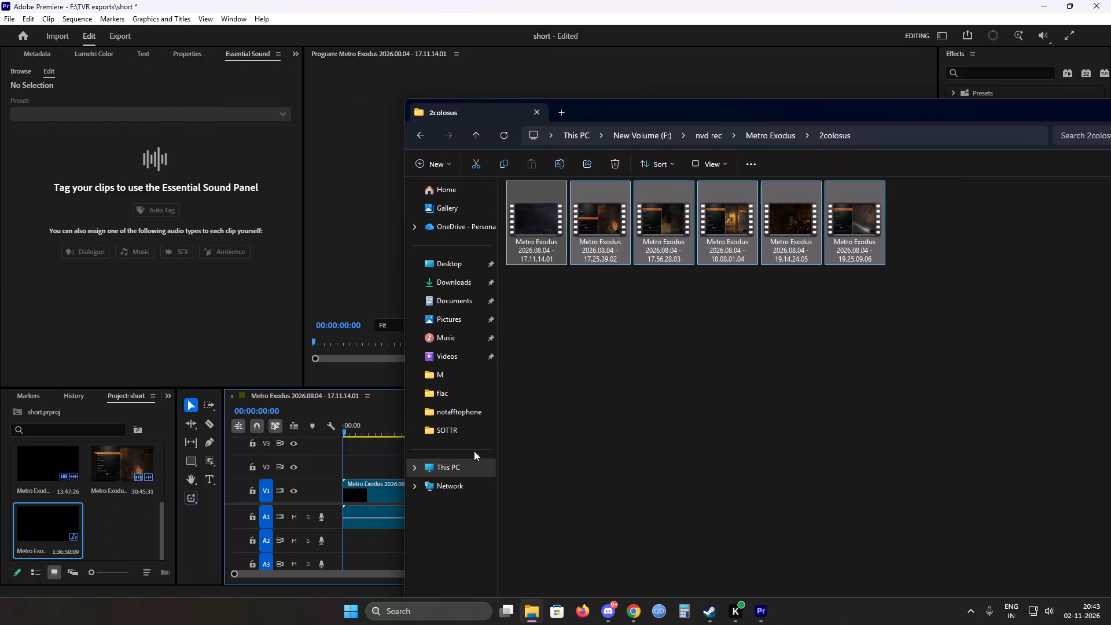
pyautogui.click(451, 463)
pyautogui.doubleClick(750, 198)
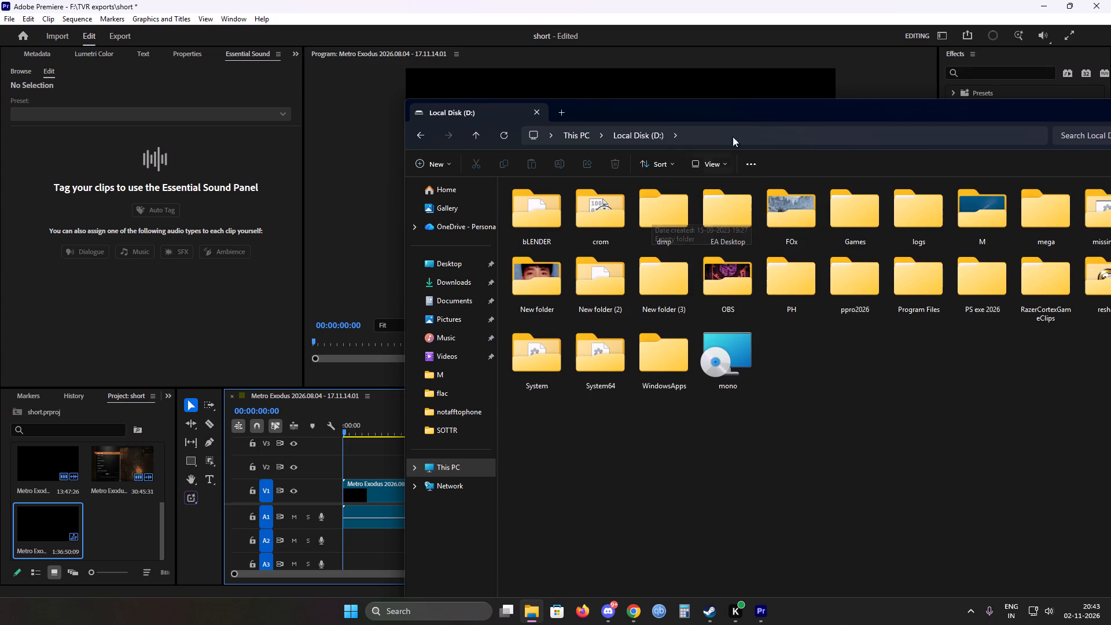
pyautogui.moveTo(757, 115); pyautogui.dragTo(396, 106)
pyautogui.click(527, 344)
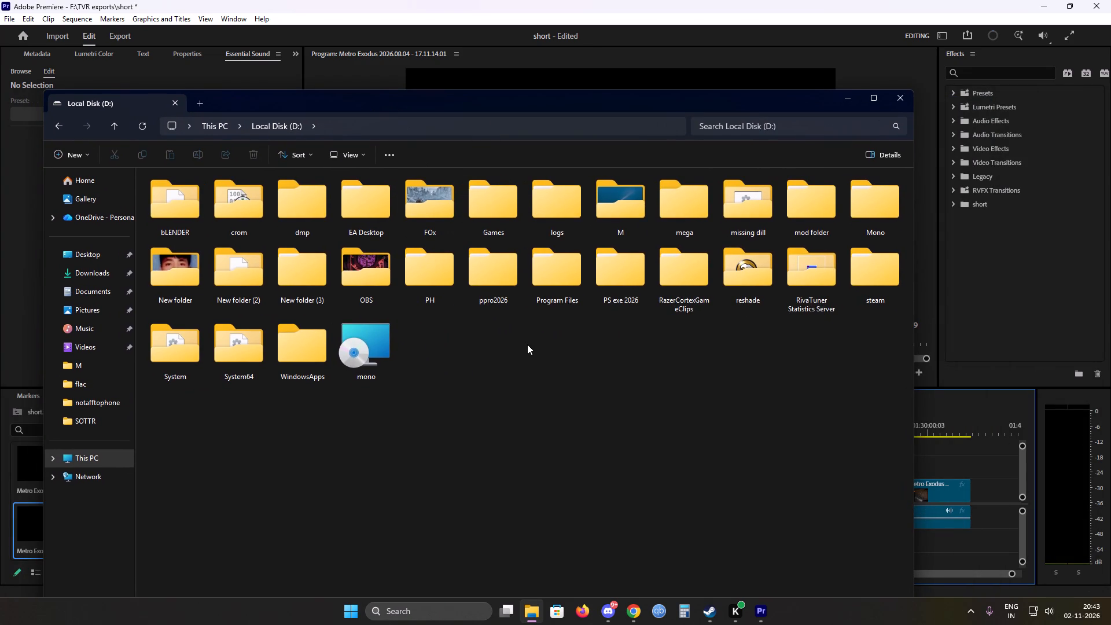
pyautogui.write('oo')
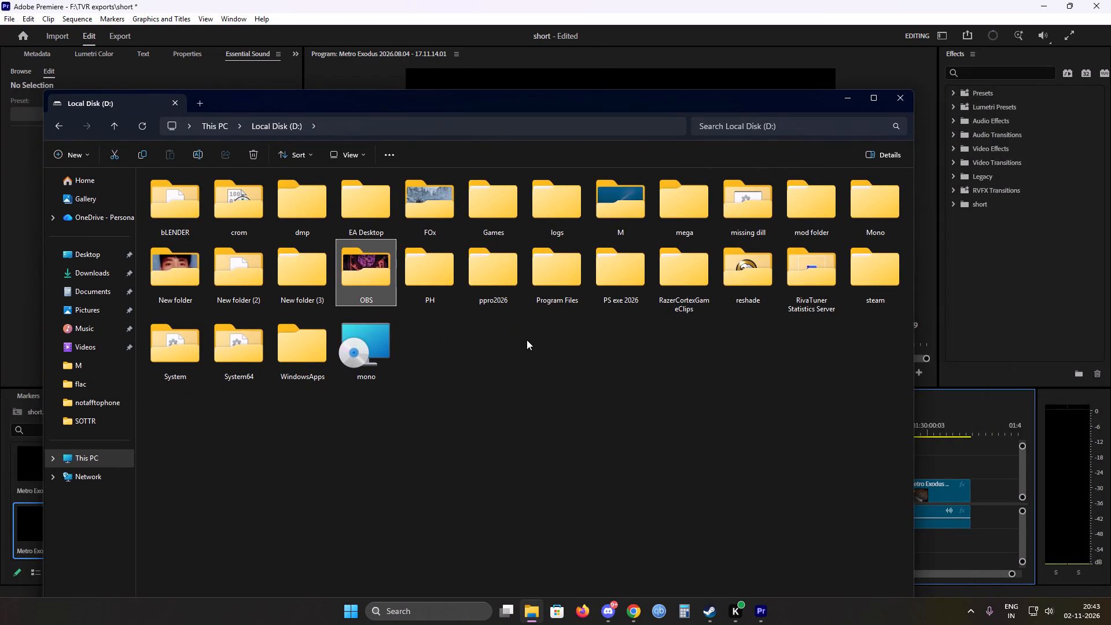
pyautogui.doubleClick(376, 290)
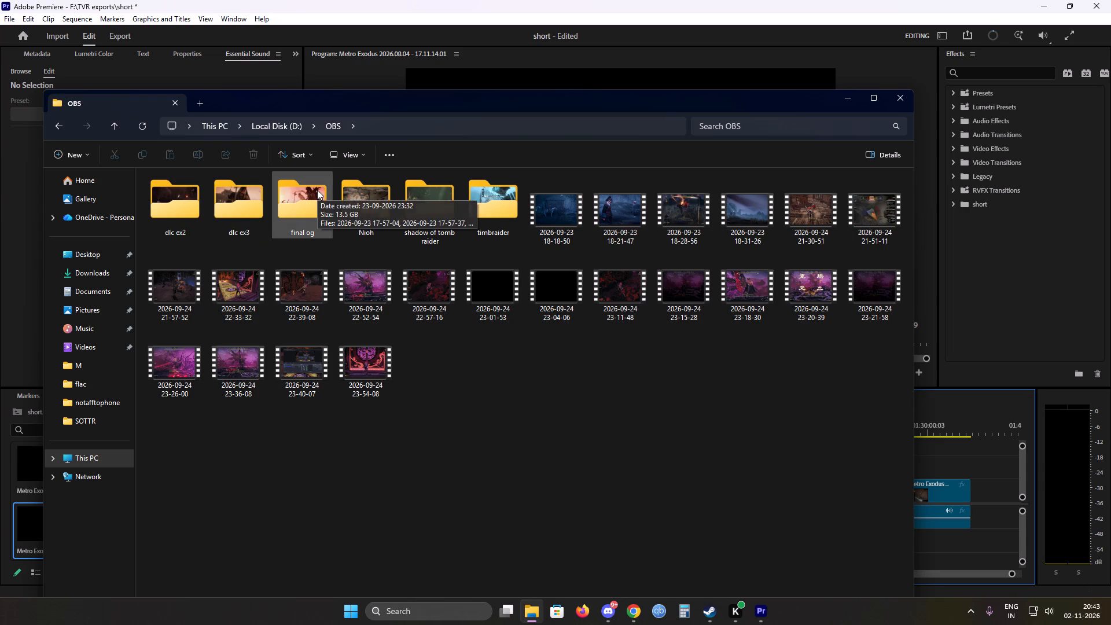
pyautogui.doubleClick(381, 234)
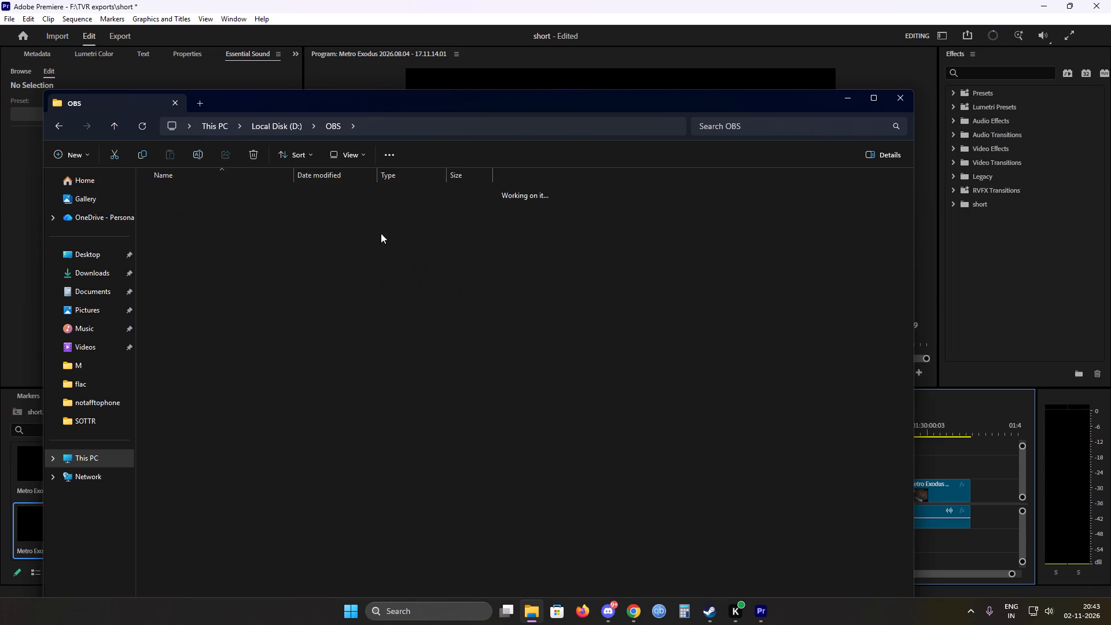
pyautogui.click(58, 126)
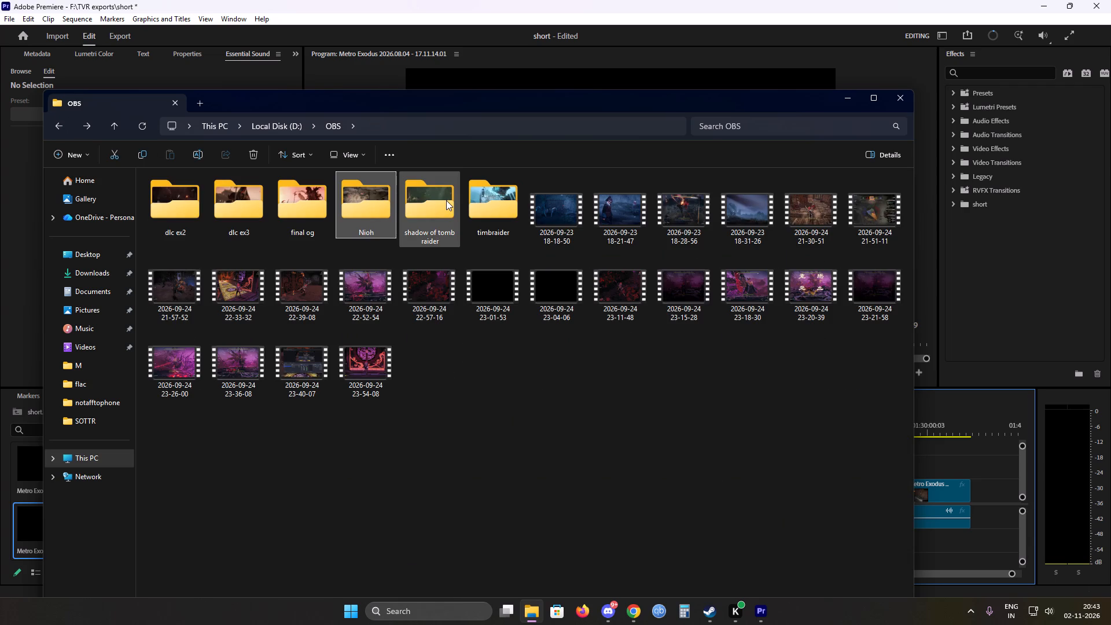
pyautogui.click(688, 364)
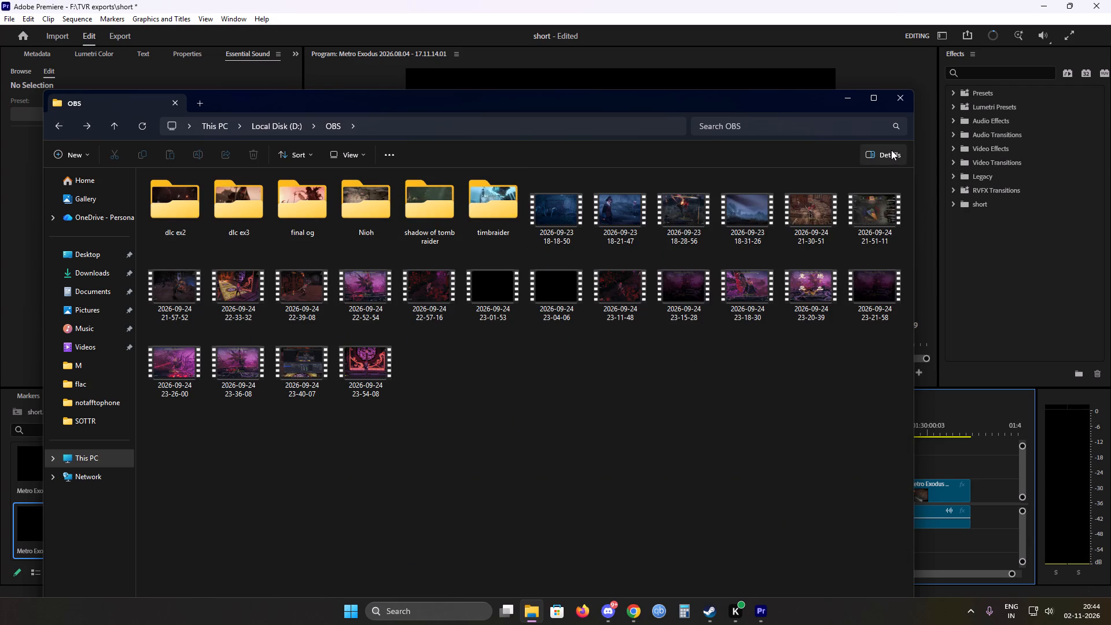
pyautogui.doubleClick(610, 215)
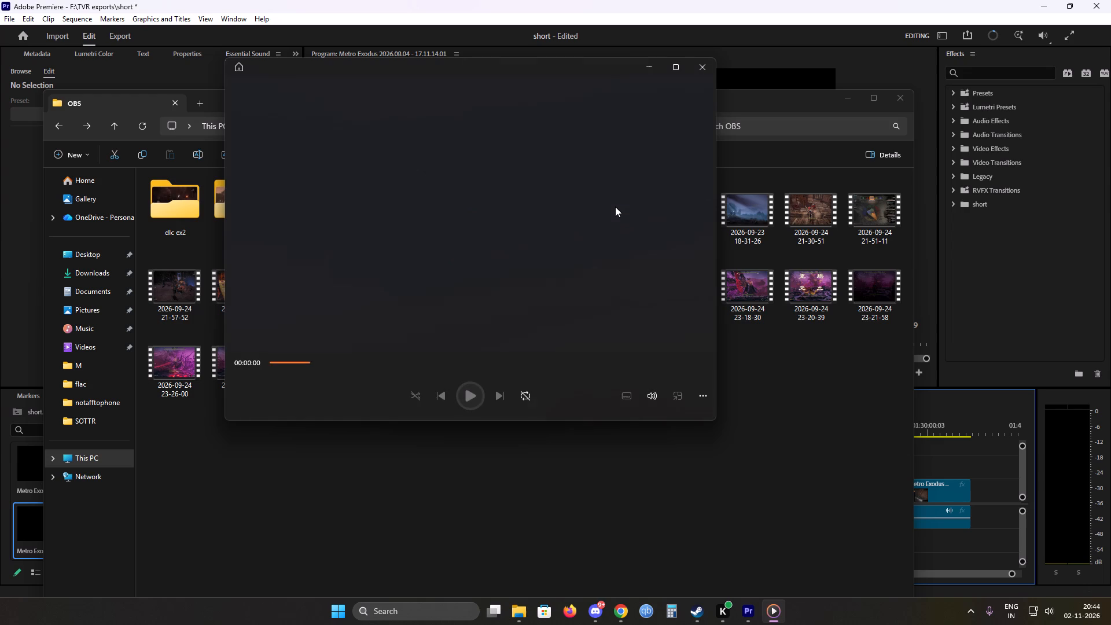
pyautogui.click(323, 358)
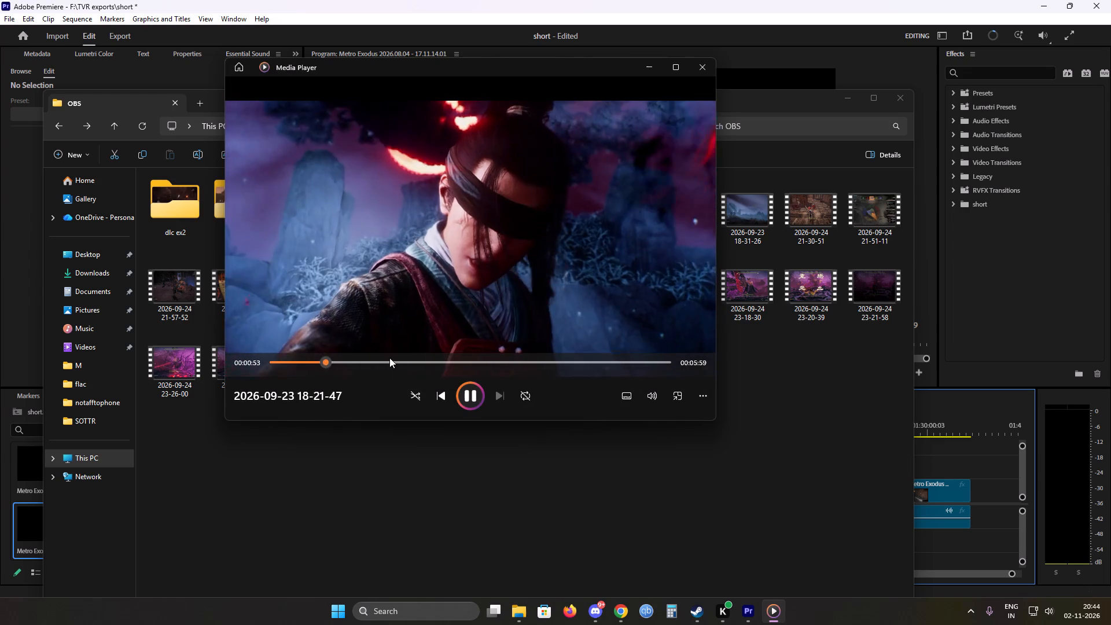
pyautogui.click(390, 358)
pyautogui.click(451, 358)
pyautogui.click(514, 358)
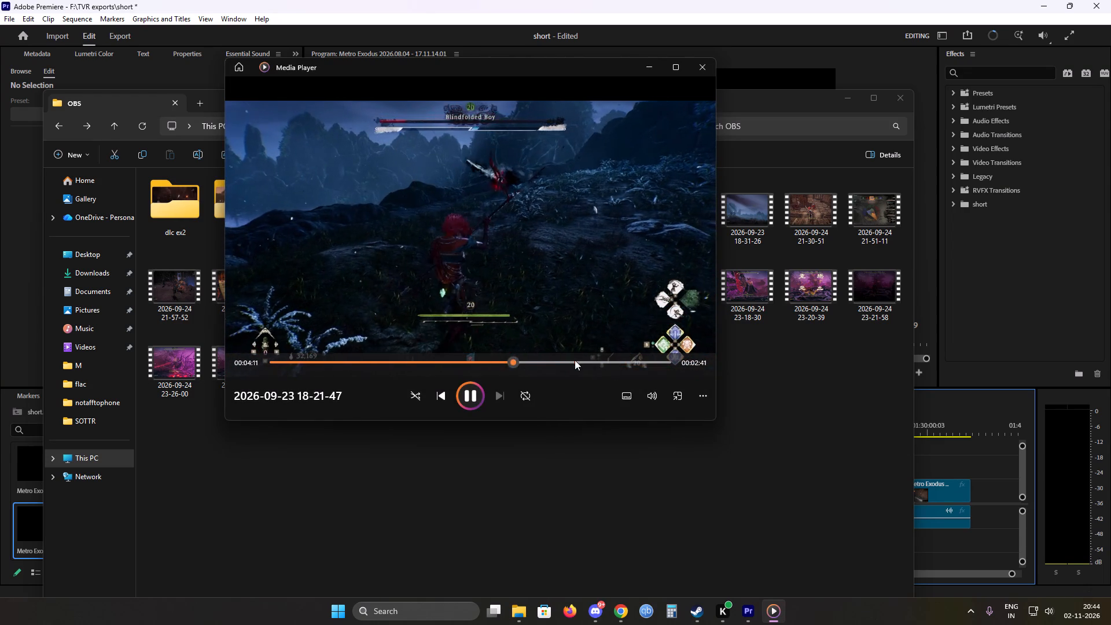
pyautogui.click(575, 360)
pyautogui.click(632, 359)
pyautogui.click(669, 361)
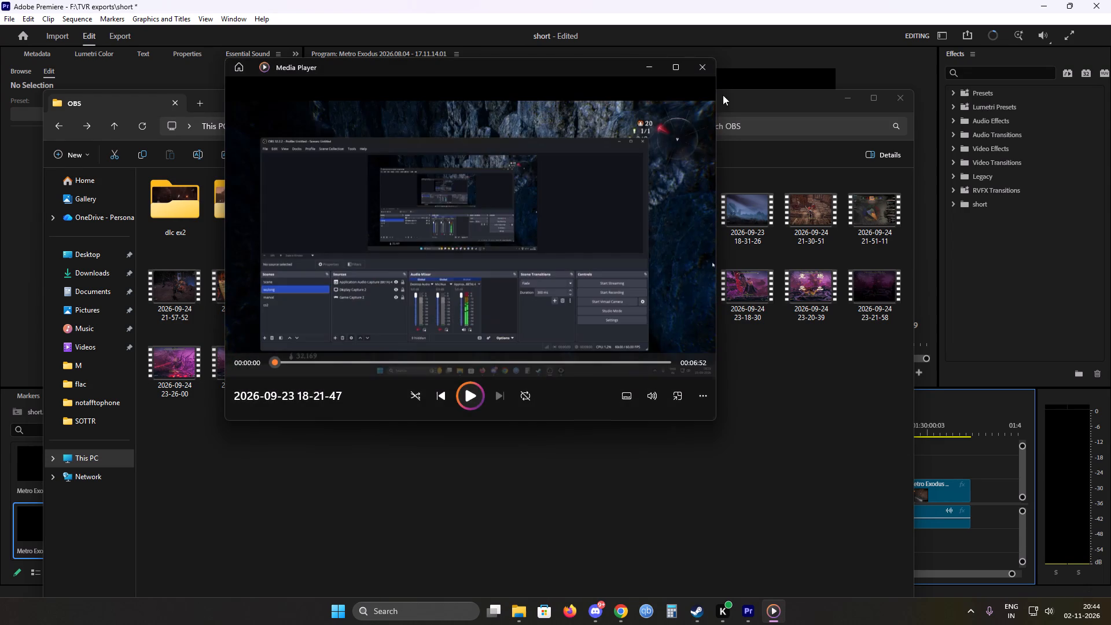
pyautogui.click(707, 75)
pyautogui.click(701, 395)
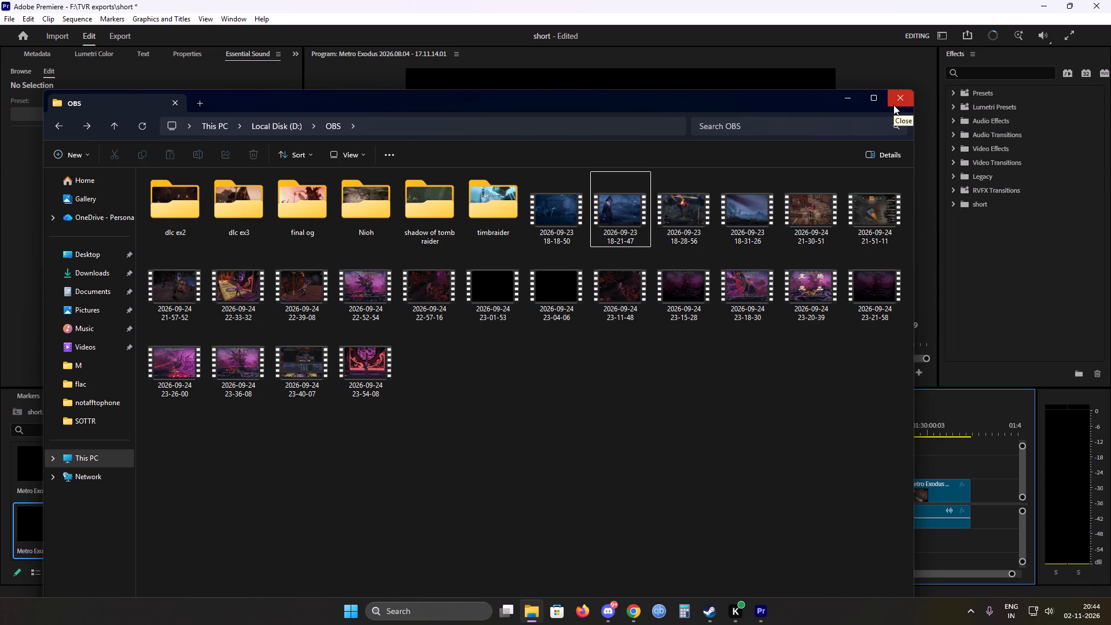
pyautogui.click(93, 453)
pyautogui.click(702, 0)
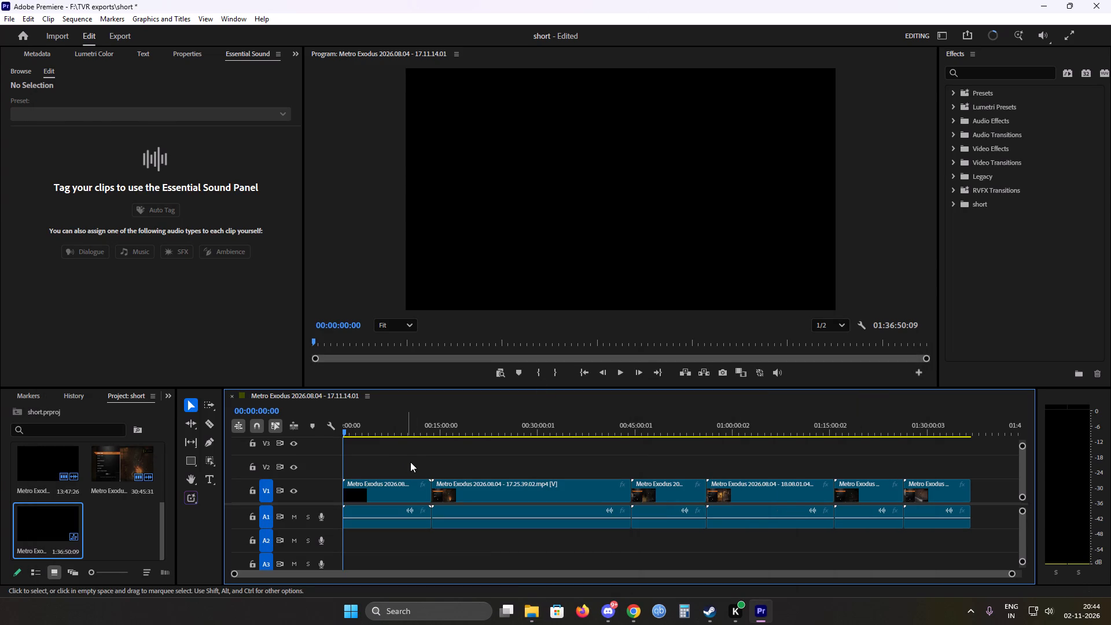
# Save the short project.
pyautogui.press('space')
pyautogui.press('space')
pyautogui.keyDown('alt'); pyautogui.scroll(16, 494, 468); pyautogui.keyUp('alt')
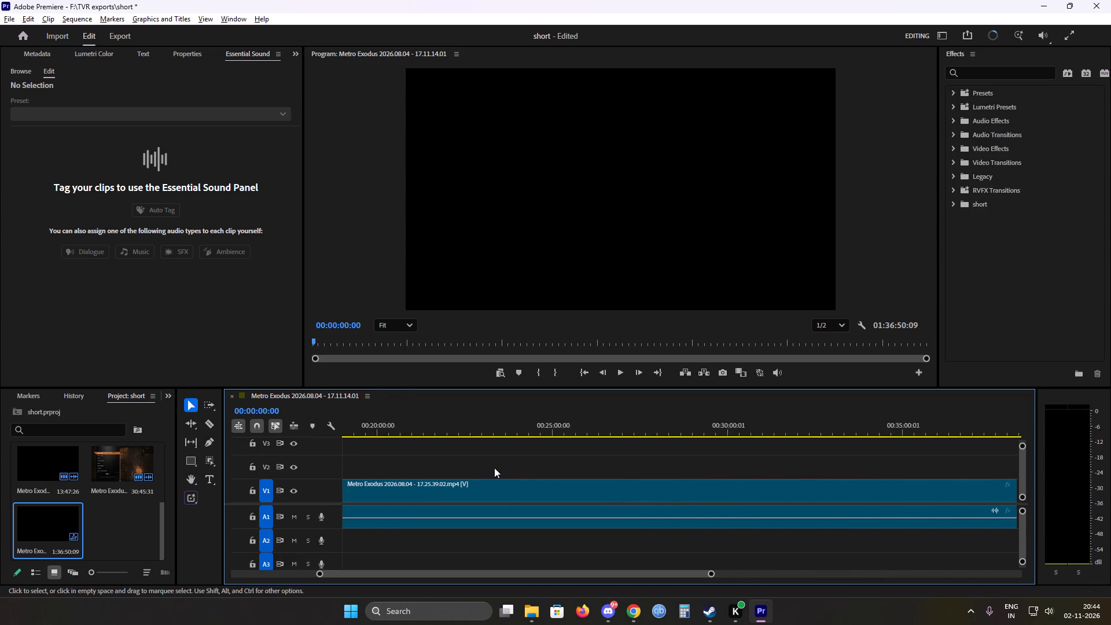
pyautogui.keyDown('alt'); pyautogui.scroll(17, 494, 468); pyautogui.keyUp('alt')
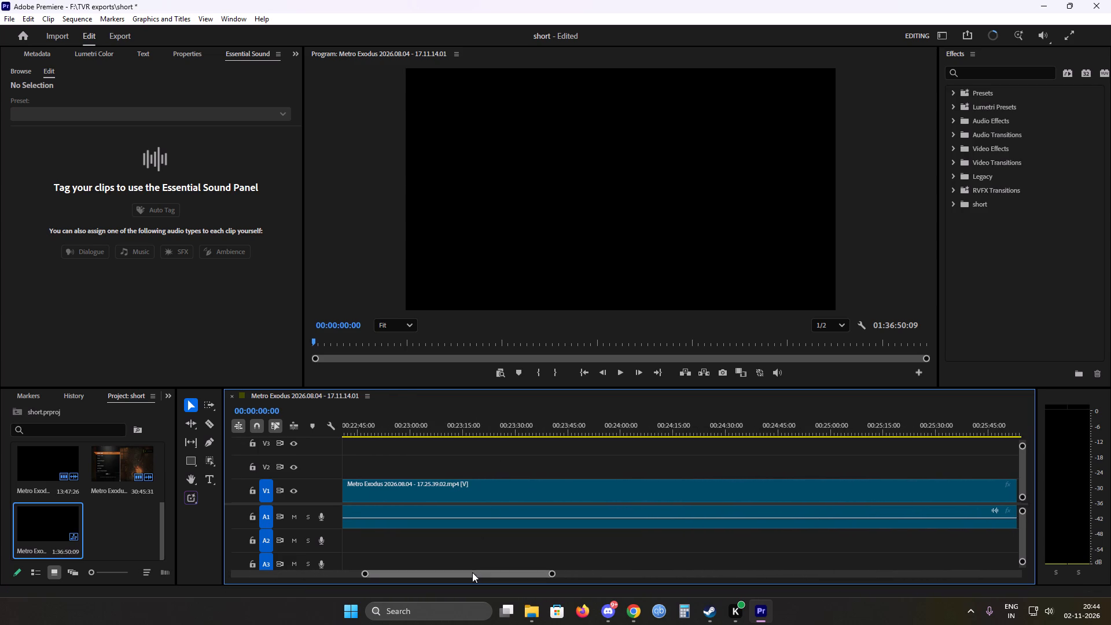
pyautogui.moveTo(472, 572); pyautogui.dragTo(229, 565)
pyautogui.hotkey('ctrl', 's')
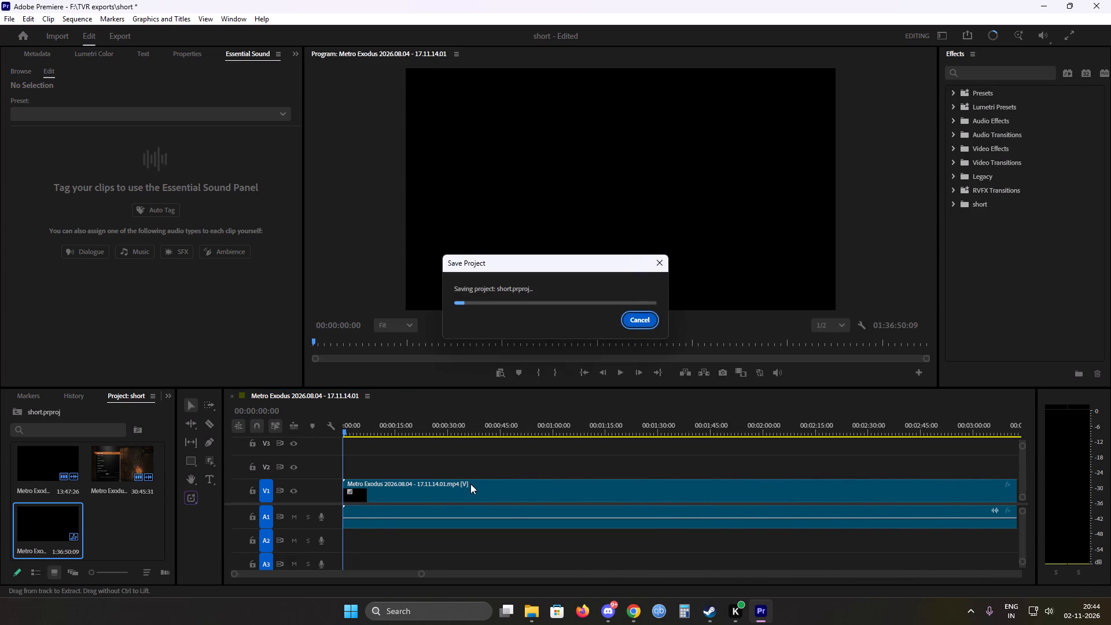
# Start sequence playback and widen the Program monitor by narrowing the Essential Sound area.
pyautogui.press('space')
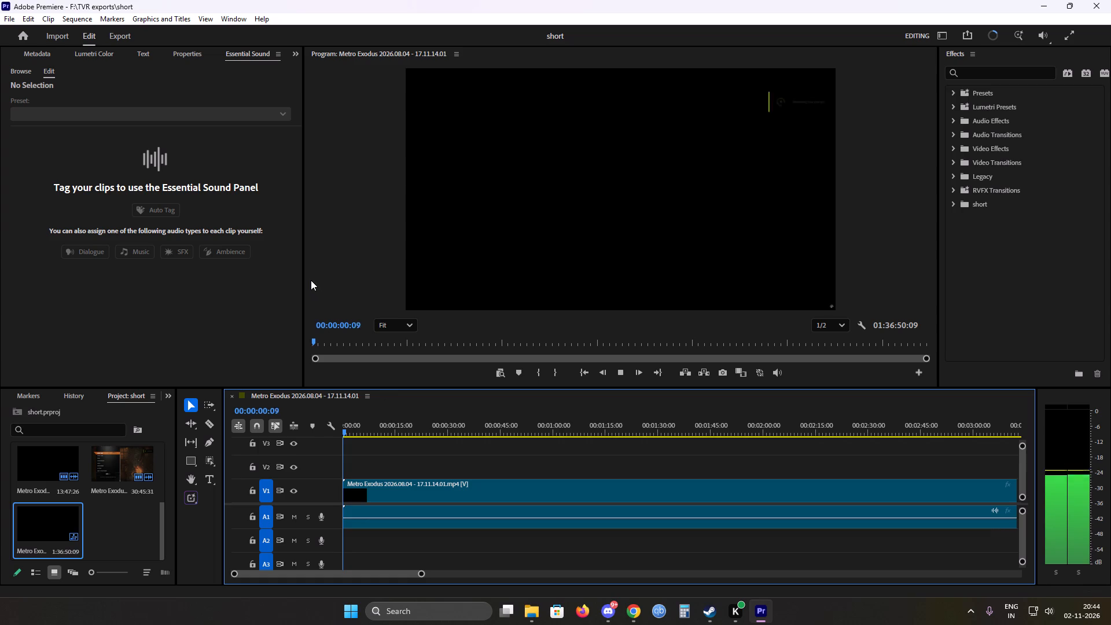
pyautogui.moveTo(303, 277); pyautogui.dragTo(208, 273)
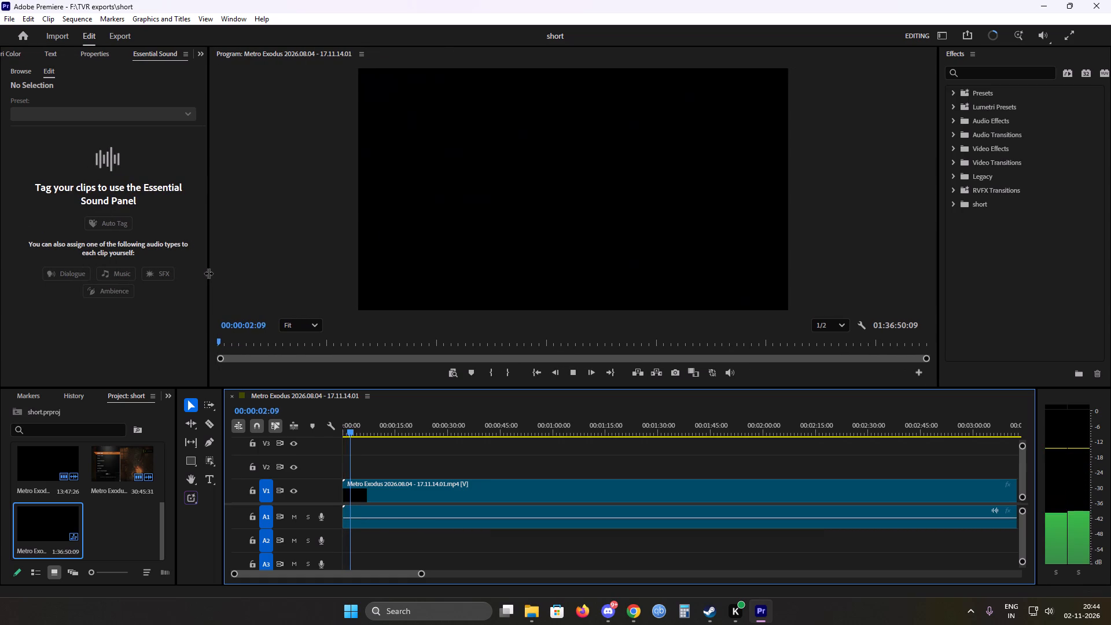
pyautogui.moveTo(208, 273); pyautogui.dragTo(171, 270)
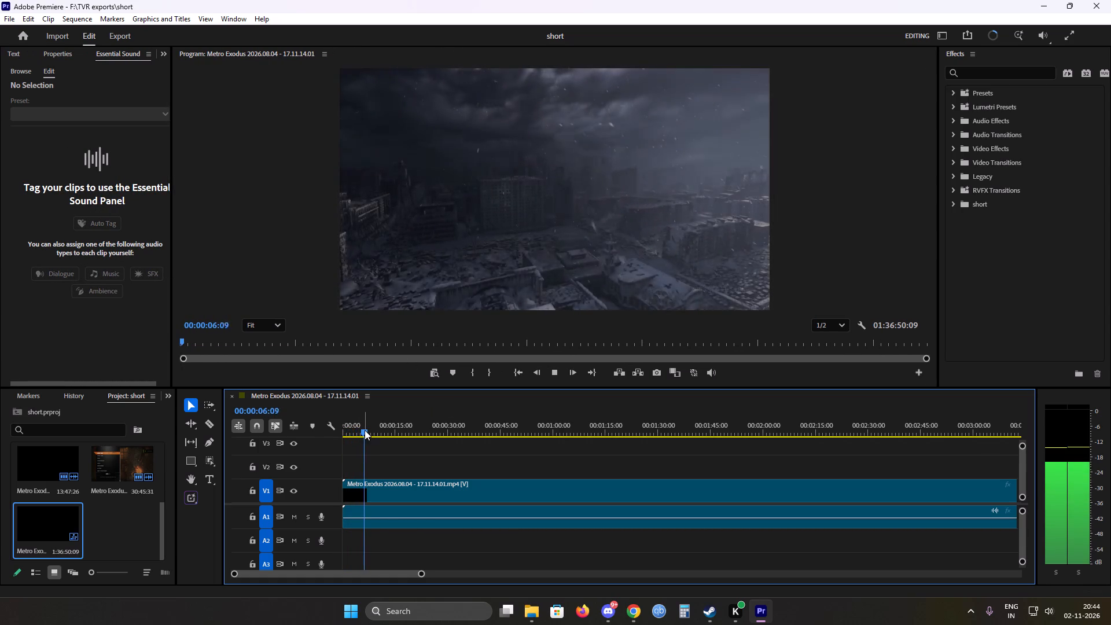
# Apply the default video transition at the start of the first Metro Exodus clip, at 00:00:00:00.
pyautogui.moveTo(365, 430); pyautogui.dragTo(315, 425)
pyautogui.hotkey('ctrl', 'd')
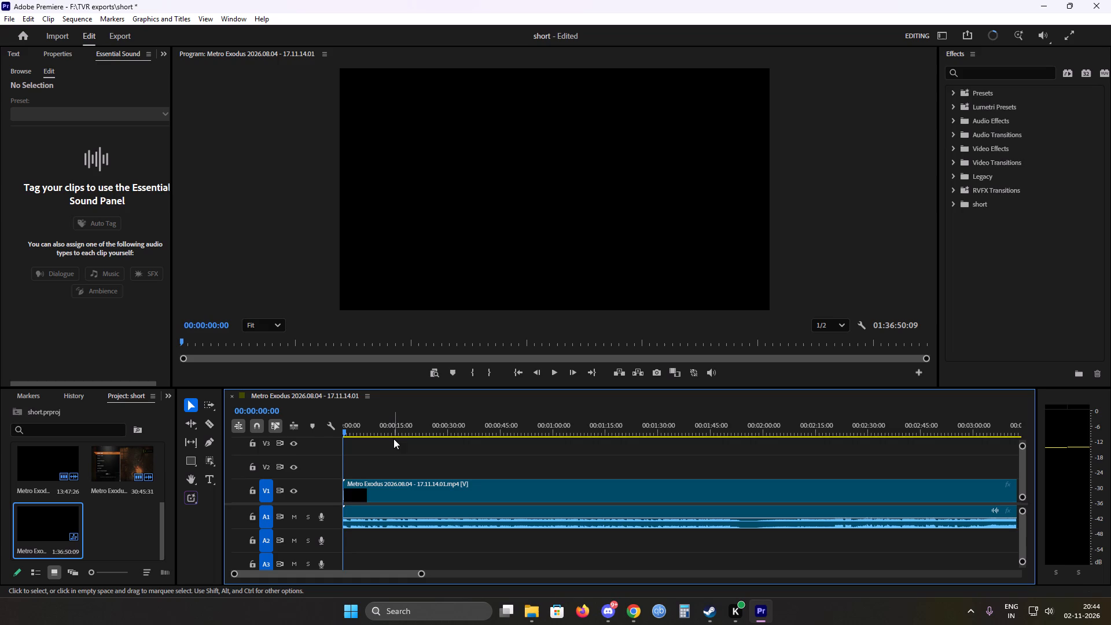
# Review the opening of the first Metro Exodus clip, from the start to past the 20-second mark.
pyautogui.keyDown('alt'); pyautogui.scroll(11, 384, 451); pyautogui.keyUp('alt')
pyautogui.press('space')
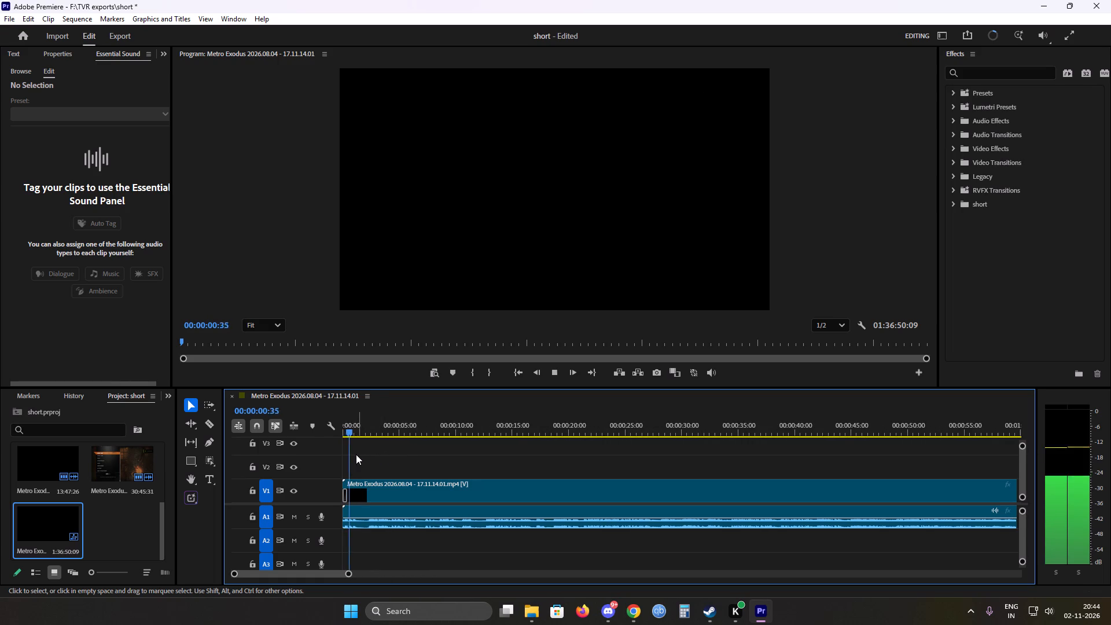
pyautogui.keyDown('alt'); pyautogui.scroll(1, 354, 454); pyautogui.keyUp('alt')
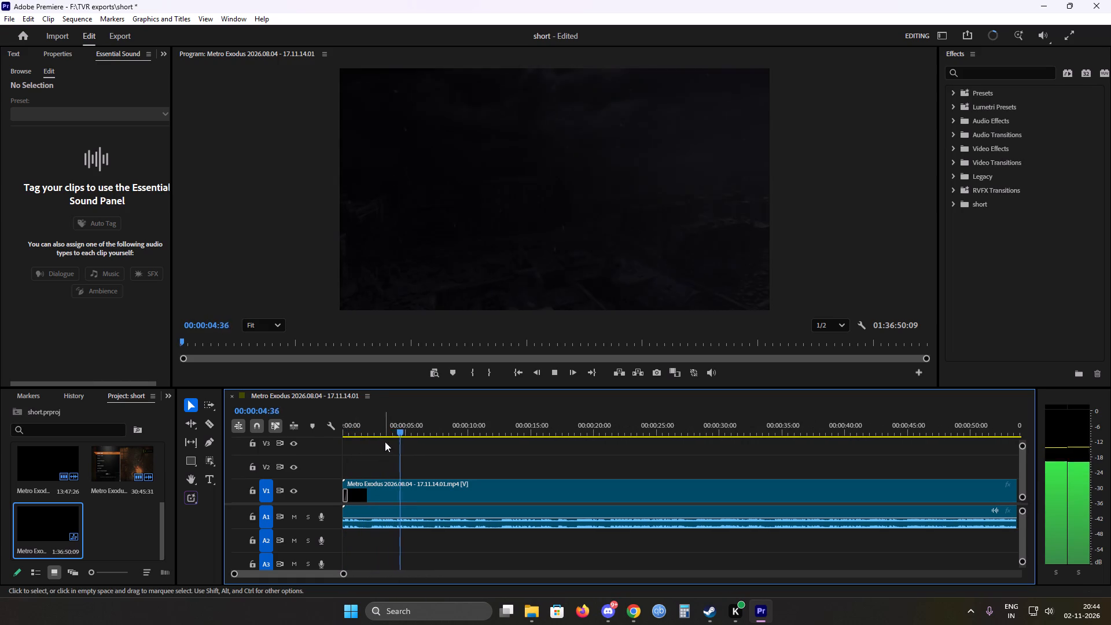
pyautogui.moveTo(413, 432); pyautogui.dragTo(494, 428)
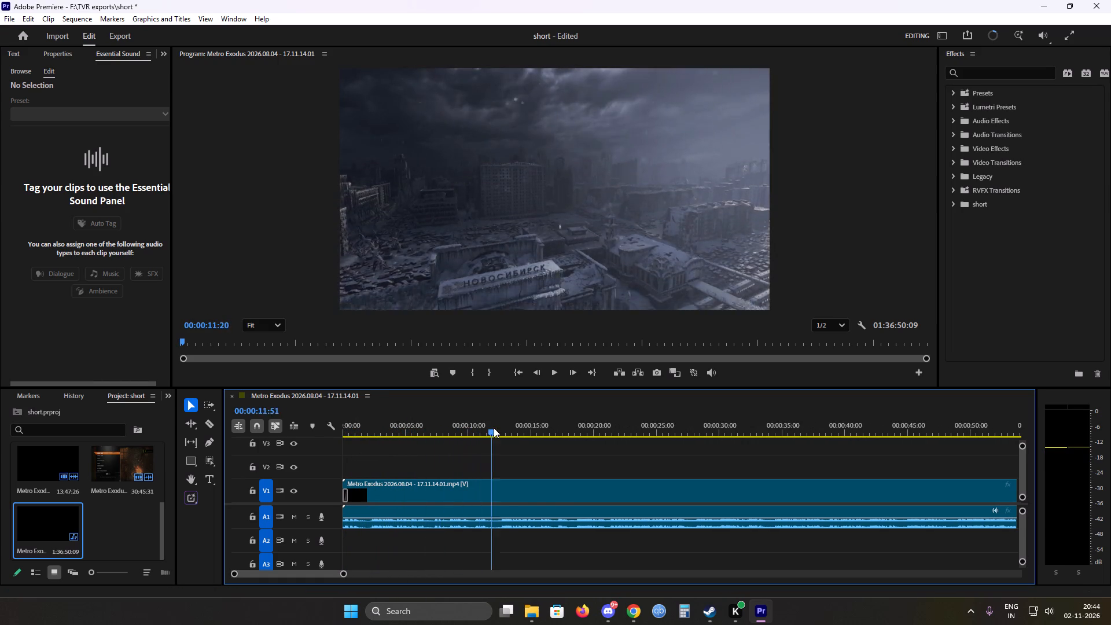
pyautogui.moveTo(494, 428); pyautogui.dragTo(598, 427)
pyautogui.press('space')
pyautogui.scroll(-10, 527, 460)
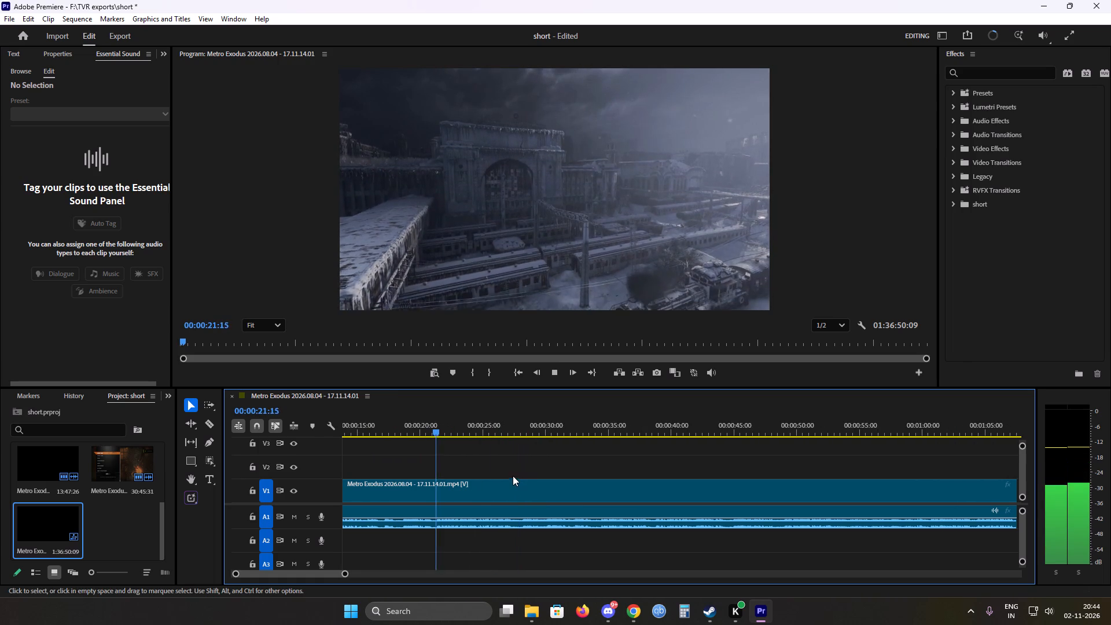
pyautogui.scroll(-3, 511, 472)
pyautogui.keyDown('alt'); pyautogui.scroll(-5, 509, 477); pyautogui.keyUp('alt')
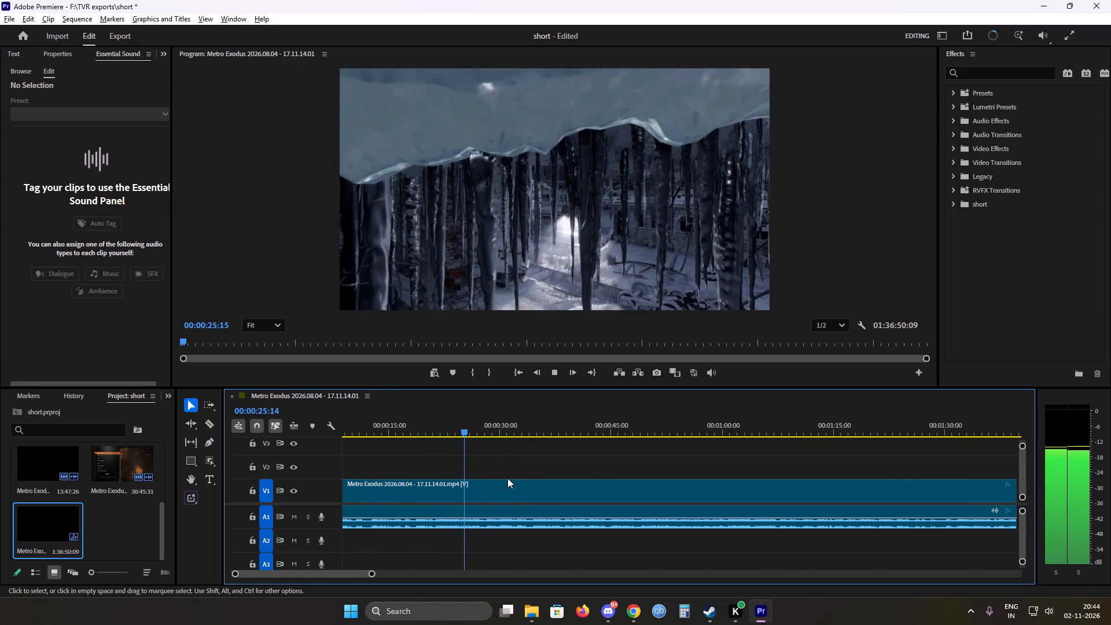
pyautogui.keyDown('alt'); pyautogui.scroll(-8, 507, 479); pyautogui.keyUp('alt')
pyautogui.keyDown('alt'); pyautogui.scroll(1, 441, 491); pyautogui.keyUp('alt')
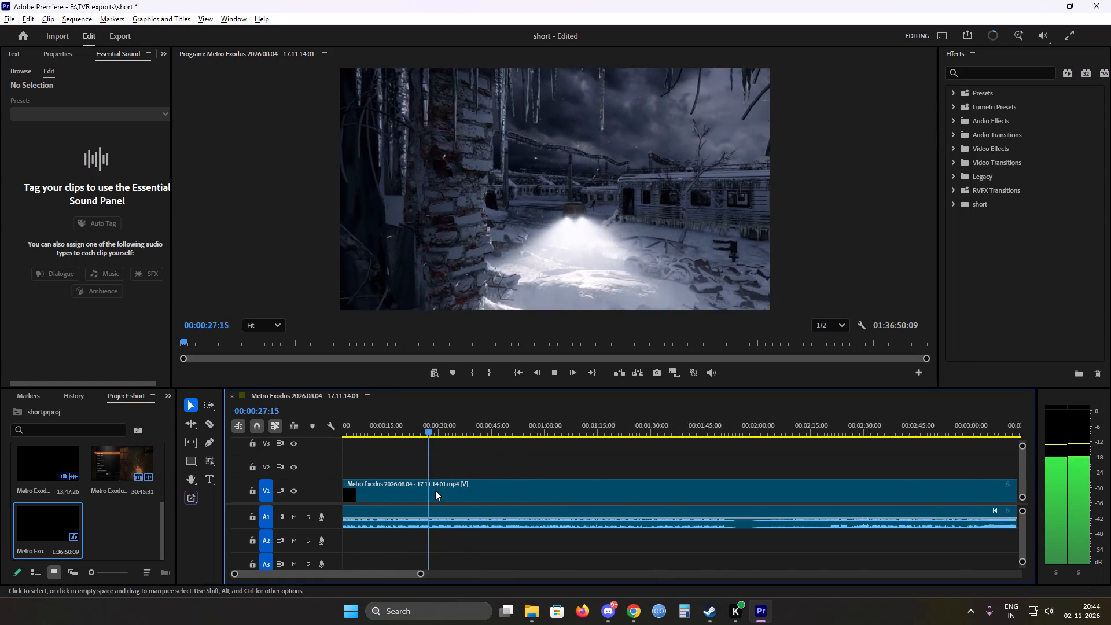
pyautogui.keyDown('alt'); pyautogui.scroll(3, 435, 490); pyautogui.keyUp('alt')
# Look through the Edit resources folder on New Volume (F:) in File Explorer, then return to the Premiere timeline.
pyautogui.click(533, 609)
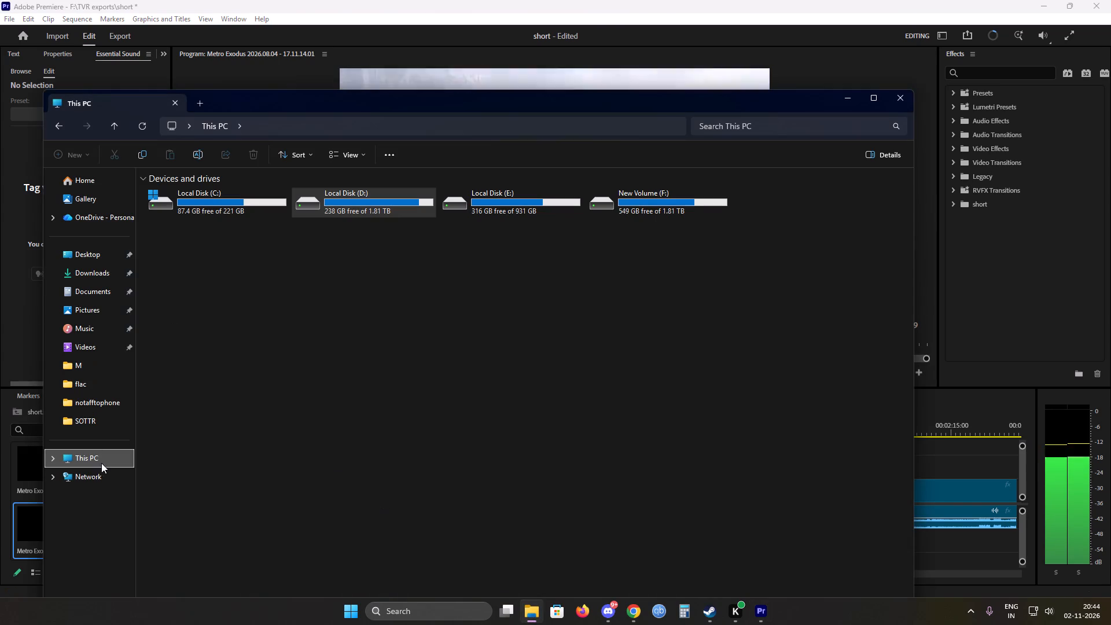
pyautogui.doubleClick(650, 203)
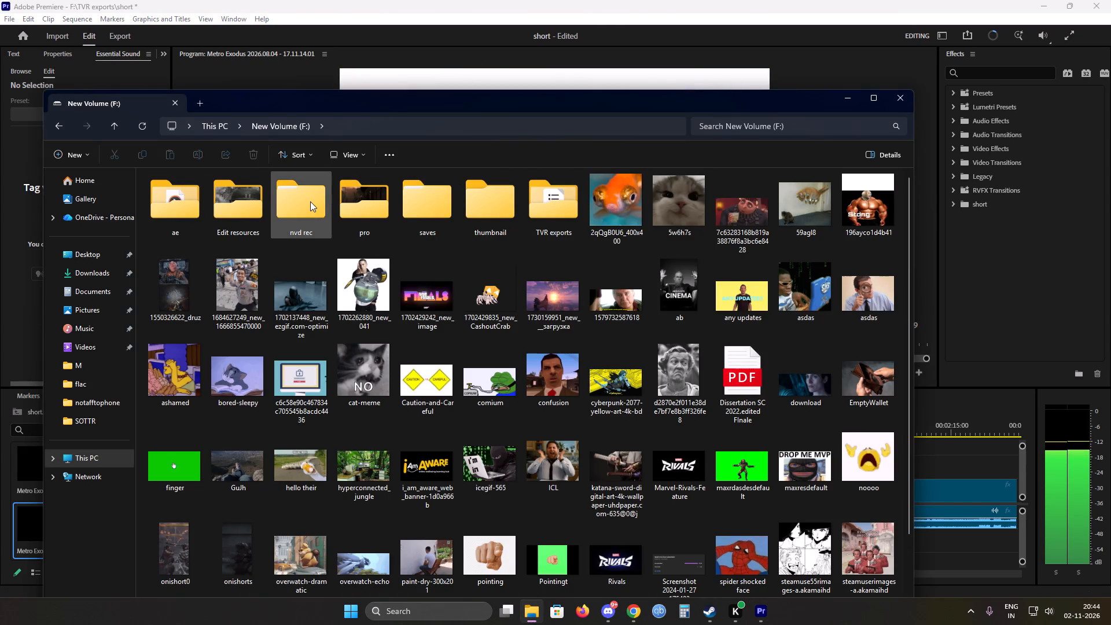
pyautogui.doubleClick(254, 201)
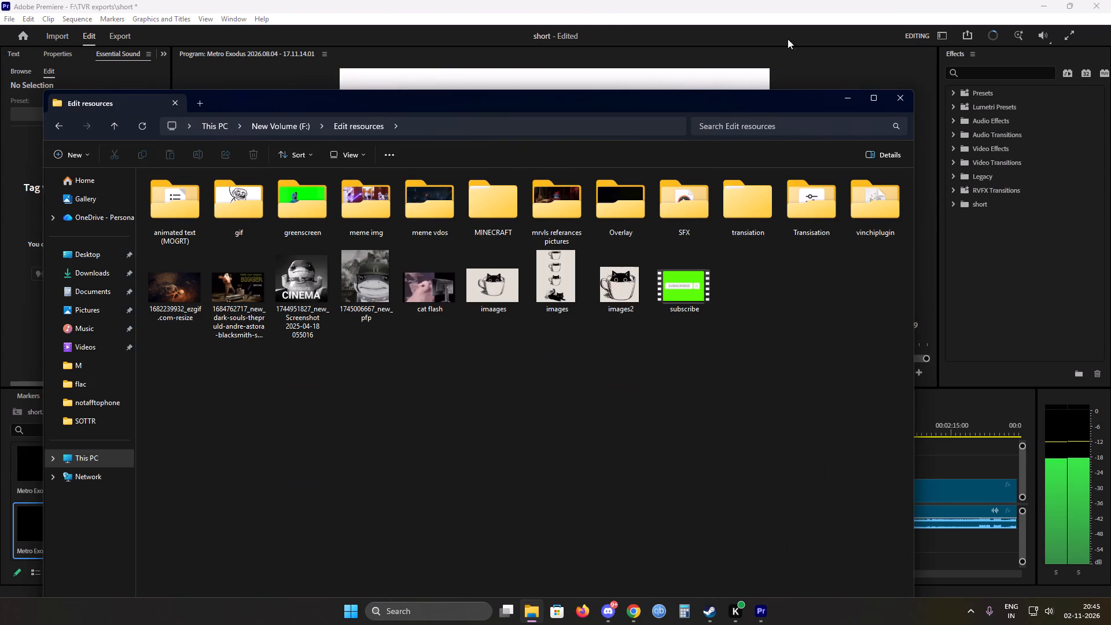
pyautogui.click(777, 0)
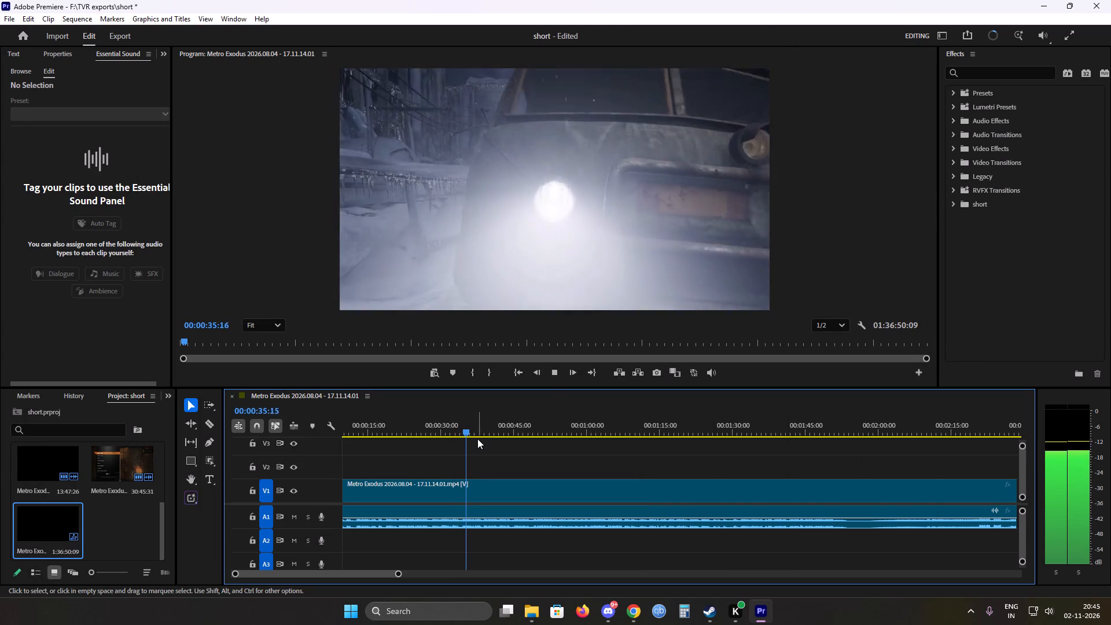
pyautogui.click(517, 470)
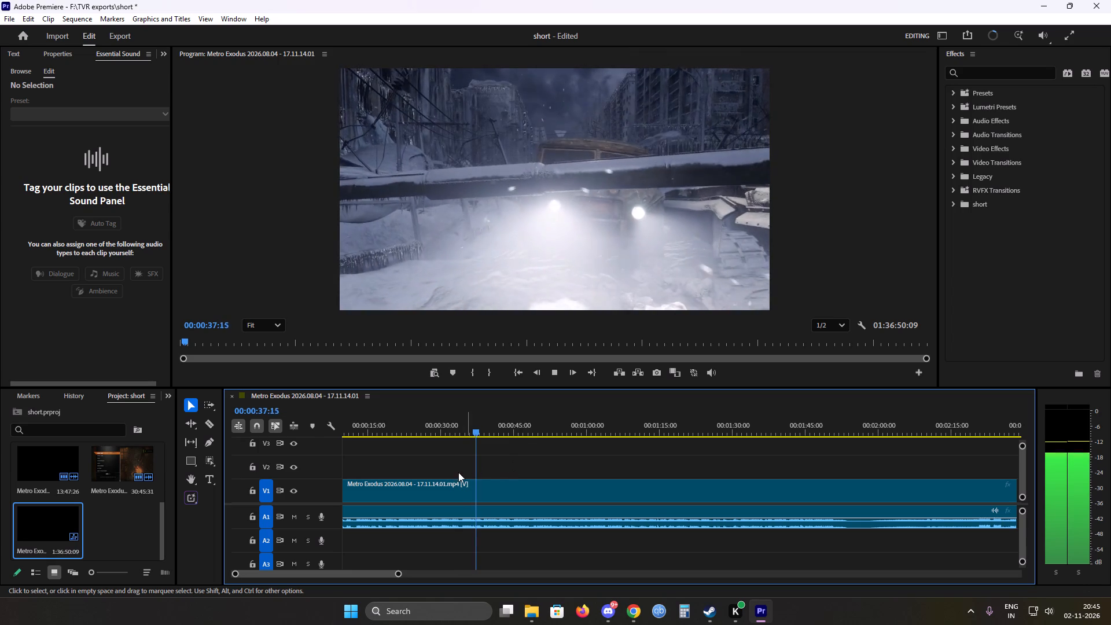
# Review the Metro Exodus footage from about 00:00:37 through the snow and tunnel scenes to about 00:01:12.
pyautogui.keyDown('alt'); pyautogui.scroll(-1, 318, 495); pyautogui.keyUp('alt')
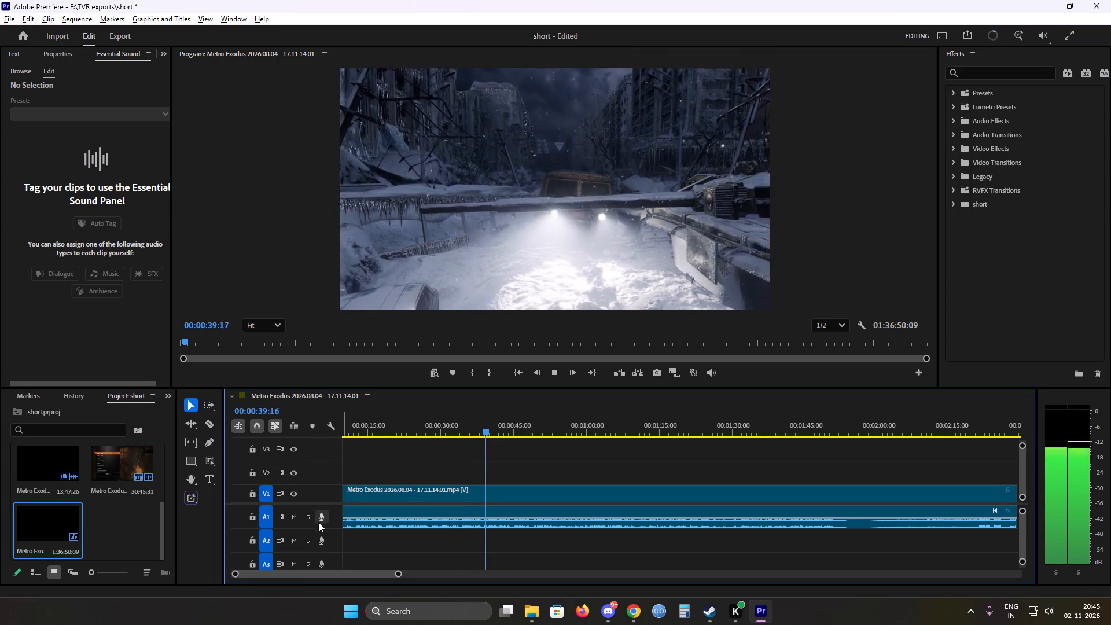
pyautogui.keyDown('alt'); pyautogui.scroll(1, 333, 520); pyautogui.keyUp('alt')
pyautogui.keyDown('alt'); pyautogui.scroll(-2, 333, 520); pyautogui.keyUp('alt')
pyautogui.keyDown('alt'); pyautogui.scroll(1, 334, 512); pyautogui.keyUp('alt')
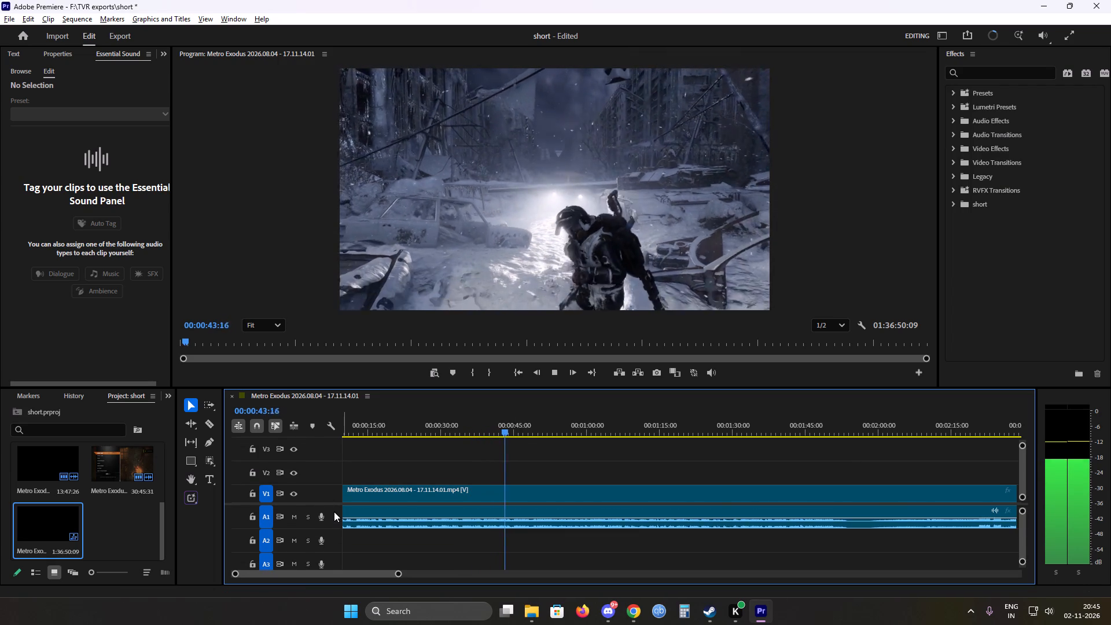
pyautogui.keyDown('alt'); pyautogui.scroll(-1, 334, 512); pyautogui.keyUp('alt')
pyautogui.keyDown('alt'); pyautogui.scroll(2, 334, 512); pyautogui.keyUp('alt')
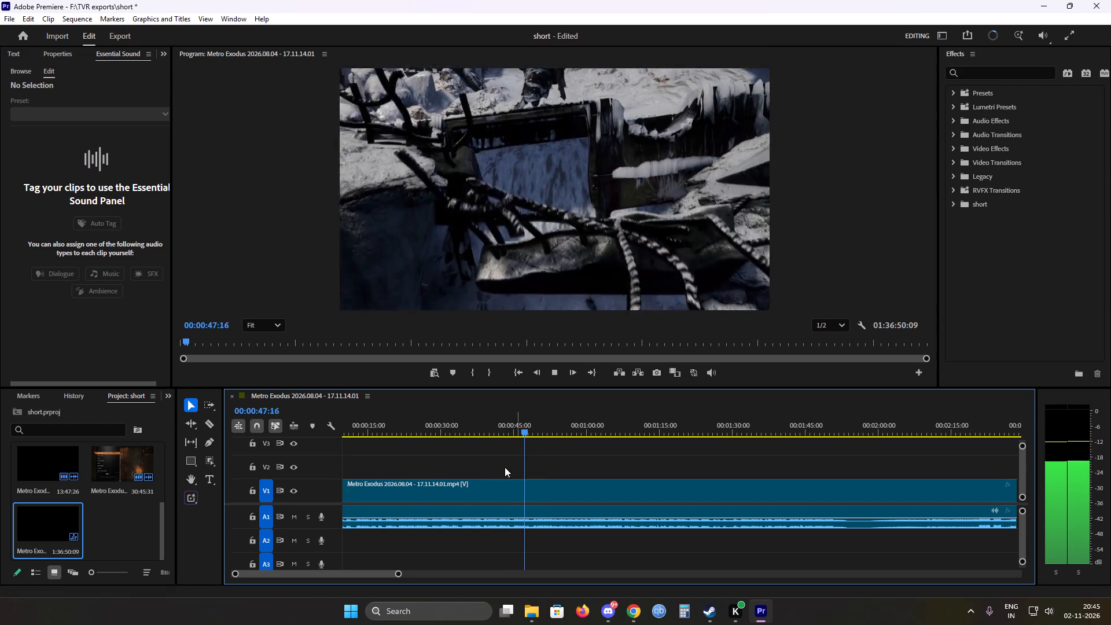
pyautogui.scroll(-4, 467, 467)
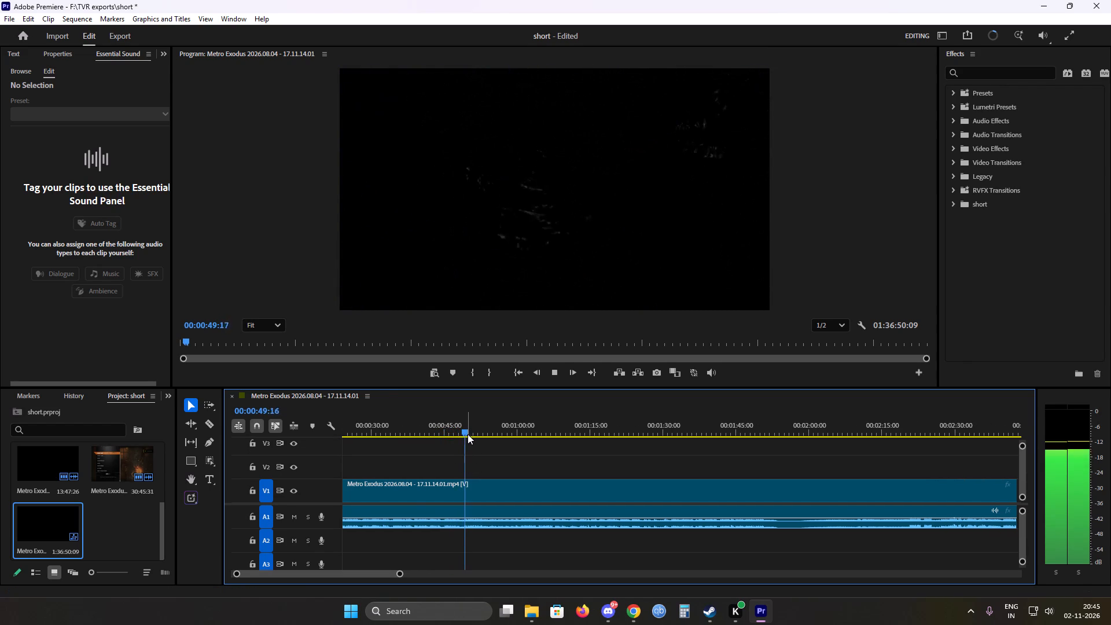
pyautogui.moveTo(468, 433); pyautogui.dragTo(479, 431)
pyautogui.press('space')
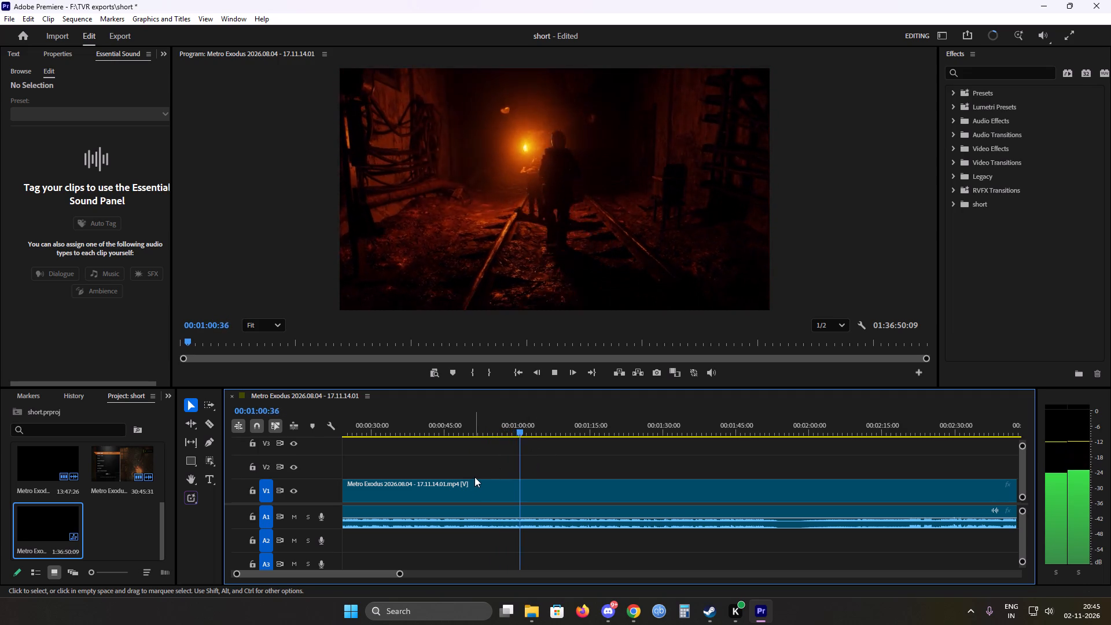
pyautogui.scroll(-3, 477, 477)
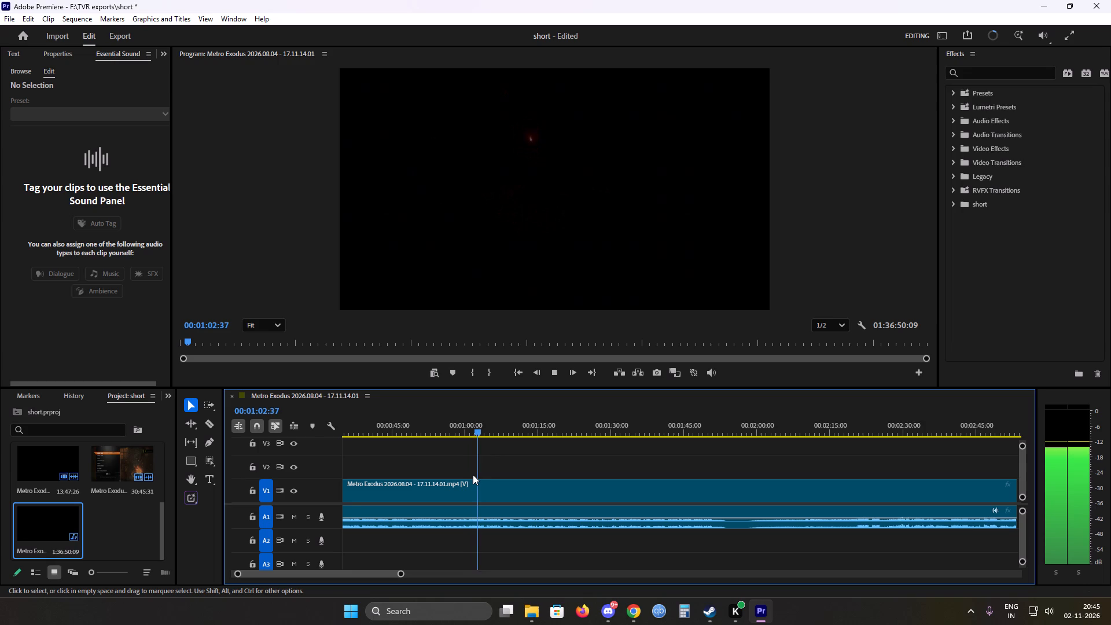
pyautogui.scroll(-1, 473, 475)
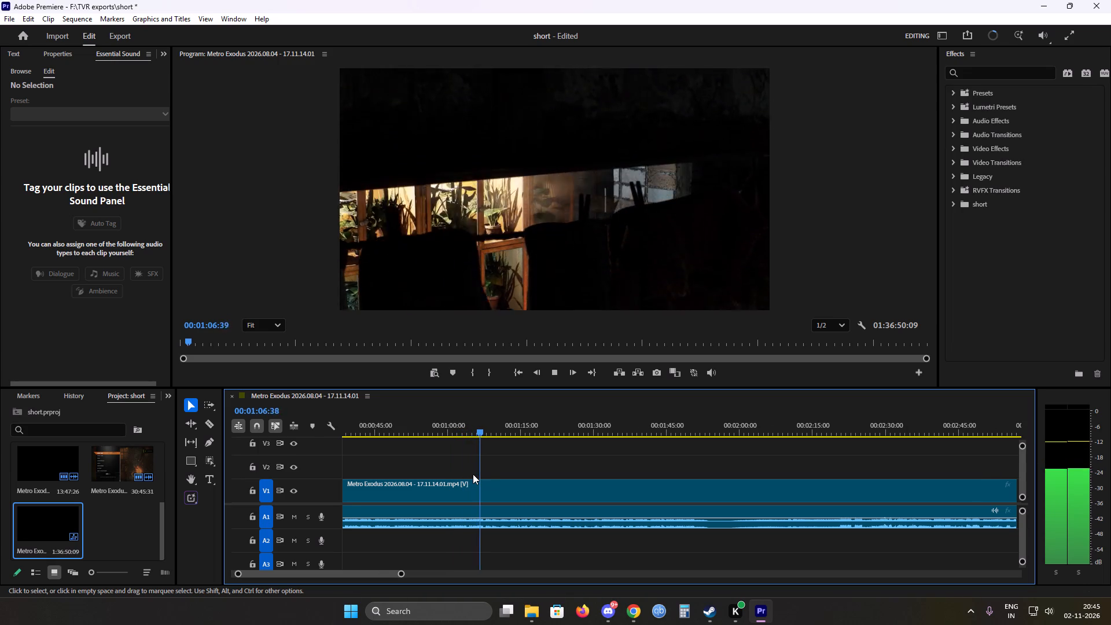
pyautogui.scroll(-1, 473, 474)
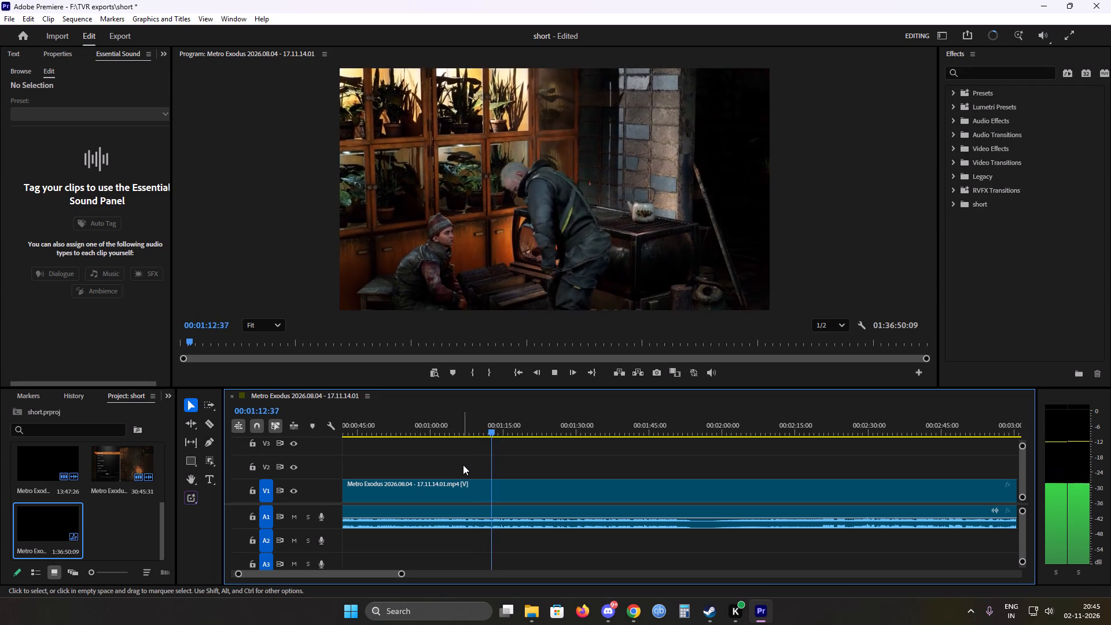
# Skip ahead through the stove scene and watch until the picture goes black at about 00:01:51.
pyautogui.moveTo(501, 431); pyautogui.dragTo(509, 432)
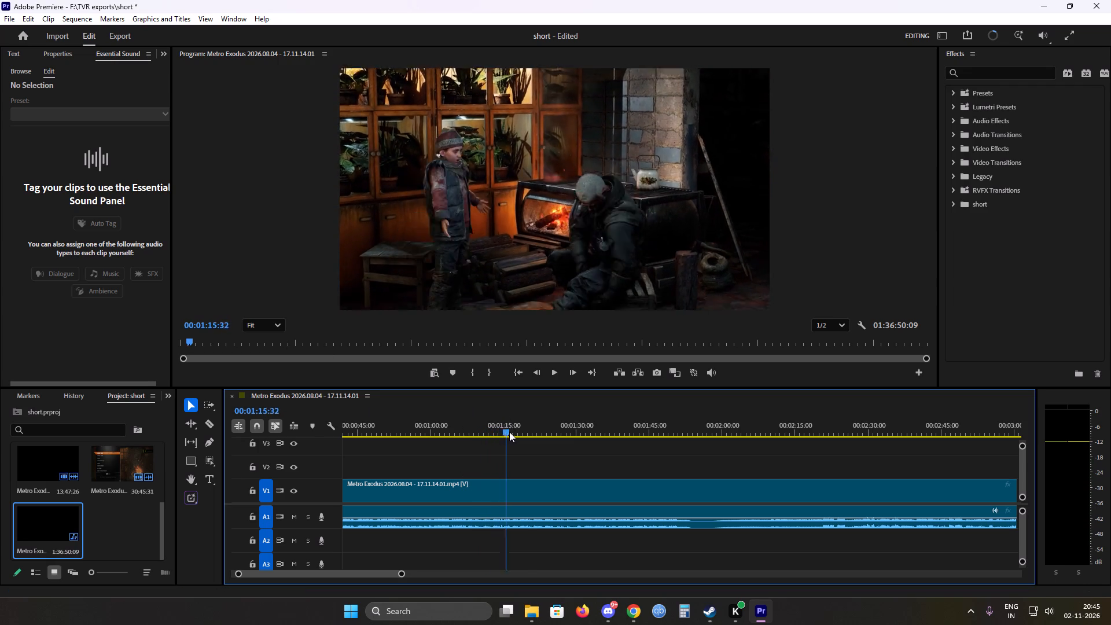
pyautogui.moveTo(509, 432); pyautogui.dragTo(634, 439)
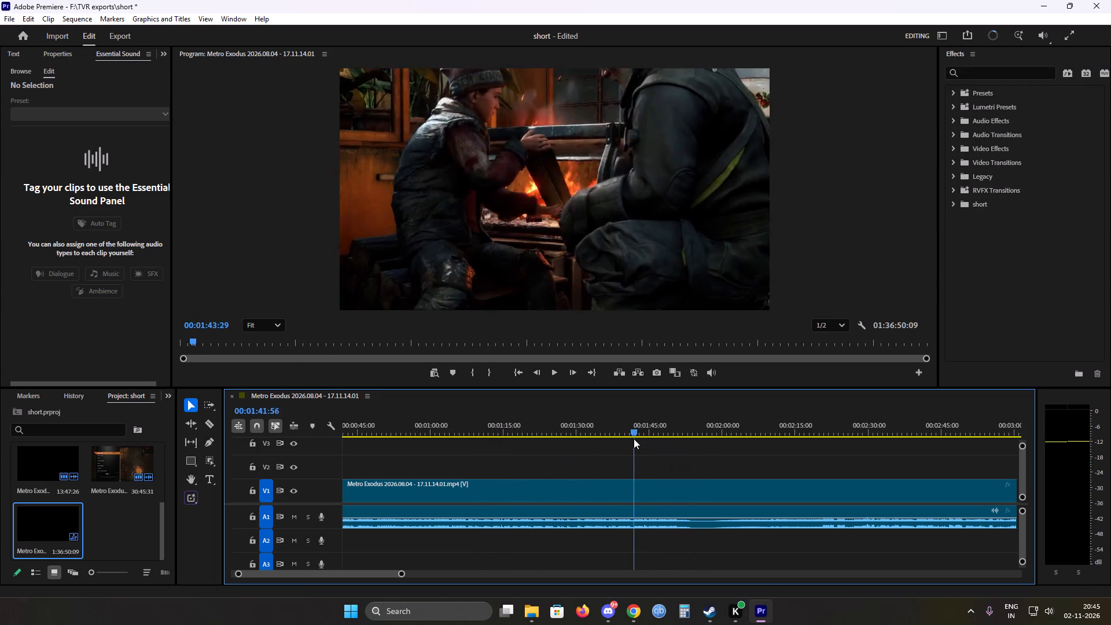
pyautogui.moveTo(634, 439); pyautogui.dragTo(639, 439)
pyautogui.press('space')
pyautogui.scroll(-5, 580, 457)
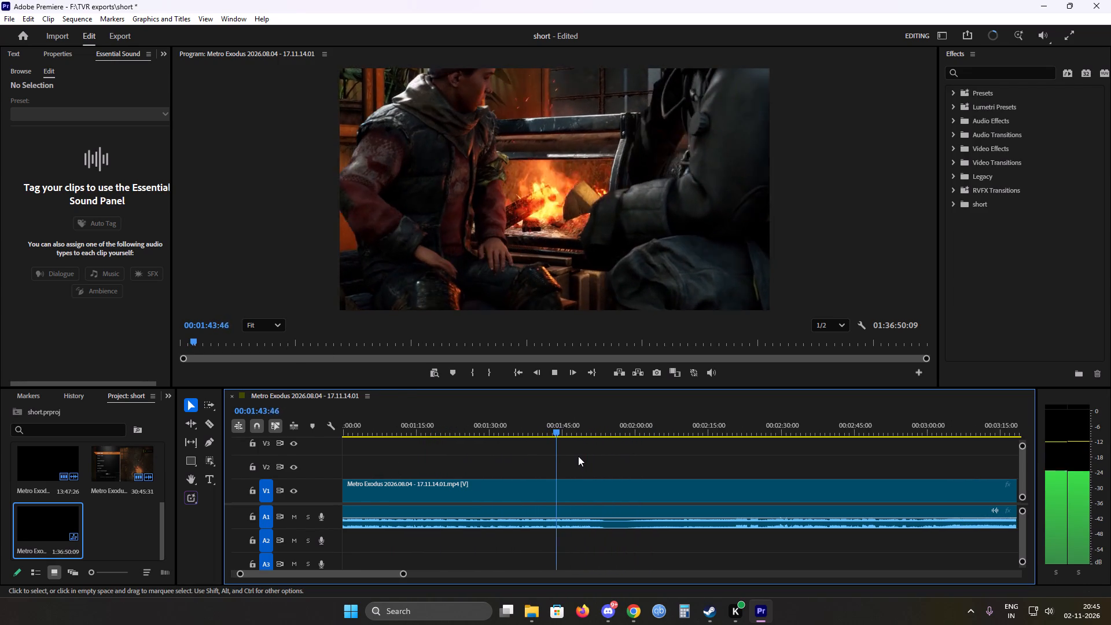
pyautogui.scroll(-2, 578, 456)
pyautogui.scroll(-2, 515, 454)
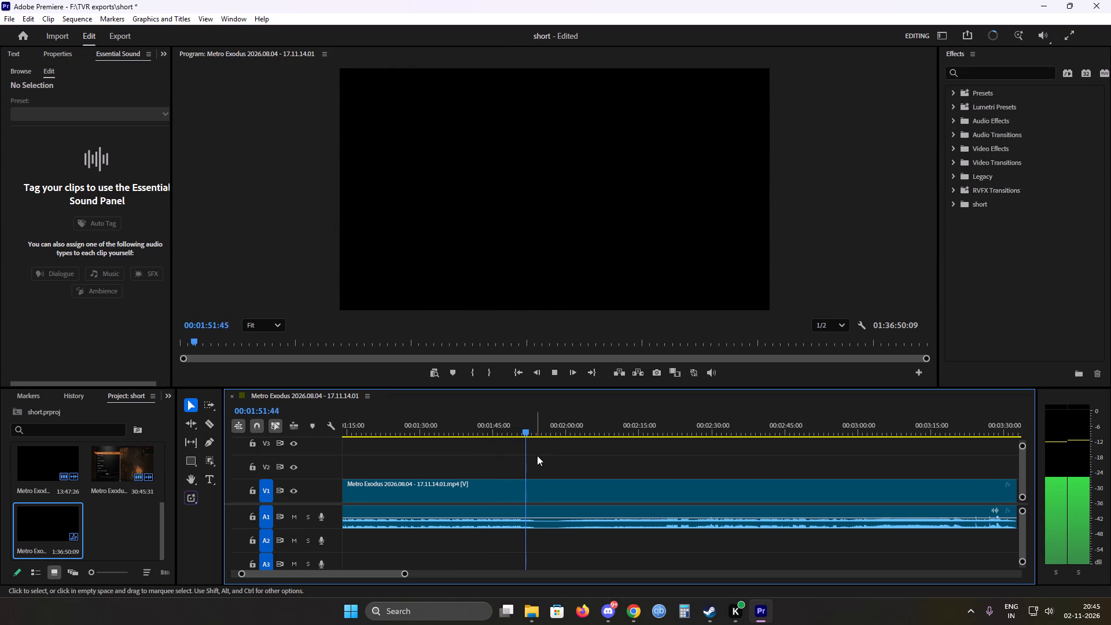
# Split the Metro Exodus clip inside the black passage at 00:01:53:45.
pyautogui.press('space')
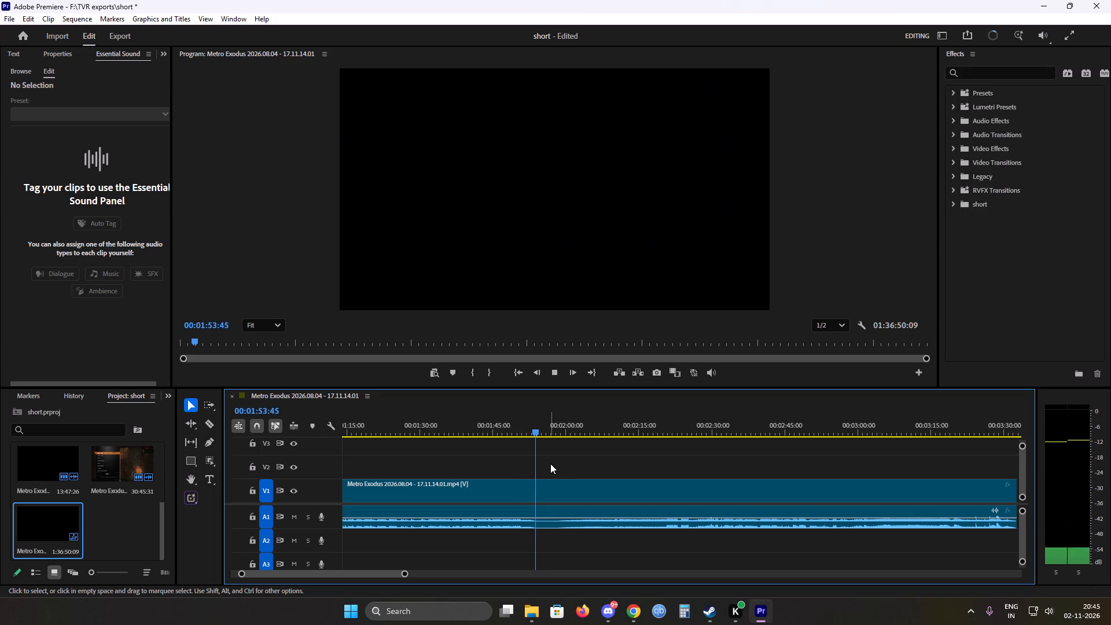
pyautogui.press('c')
pyautogui.click(535, 482)
pyautogui.press('v')
pyautogui.press('space')
# Find where the flames start to fade in after the black passage and split the clip there at 00:01:58:48.
pyautogui.moveTo(539, 433); pyautogui.dragTo(558, 433)
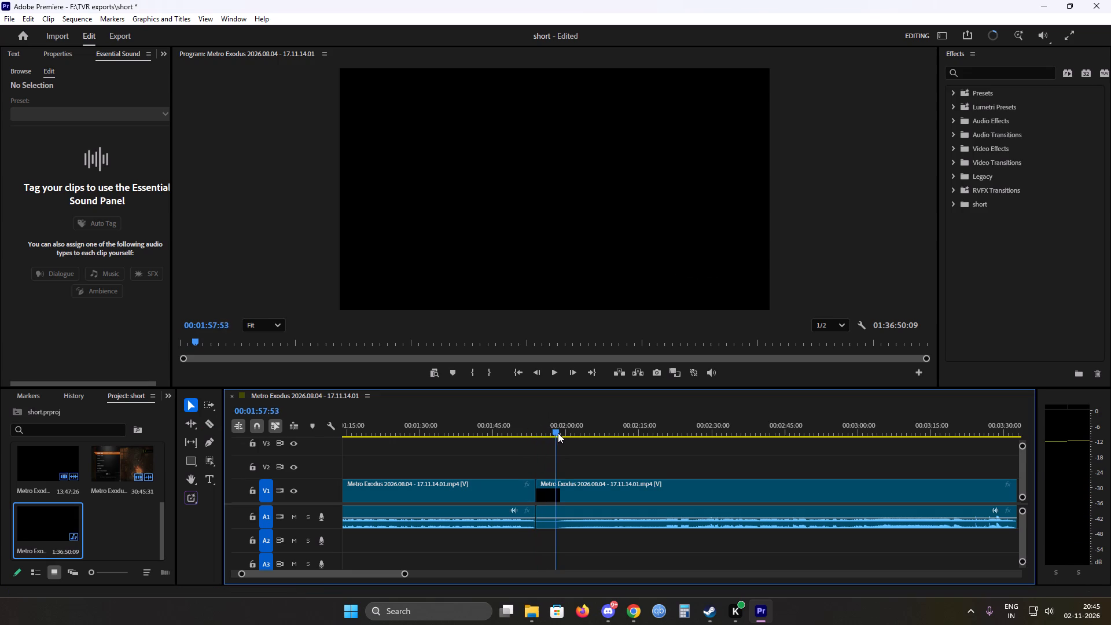
pyautogui.moveTo(558, 433); pyautogui.dragTo(559, 433)
pyautogui.press('space')
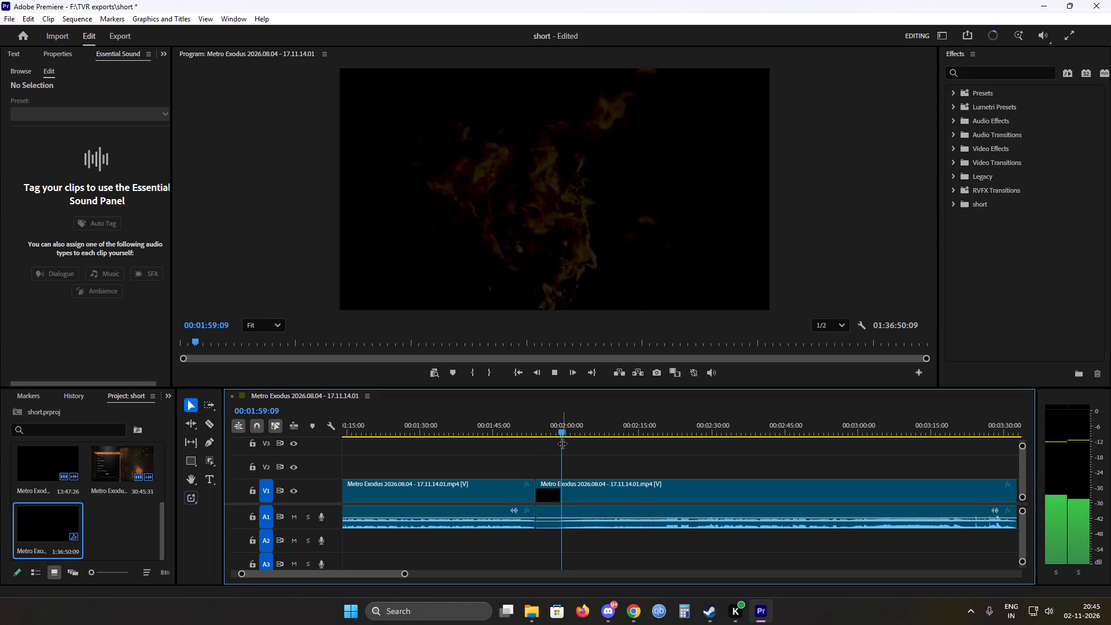
pyautogui.press('space')
pyautogui.click(565, 426)
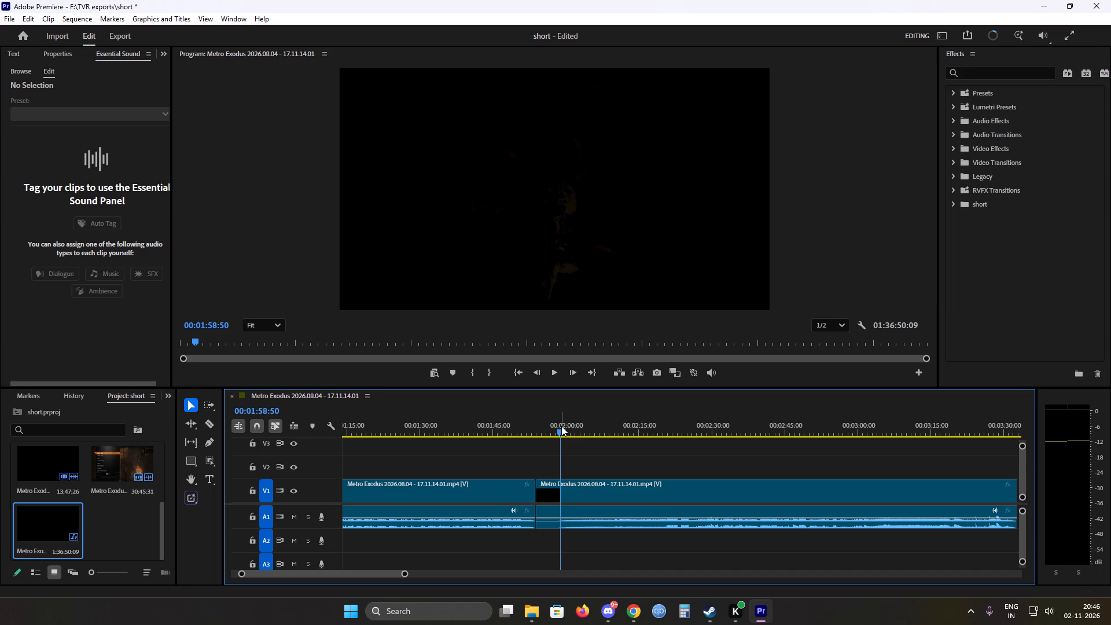
pyautogui.press('Left')
pyautogui.press('Left')
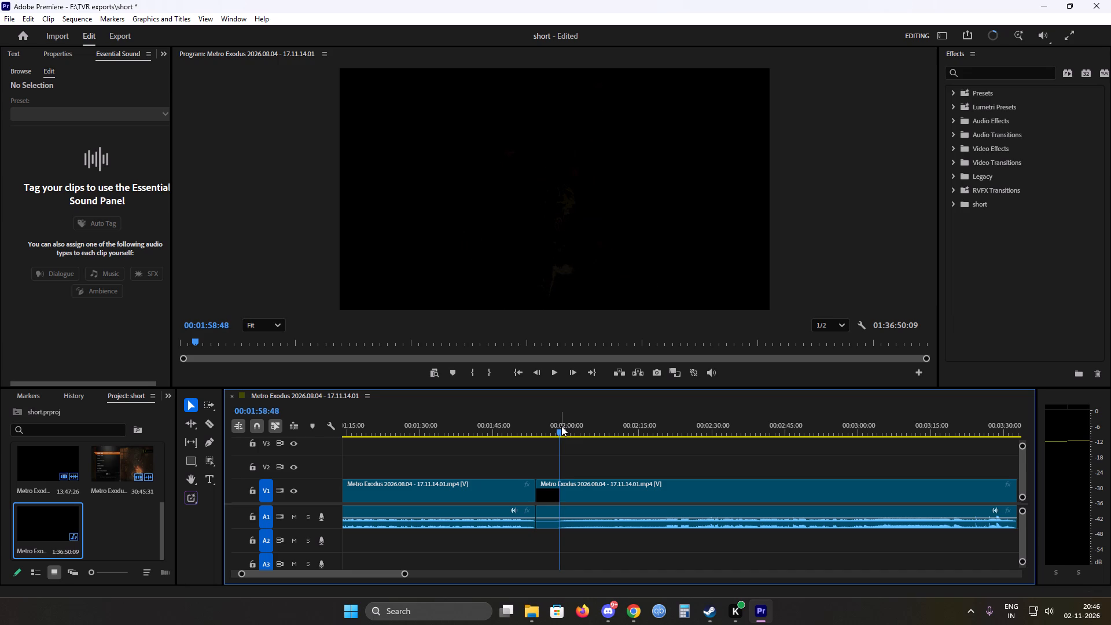
pyautogui.press('c')
pyautogui.click(561, 481)
pyautogui.press('v')
# Ripple delete the short black segment between the two cuts and save the project.
pyautogui.click(543, 482)
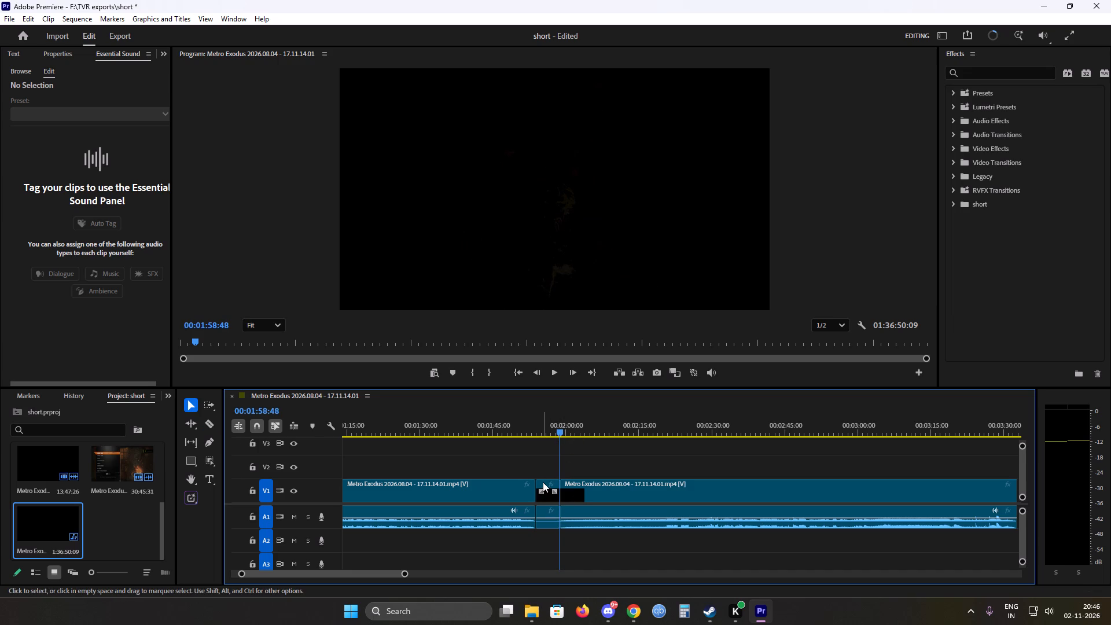
pyautogui.rightClick(543, 482)
pyautogui.click(576, 86)
pyautogui.hotkey('ctrl', 's')
# Apply the default video transition at the cut at 00:01:53:45.
pyautogui.hotkey('ctrl', 'd')
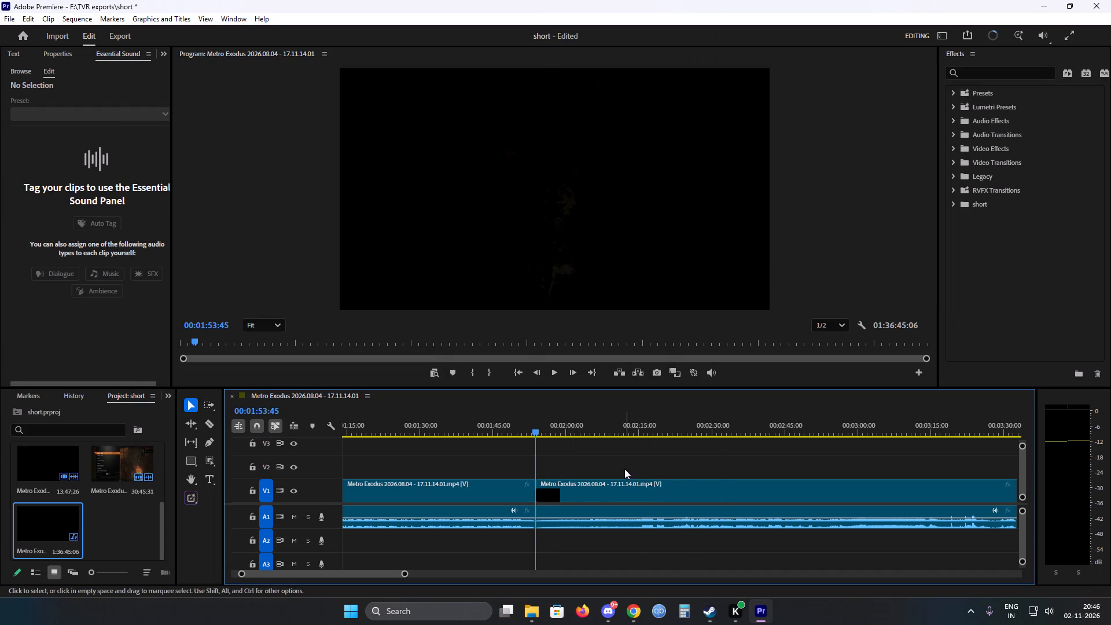
# Play across the join at 00:01:53:45 and scrub on through the fire scene to about 00:02:18.
pyautogui.click(534, 433)
pyautogui.press('space')
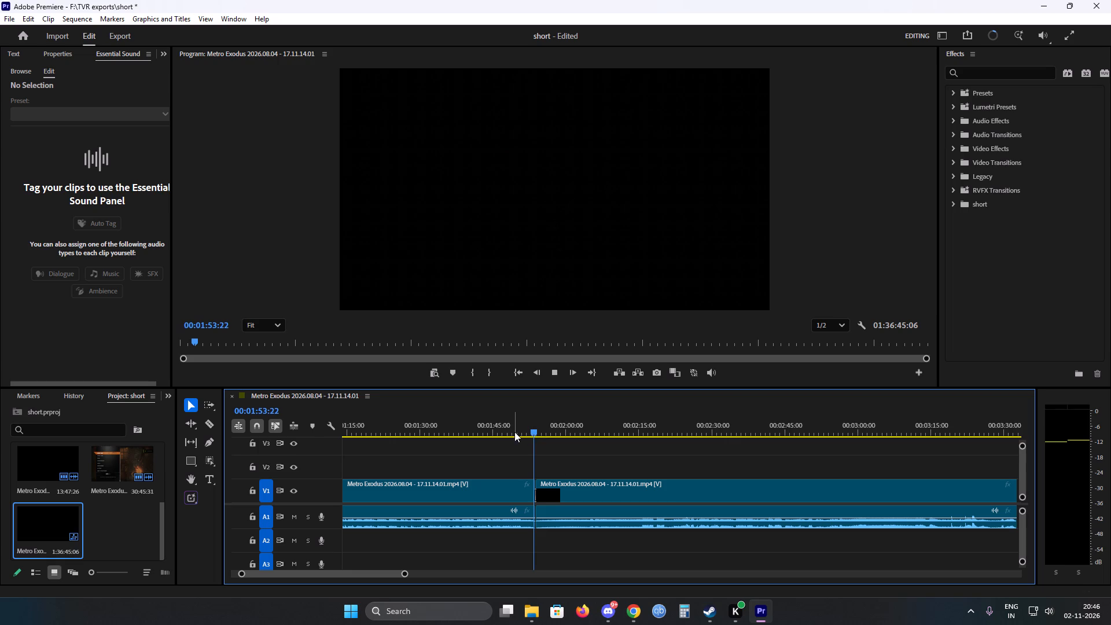
pyautogui.keyDown('alt'); pyautogui.scroll(7, 503, 453); pyautogui.keyUp('alt')
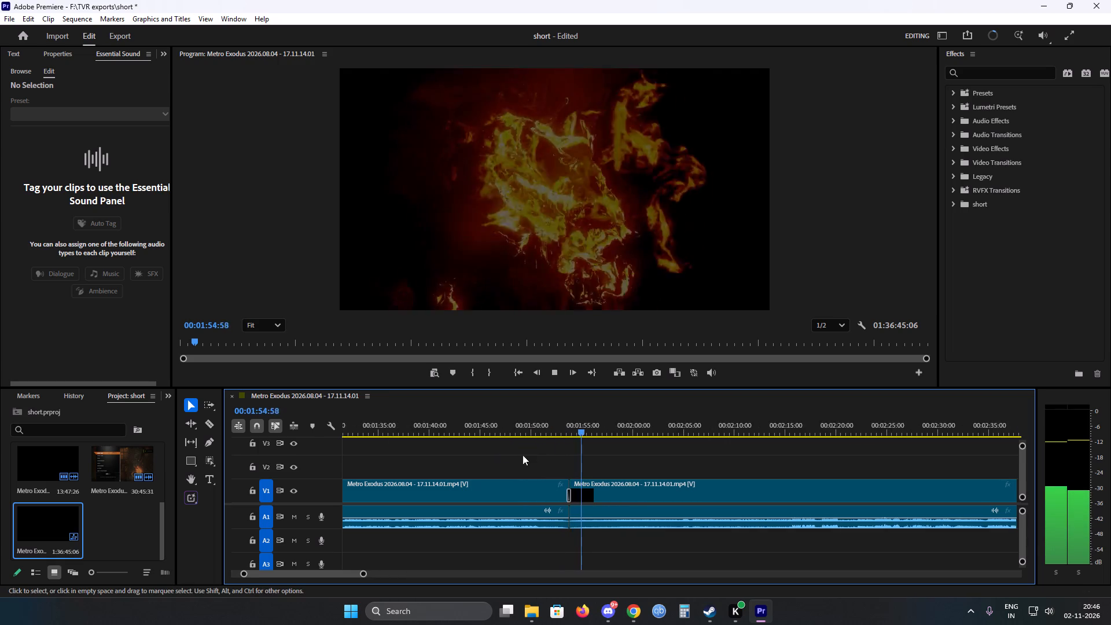
pyautogui.scroll(-9, 540, 461)
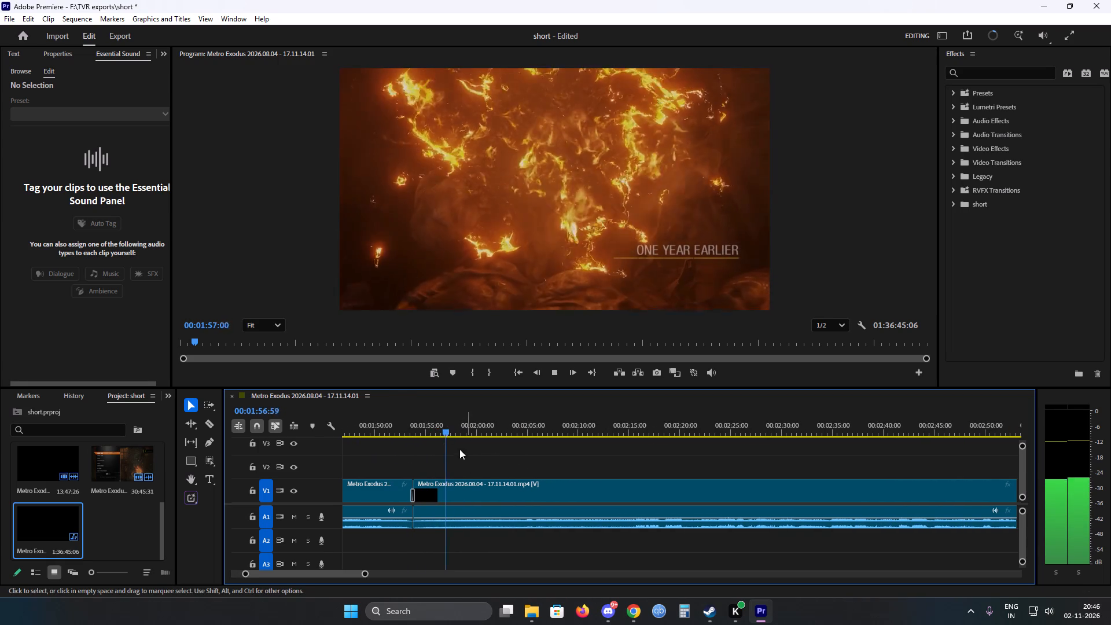
pyautogui.moveTo(456, 432); pyautogui.dragTo(476, 433)
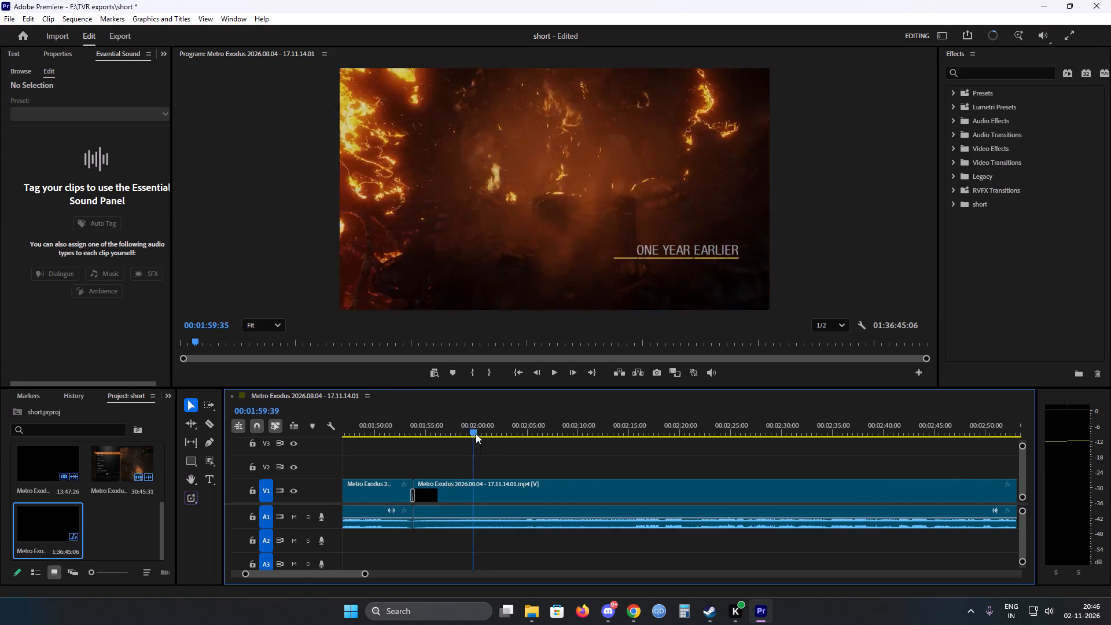
pyautogui.moveTo(476, 433); pyautogui.dragTo(595, 442)
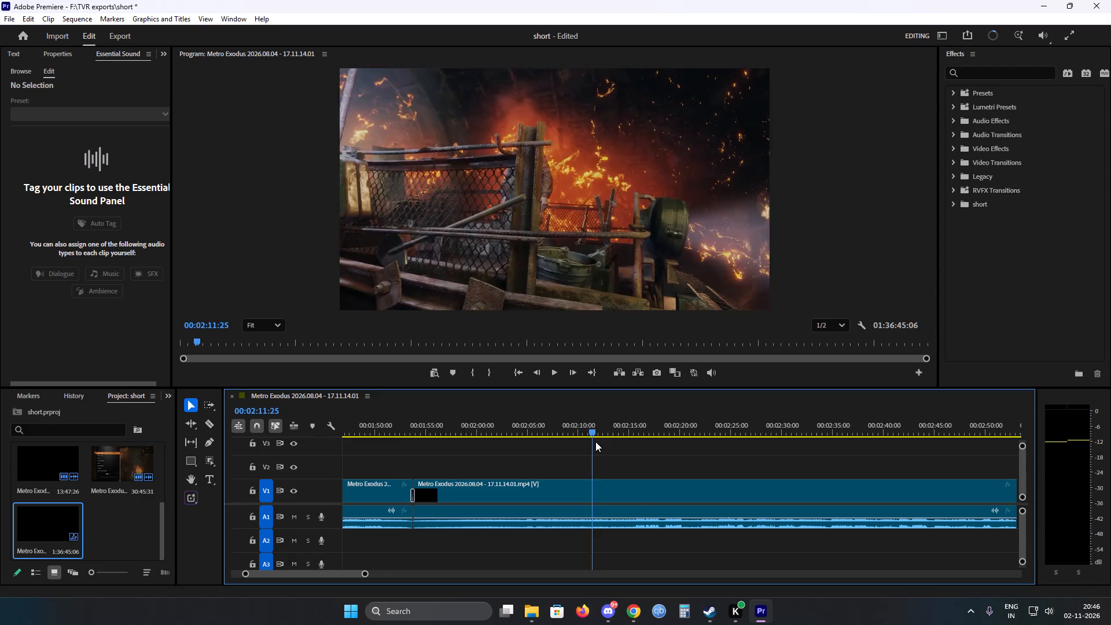
pyautogui.moveTo(595, 442); pyautogui.dragTo(668, 447)
pyautogui.press('space')
# Play on through the fire and flamethrower scene from about 00:02:18 to 00:02:49, examining it for dead passages.
pyautogui.scroll(-4, 616, 484)
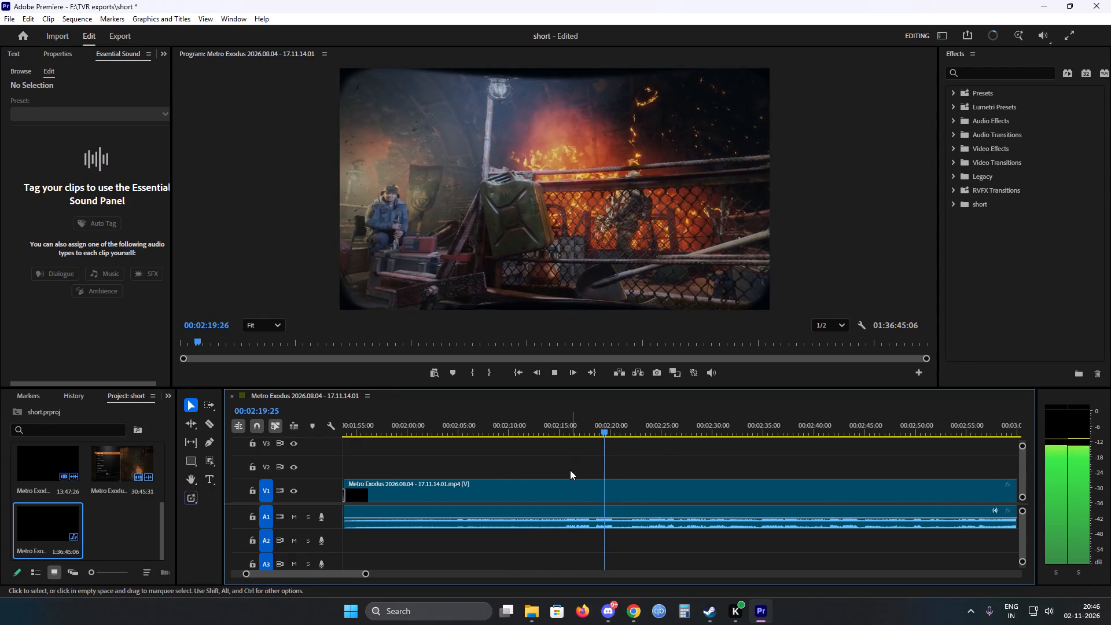
pyautogui.keyDown('alt'); pyautogui.scroll(-3, 570, 472); pyautogui.keyUp('alt')
pyautogui.scroll(-4, 571, 473)
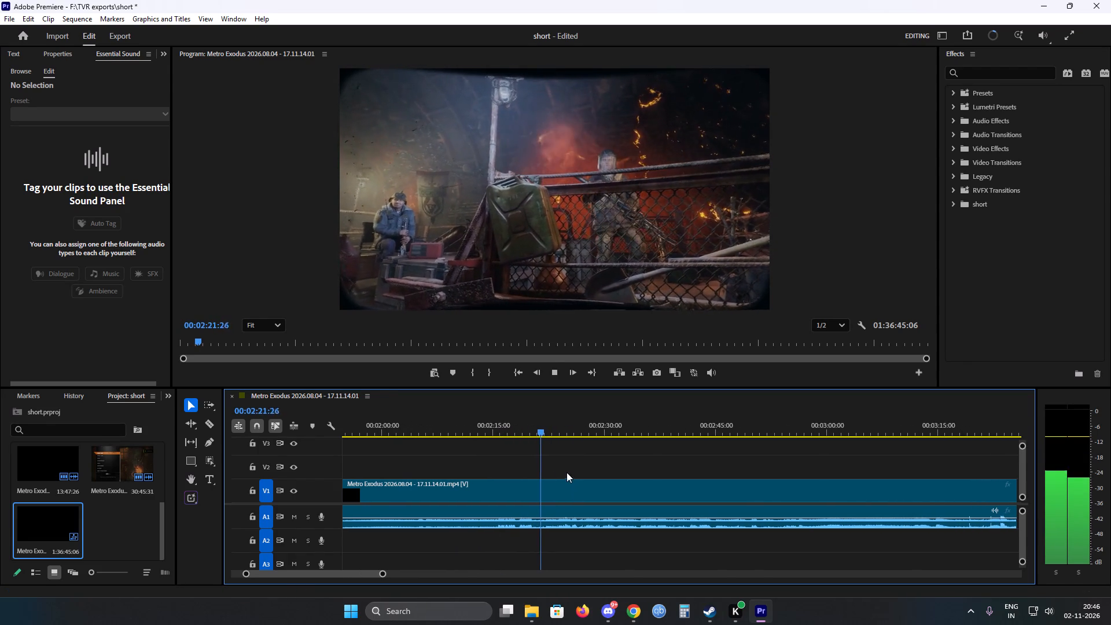
pyautogui.scroll(-2, 525, 467)
pyautogui.keyDown('alt'); pyautogui.scroll(-9, 505, 466); pyautogui.keyUp('alt')
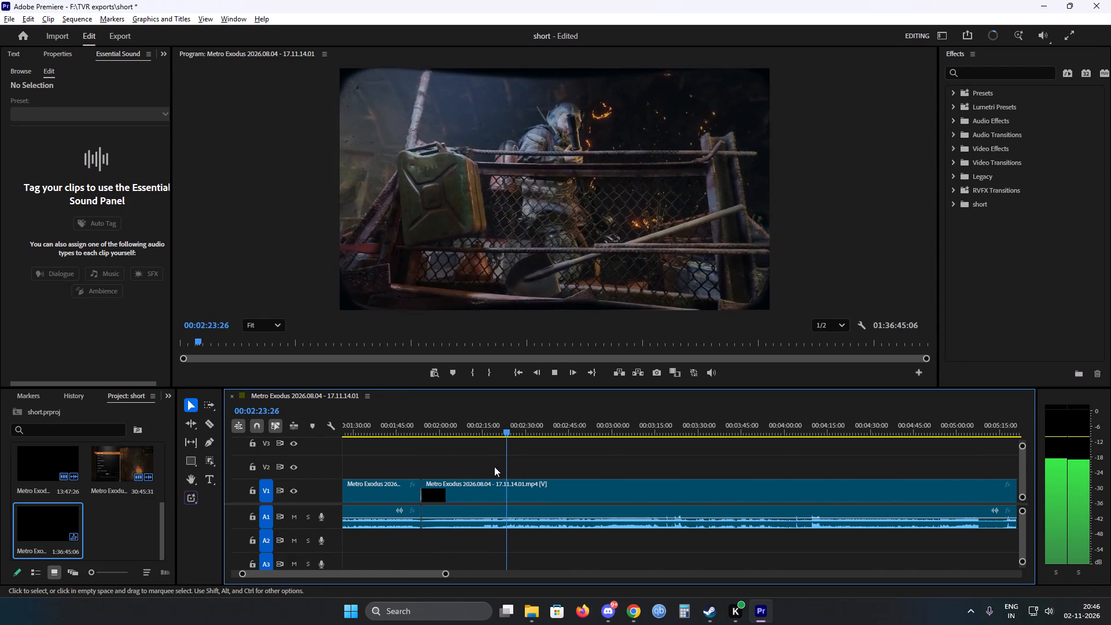
pyautogui.keyDown('alt'); pyautogui.scroll(9, 494, 466); pyautogui.keyUp('alt')
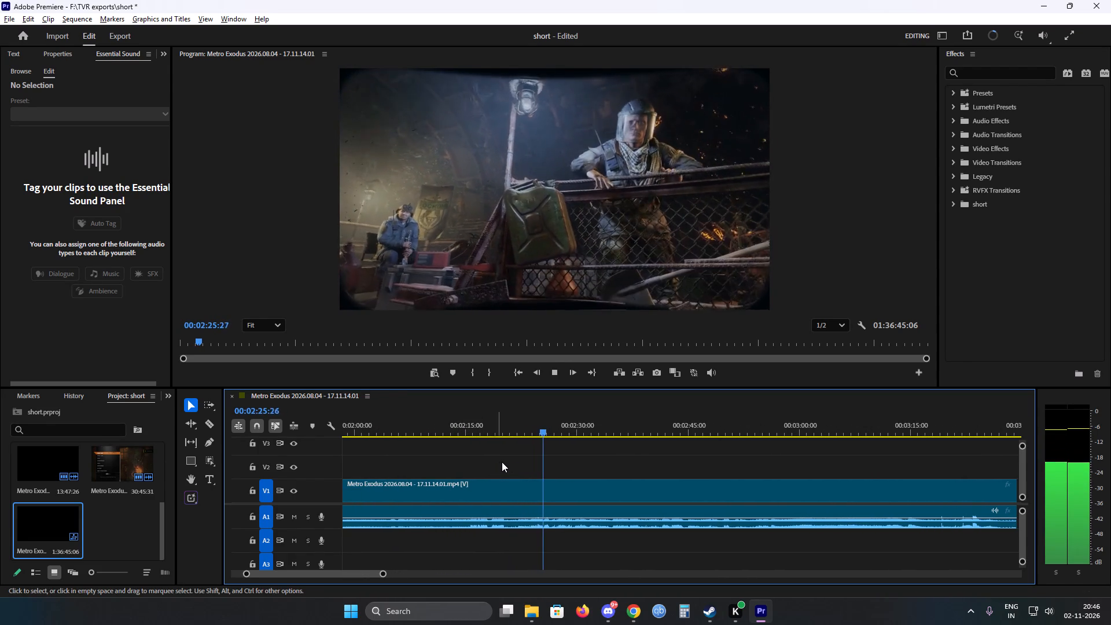
pyautogui.scroll(-7, 519, 459)
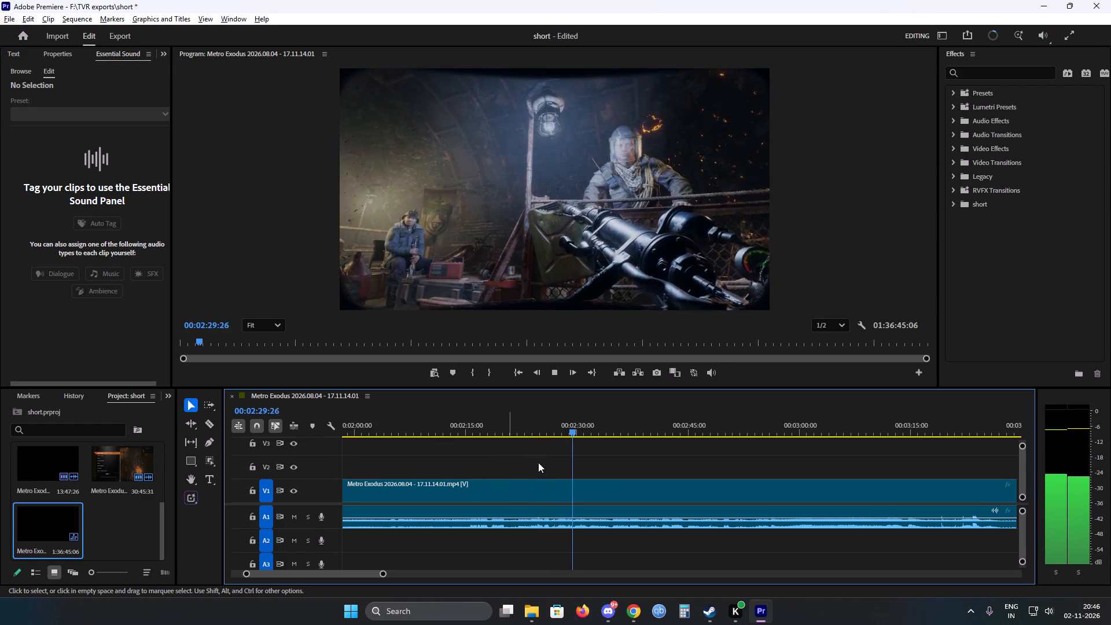
pyautogui.click(538, 462)
pyautogui.press('space')
pyautogui.press('space')
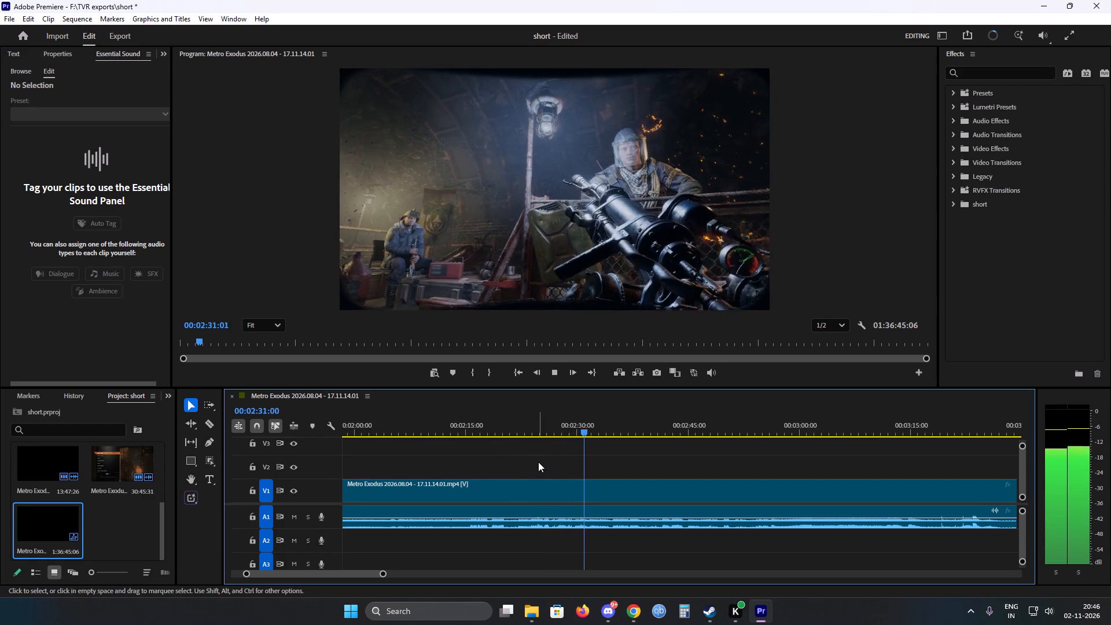
pyautogui.scroll(-7, 538, 462)
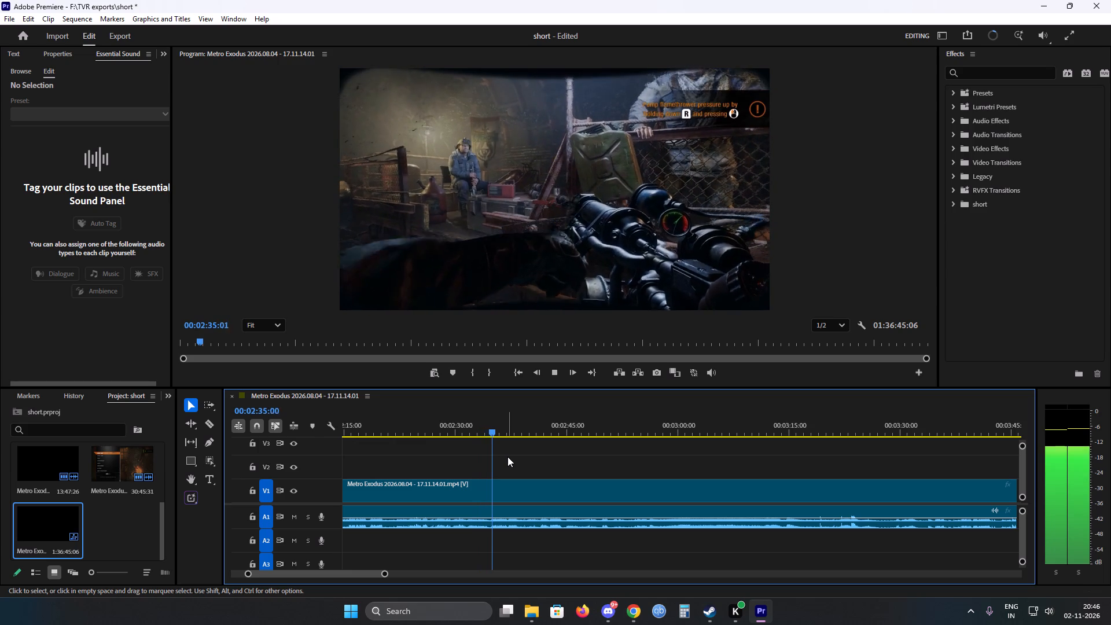
pyautogui.scroll(-1, 507, 457)
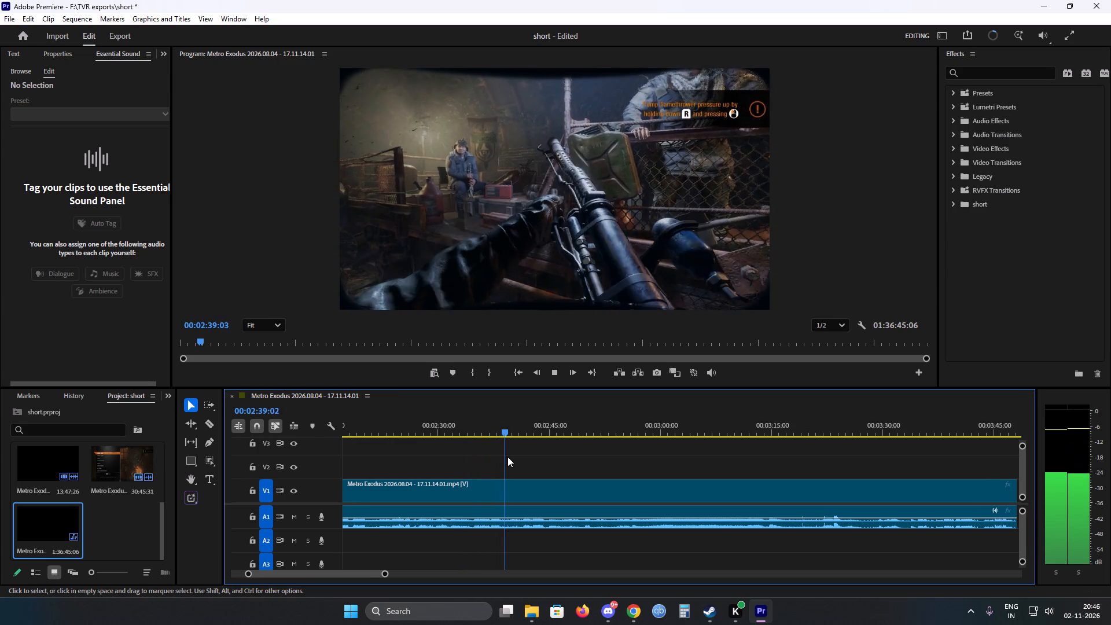
pyautogui.scroll(-3, 507, 457)
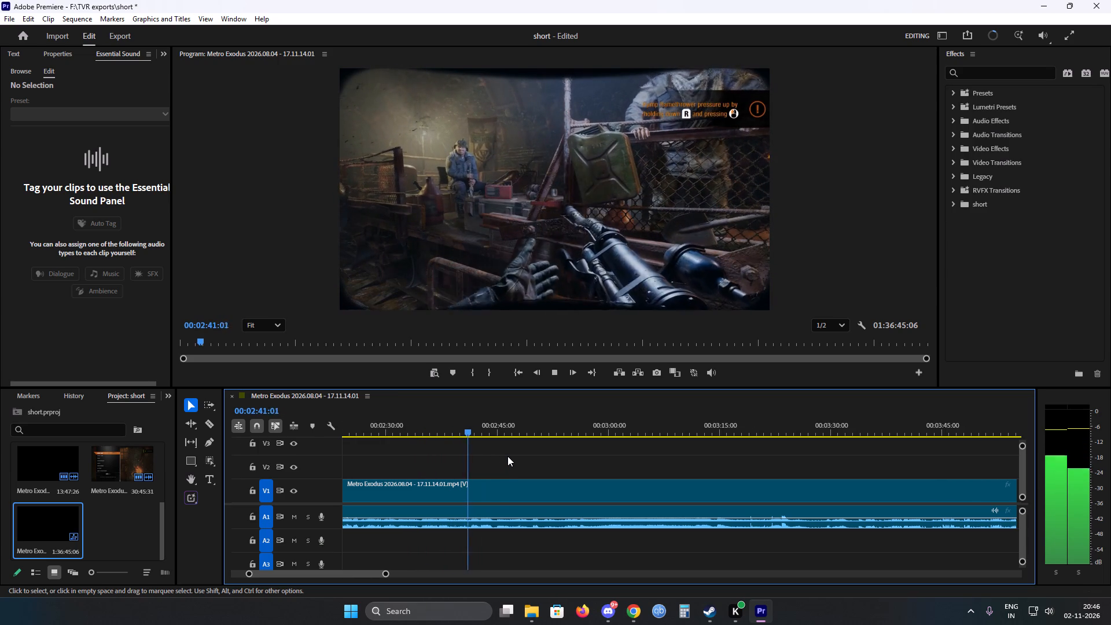
pyautogui.scroll(-1, 451, 455)
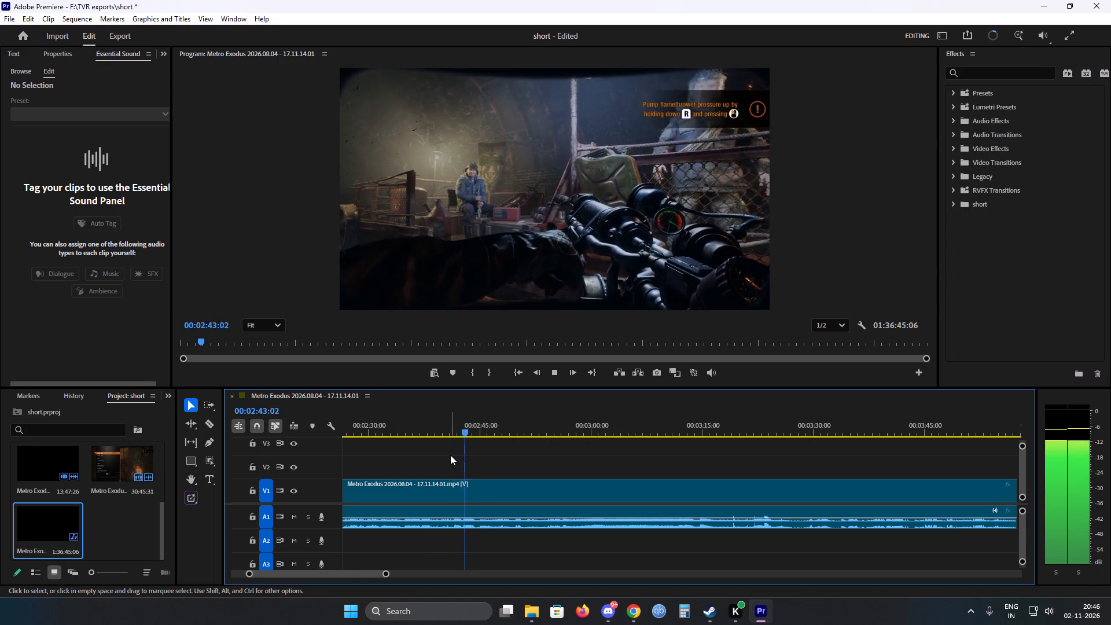
pyautogui.scroll(-2, 450, 455)
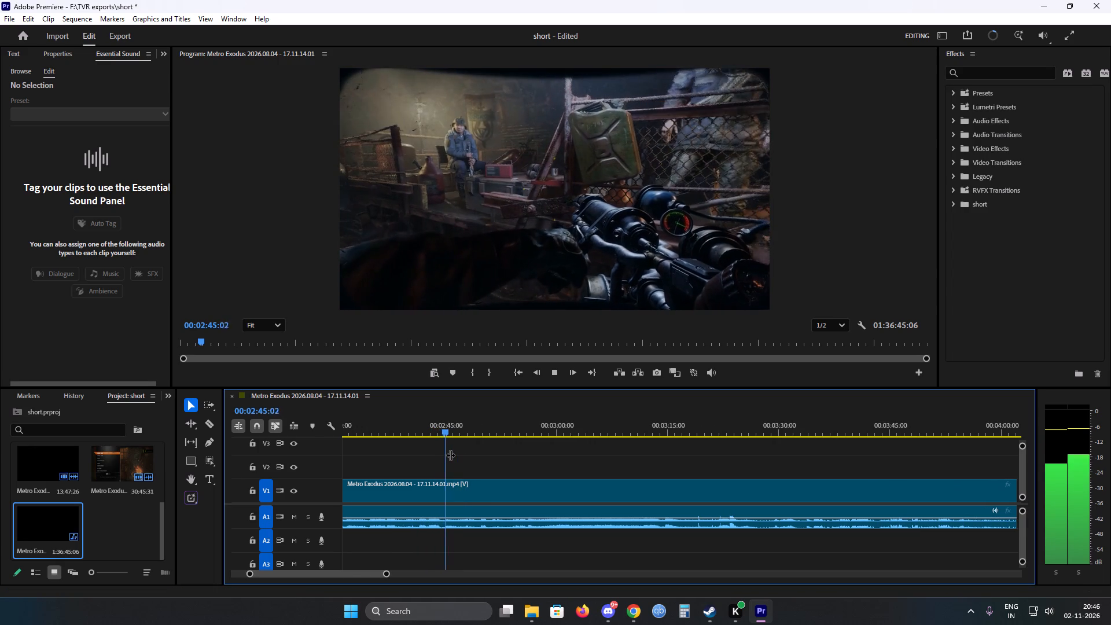
pyautogui.scroll(-1, 435, 470)
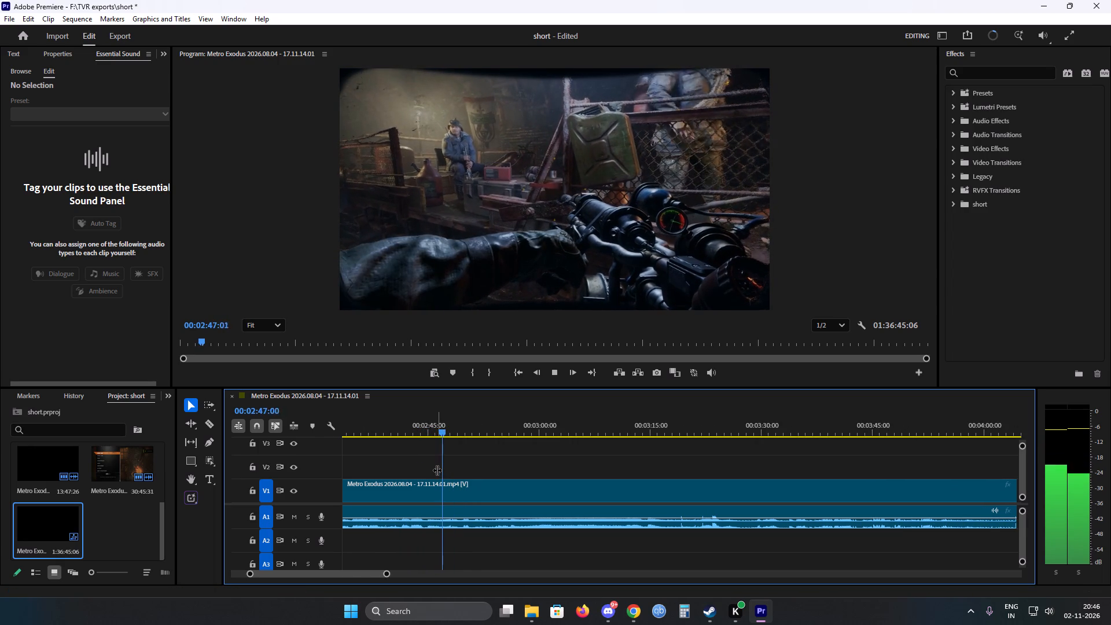
pyautogui.scroll(-1, 437, 470)
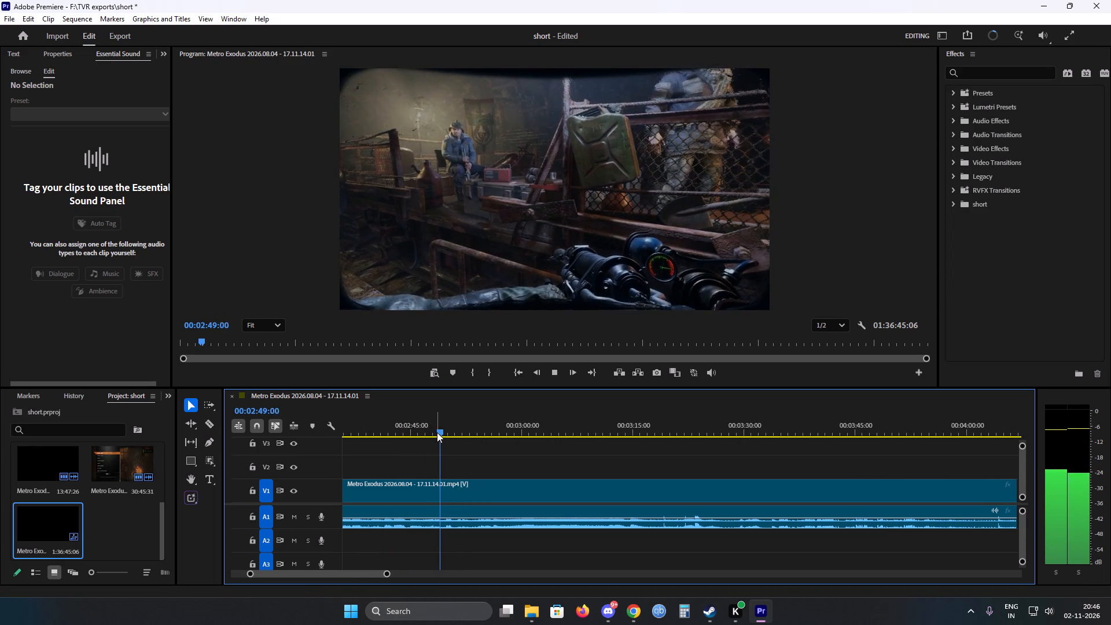
# Skim the footage in short jumps from about 00:02:49 to the dark tunnel at about 00:03:17, checking what is worth keeping.
pyautogui.moveTo(437, 432); pyautogui.dragTo(479, 431)
pyautogui.press('space')
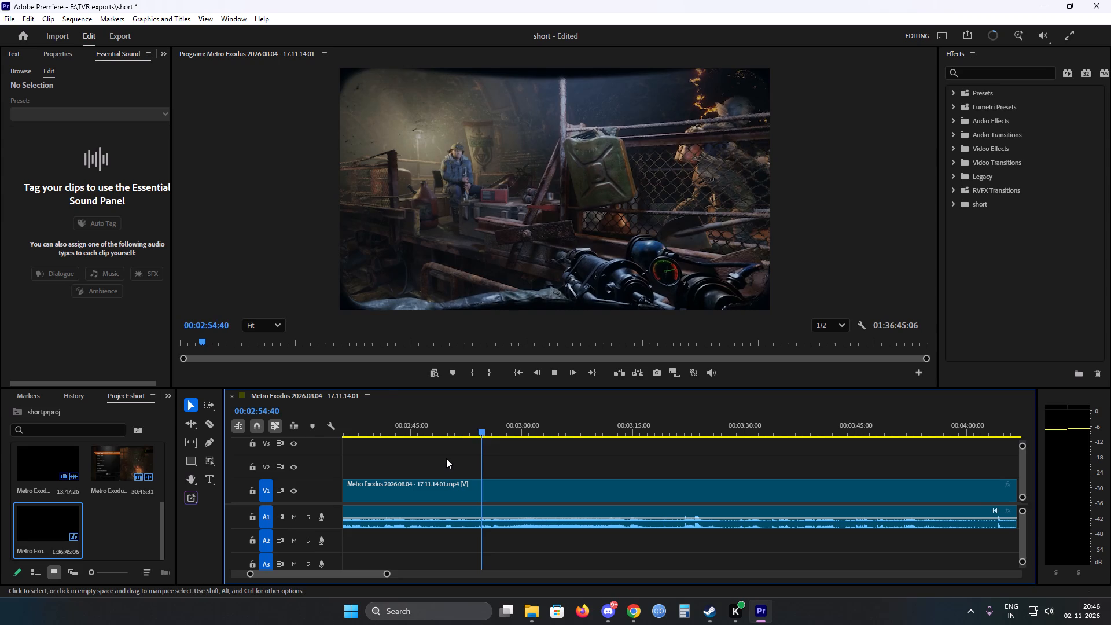
pyautogui.scroll(-2, 446, 458)
pyautogui.press('space')
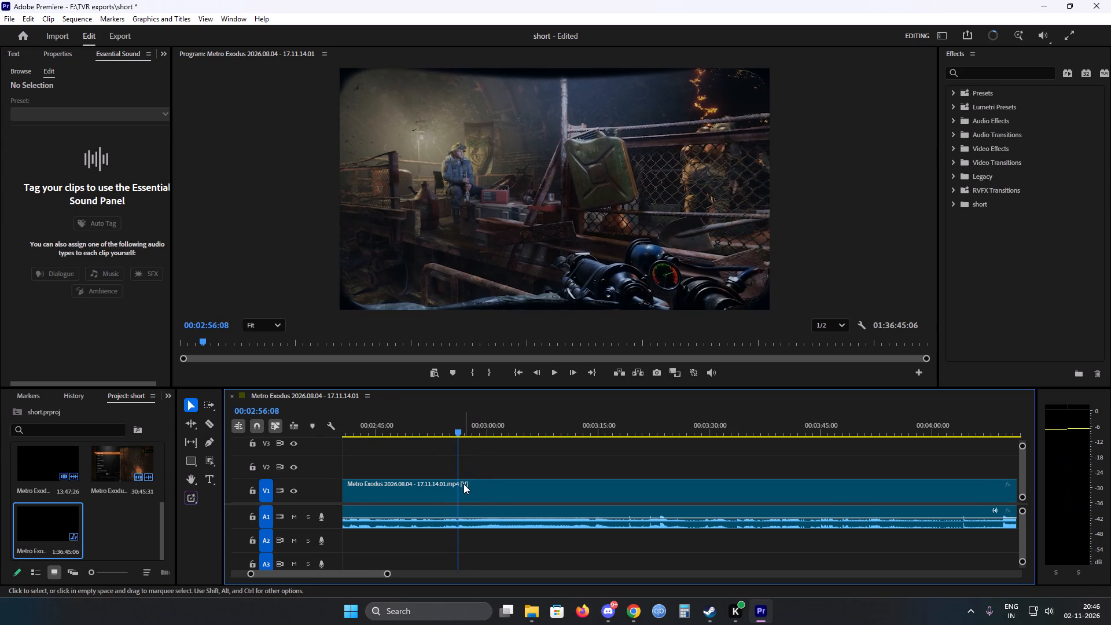
pyautogui.press('space')
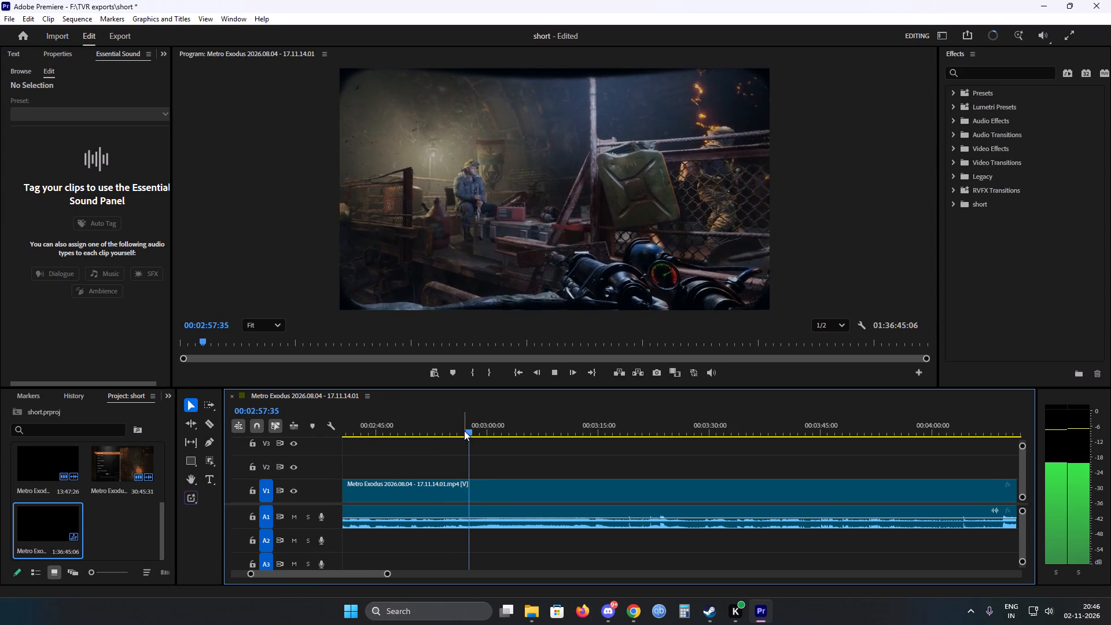
pyautogui.moveTo(464, 431); pyautogui.dragTo(538, 433)
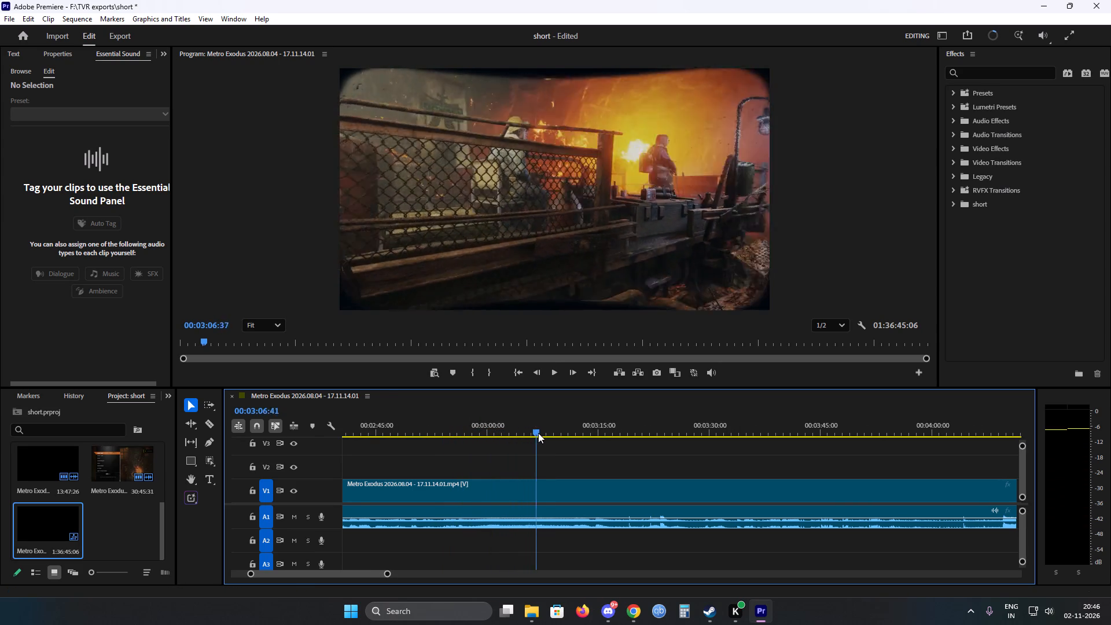
pyautogui.moveTo(538, 433); pyautogui.dragTo(557, 433)
pyautogui.press('space')
pyautogui.scroll(-2, 531, 466)
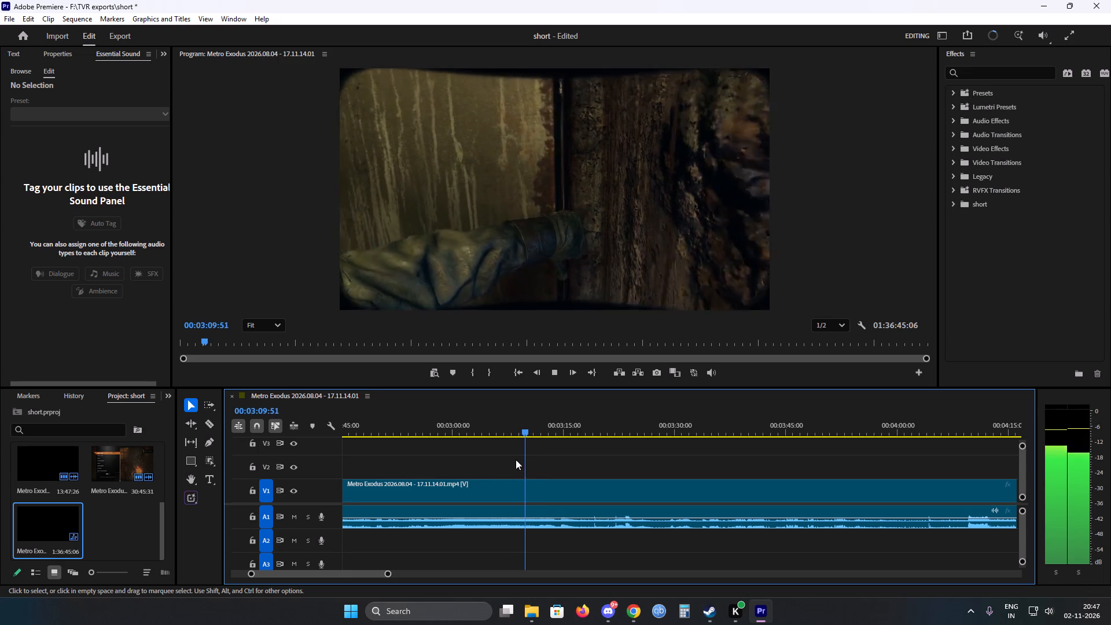
pyautogui.scroll(-2, 516, 459)
pyautogui.moveTo(498, 432); pyautogui.dragTo(536, 431)
pyautogui.press('space')
pyautogui.scroll(-3, 524, 464)
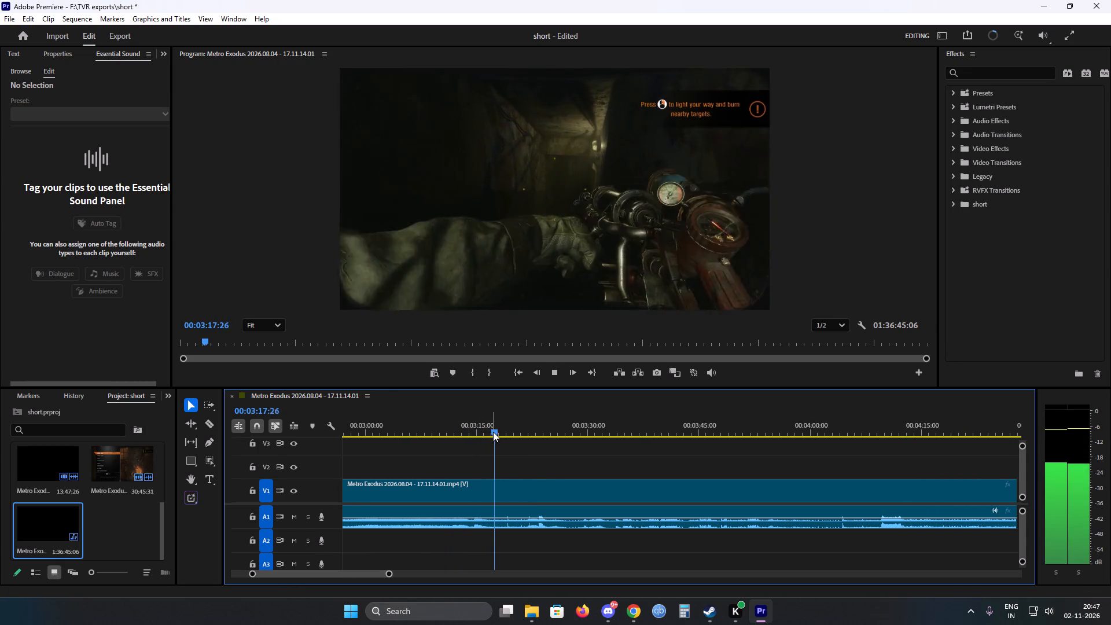
# Find where the player reaches the control desk after the burning tunnel and split the clip there at about 00:03:28.
pyautogui.moveTo(507, 432); pyautogui.dragTo(518, 431)
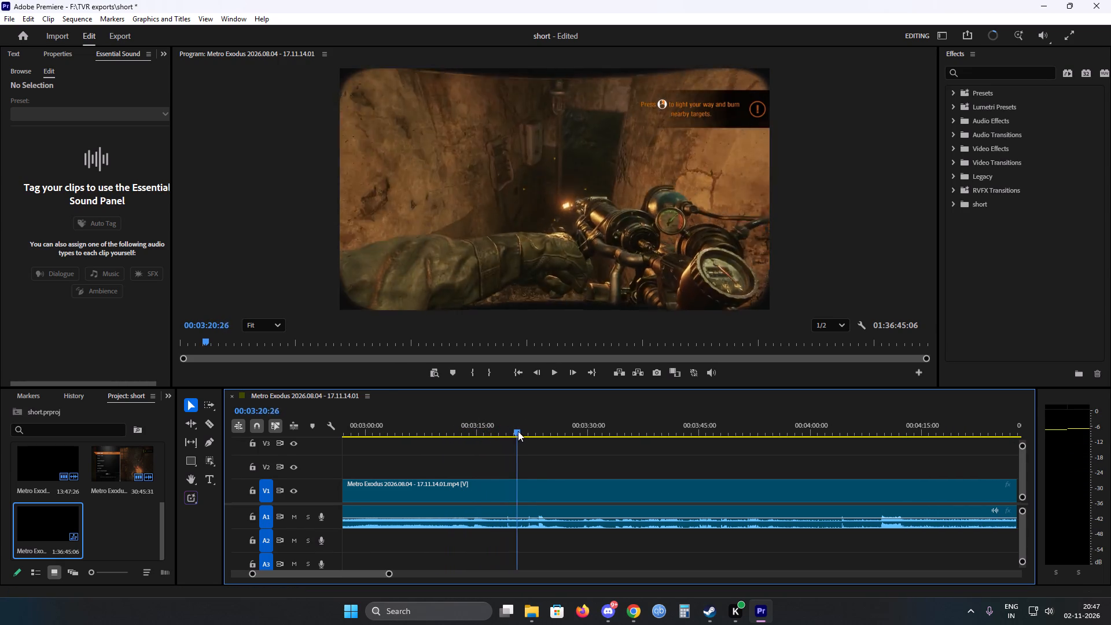
pyautogui.moveTo(518, 431); pyautogui.dragTo(541, 427)
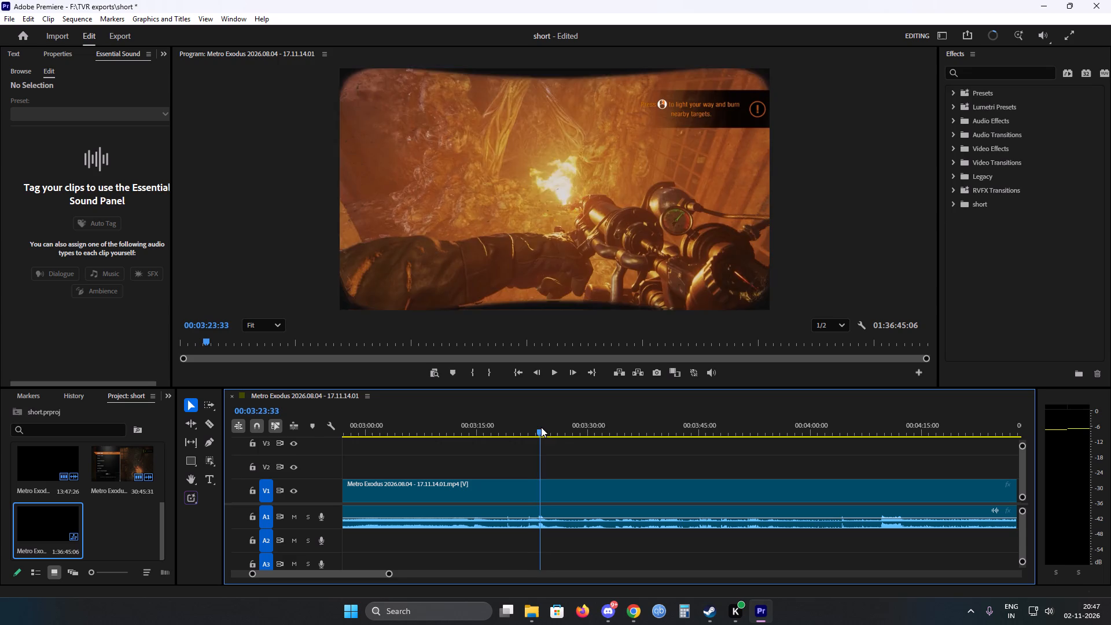
pyautogui.moveTo(541, 427); pyautogui.dragTo(566, 423)
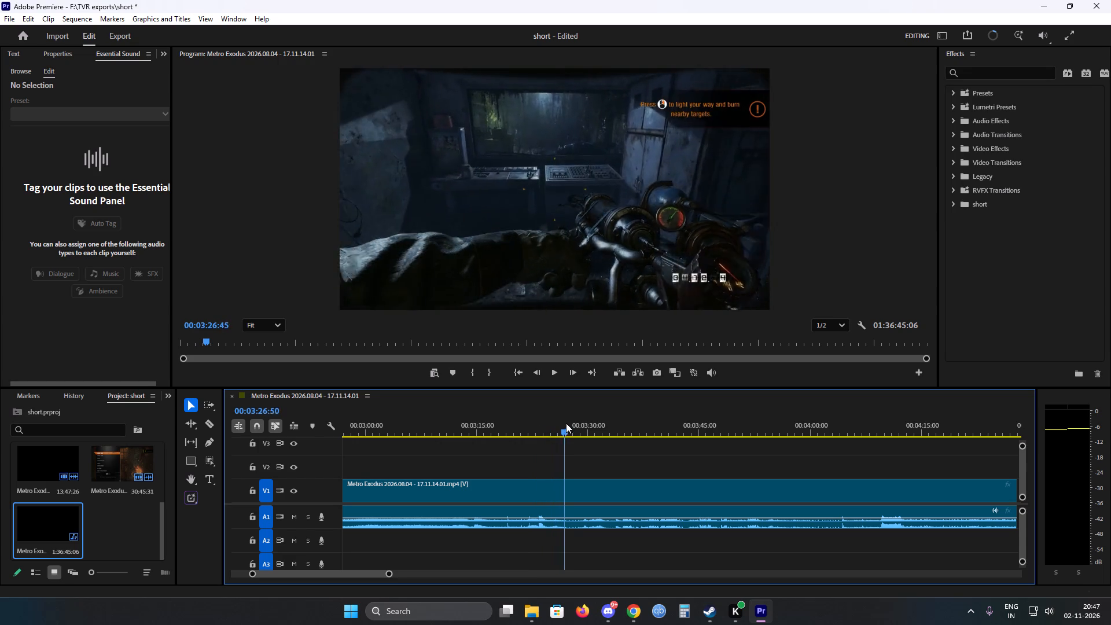
pyautogui.moveTo(566, 423); pyautogui.dragTo(576, 421)
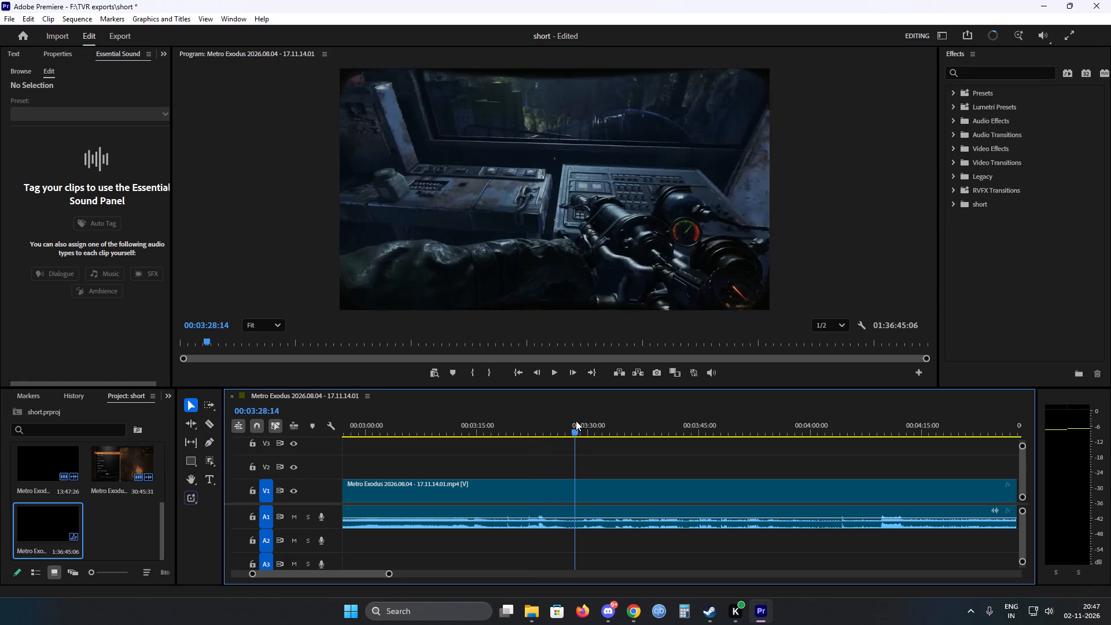
pyautogui.moveTo(576, 421); pyautogui.dragTo(574, 421)
pyautogui.press('c')
pyautogui.click(575, 483)
pyautogui.press('v')
# Find the moment just before the handheld device is raised beside the open cabinet and split the clip there at 00:03:36:40.
pyautogui.moveTo(577, 429); pyautogui.dragTo(579, 429)
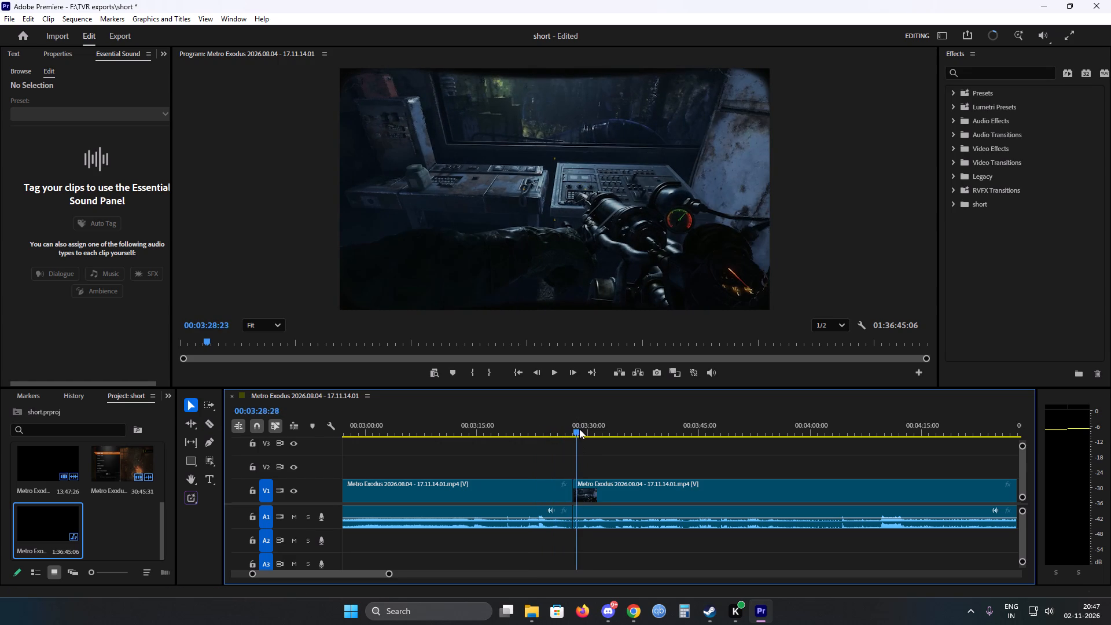
pyautogui.moveTo(579, 429); pyautogui.dragTo(656, 427)
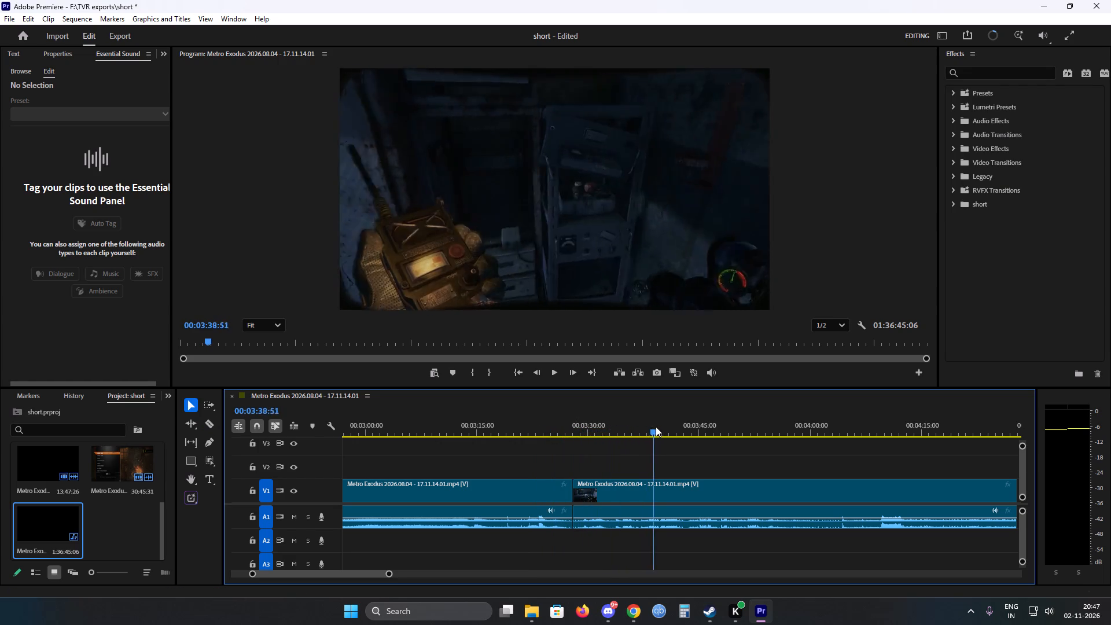
pyautogui.moveTo(656, 427); pyautogui.dragTo(645, 425)
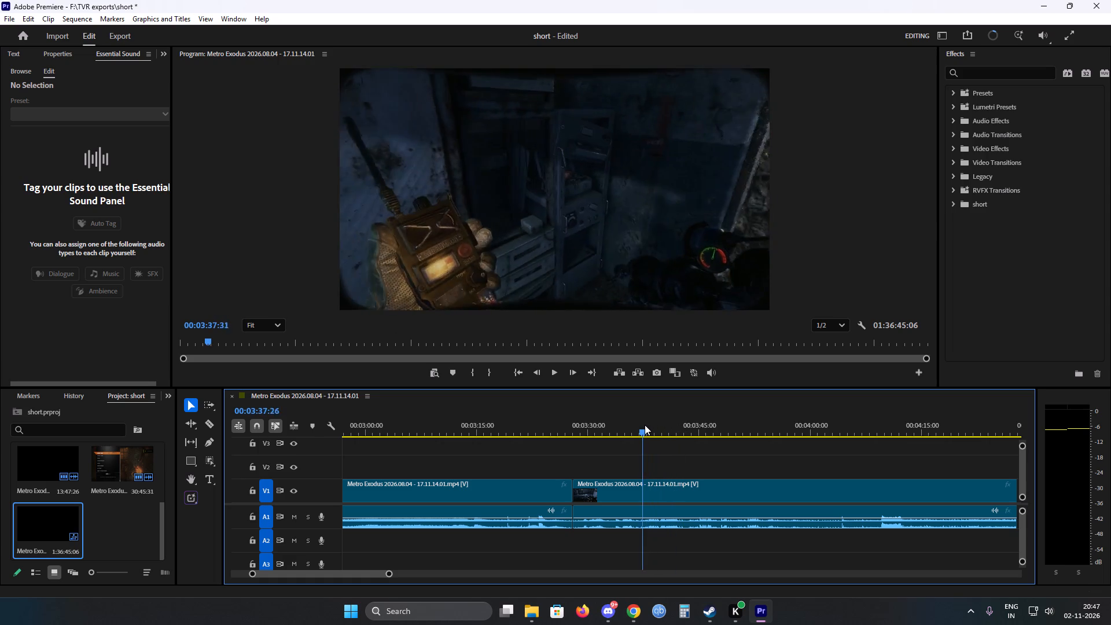
pyautogui.moveTo(645, 425); pyautogui.dragTo(637, 424)
pyautogui.press('space')
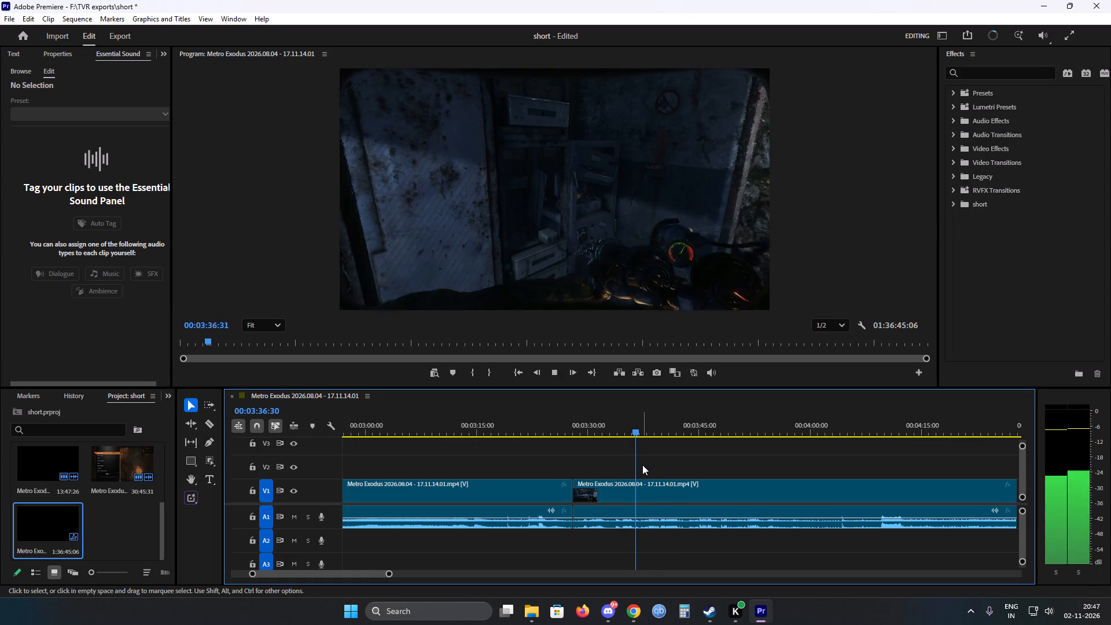
pyautogui.press('space')
pyautogui.press('c')
pyautogui.click(638, 492)
pyautogui.press('v')
# Ripple delete the control-room segment between the cuts at about 00:03:28 and 00:03:36:40, and save the project.
pyautogui.click(615, 487)
pyautogui.rightClick(615, 487)
pyautogui.click(641, 80)
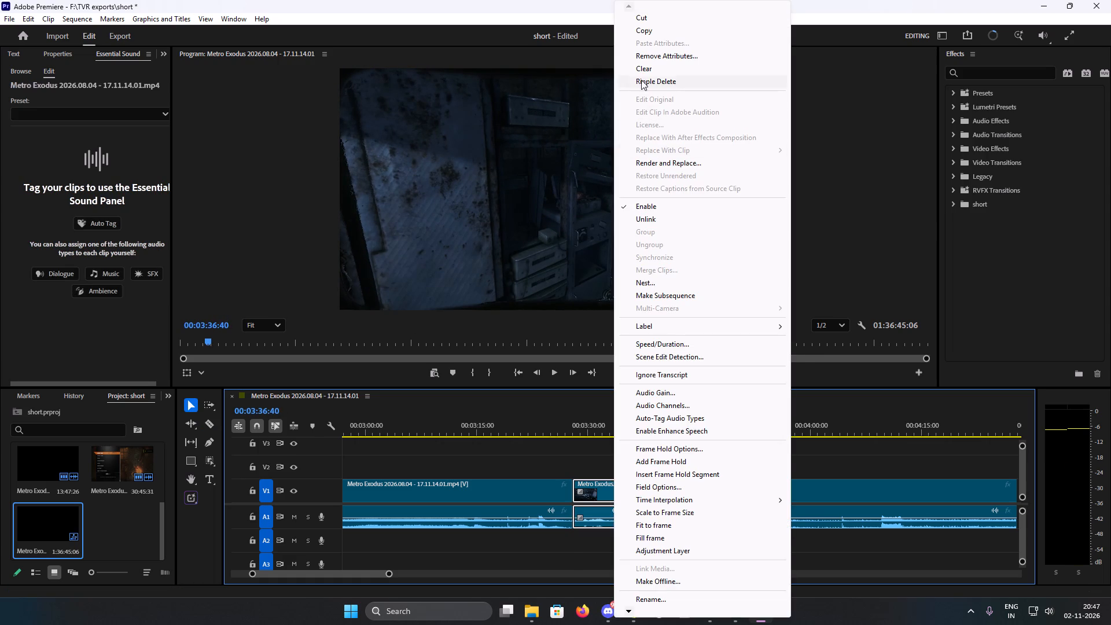
pyautogui.hotkey('ctrl', 's')
# Play across the new join at 00:03:28:00 to check how the cut looks.
pyautogui.click(575, 432)
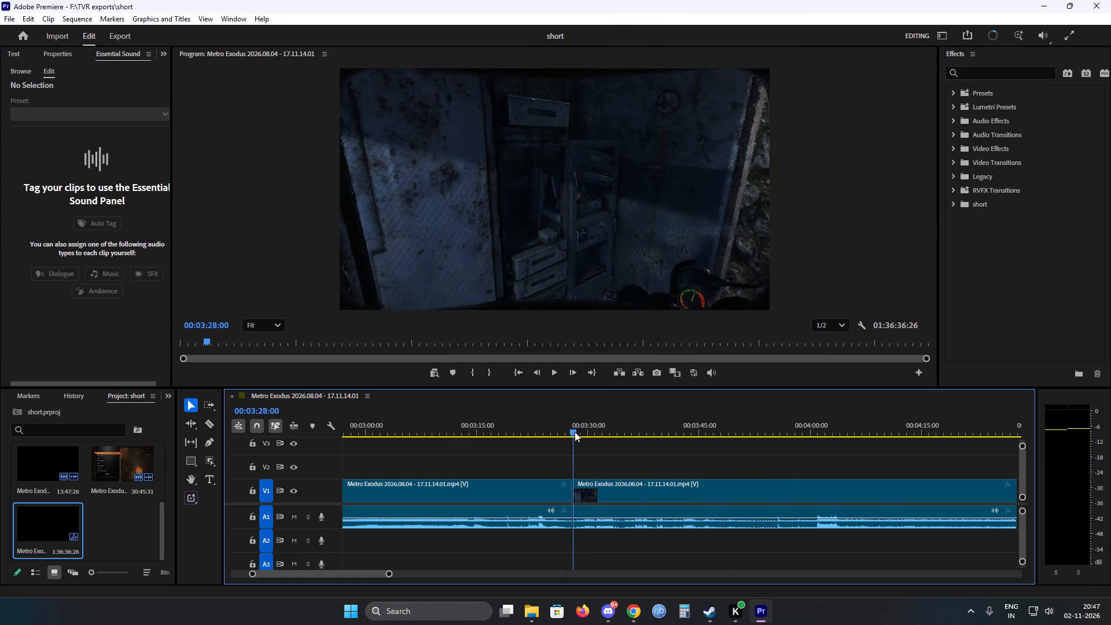
pyautogui.press('space')
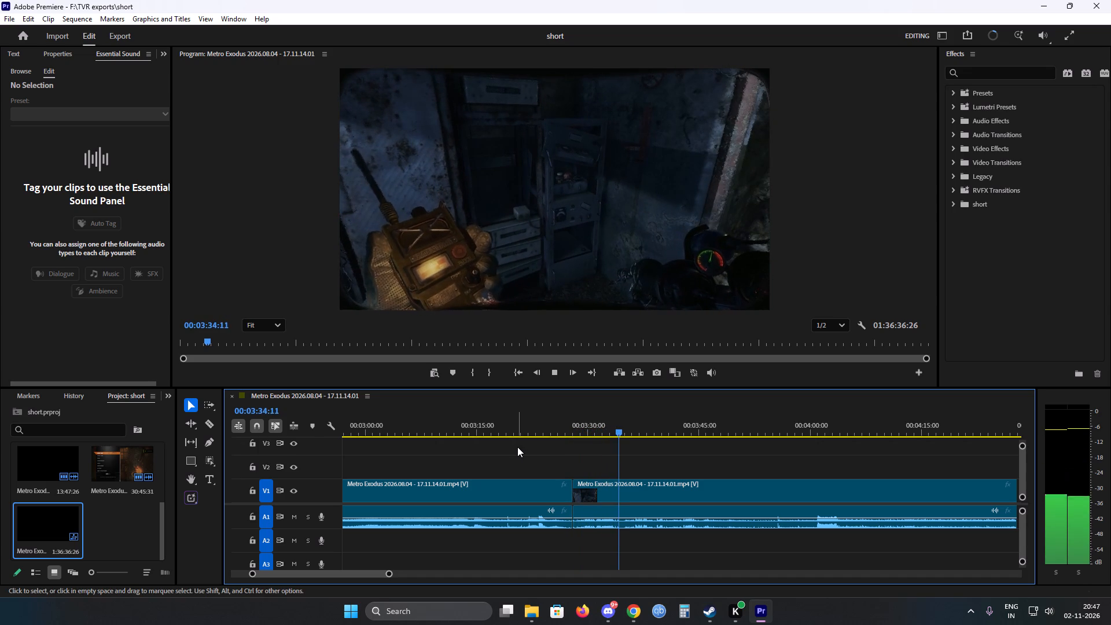
# Skim past the dark corridor with the stairs and split the clip at about 00:03:49.
pyautogui.scroll(-11, 514, 462)
pyautogui.moveTo(458, 429); pyautogui.dragTo(494, 431)
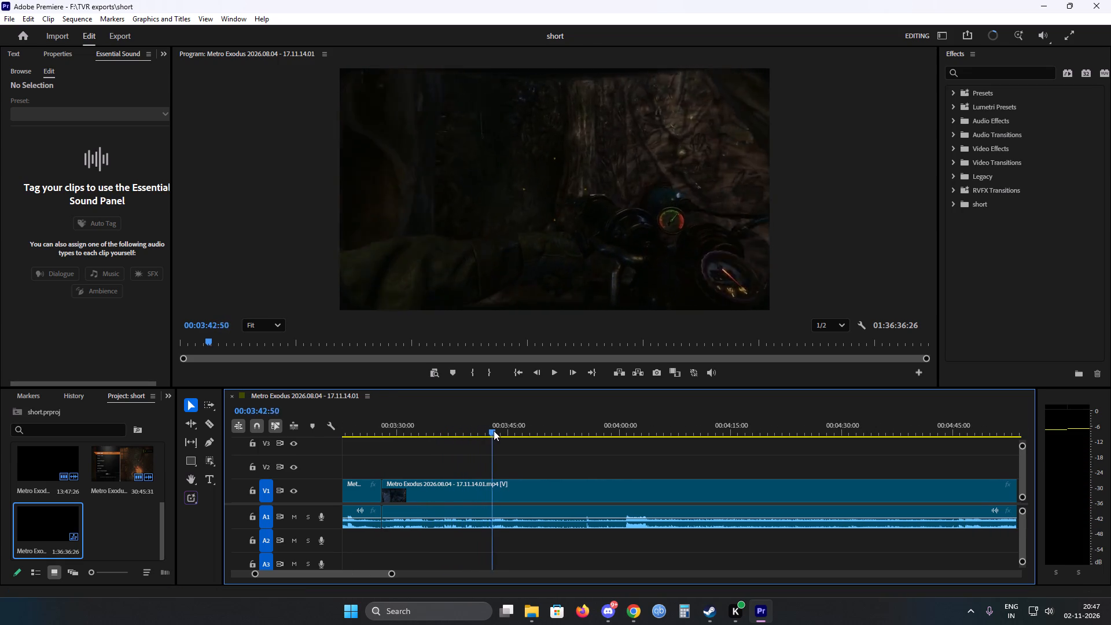
pyautogui.moveTo(494, 431); pyautogui.dragTo(521, 431)
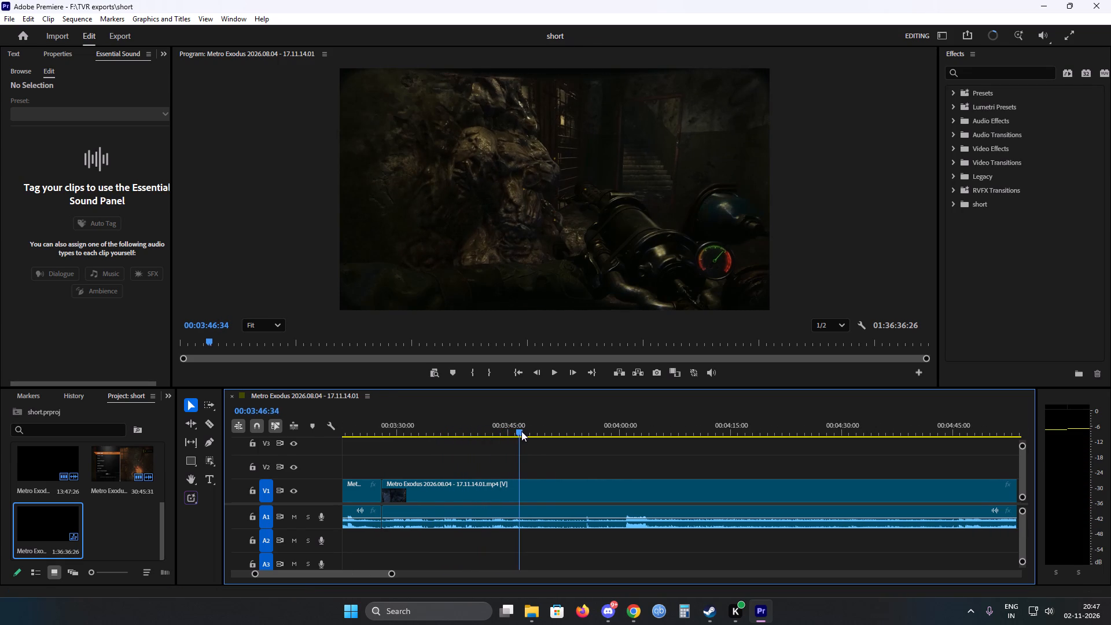
pyautogui.moveTo(518, 429); pyautogui.dragTo(521, 429)
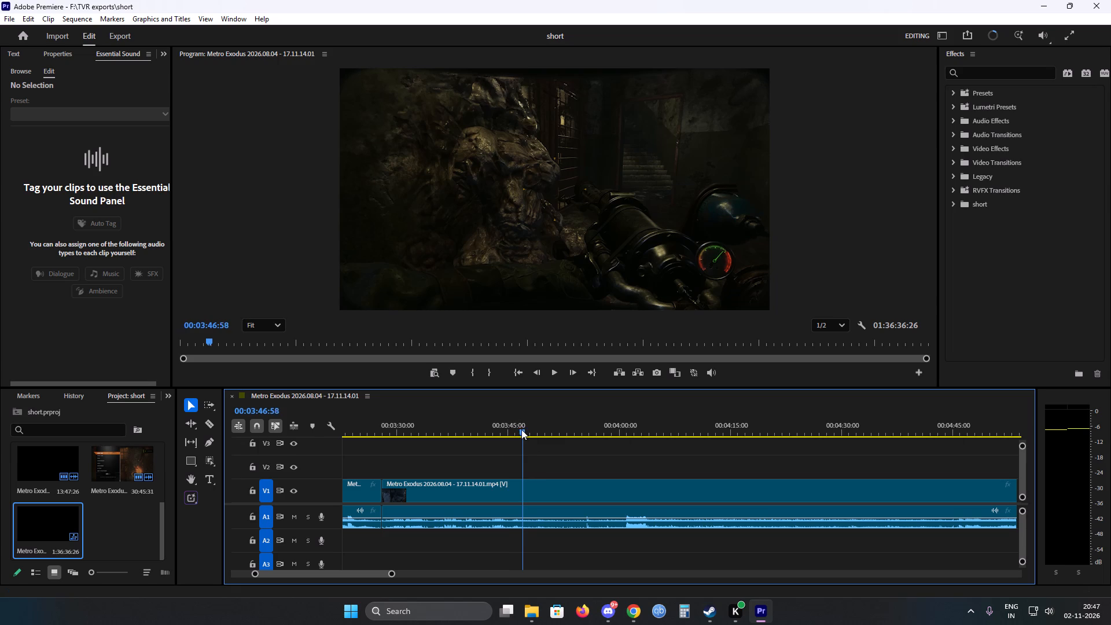
pyautogui.moveTo(521, 429); pyautogui.dragTo(540, 429)
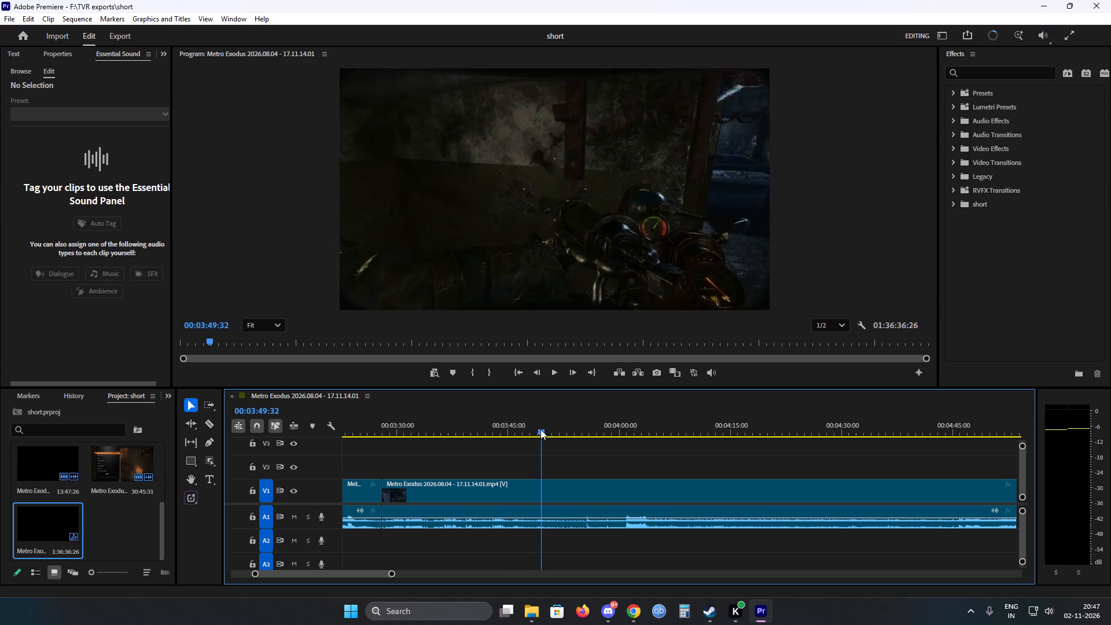
pyautogui.moveTo(540, 429); pyautogui.dragTo(536, 429)
pyautogui.press('c')
pyautogui.click(540, 490)
pyautogui.press('v')
# Find the moment just before the flamethrower fires at the webs and split the clip there at 00:04:00:47.
pyautogui.moveTo(538, 430); pyautogui.dragTo(549, 430)
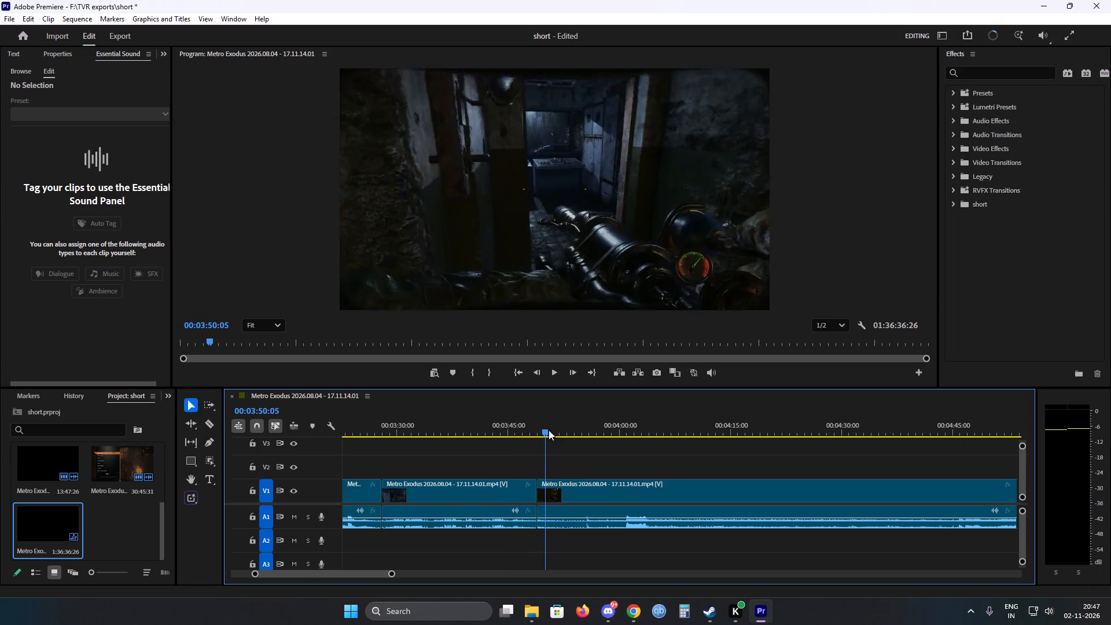
pyautogui.moveTo(549, 430); pyautogui.dragTo(626, 428)
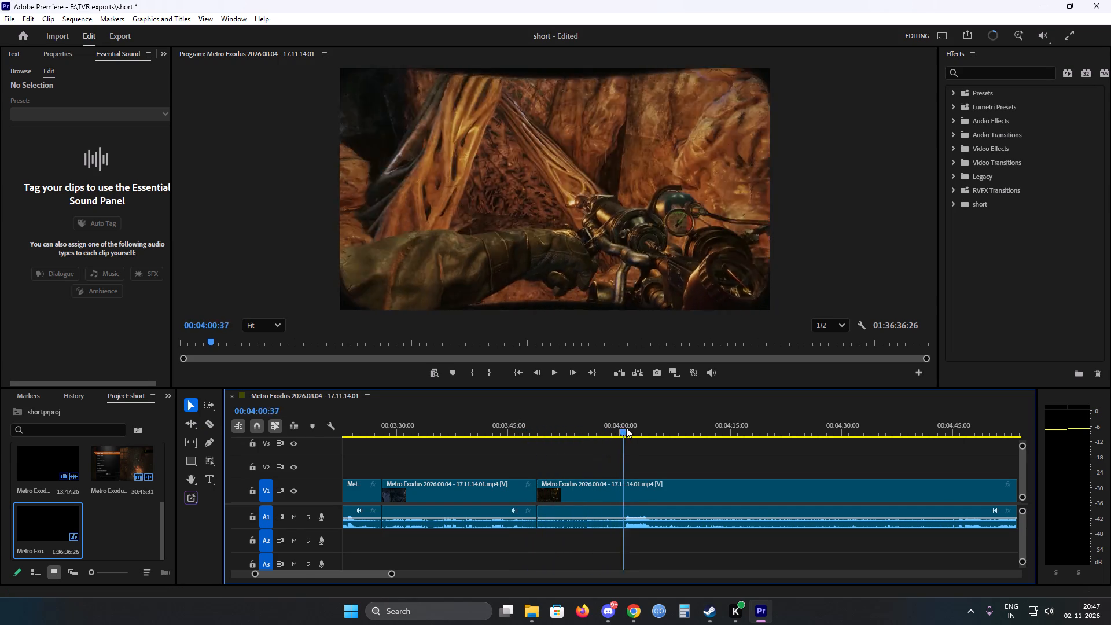
pyautogui.moveTo(626, 428); pyautogui.dragTo(626, 427)
pyautogui.press('c')
pyautogui.click(627, 484)
pyautogui.press('v')
# Ripple delete the dark corridor segment between the cuts at about 00:03:49 and 00:04:00:47, and save the project.
pyautogui.click(602, 486)
pyautogui.rightClick(602, 486)
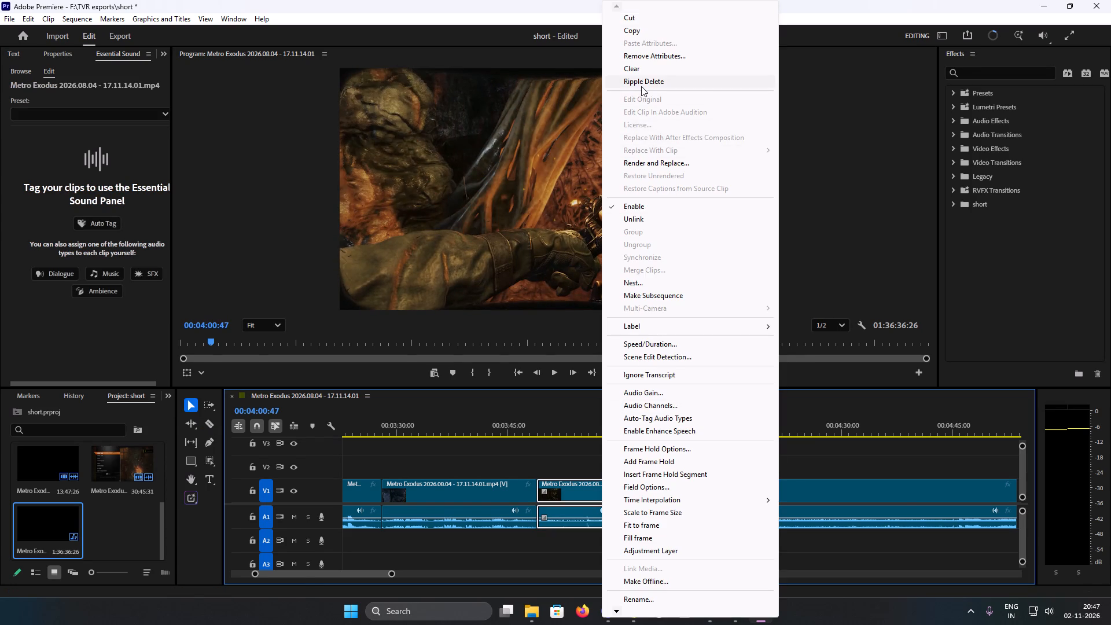
pyautogui.click(639, 84)
pyautogui.hotkey('ctrl', 's')
# Review the burning webs passage after the join and split the clip once the fire dies down, at about 00:03:58:31.
pyautogui.press('space')
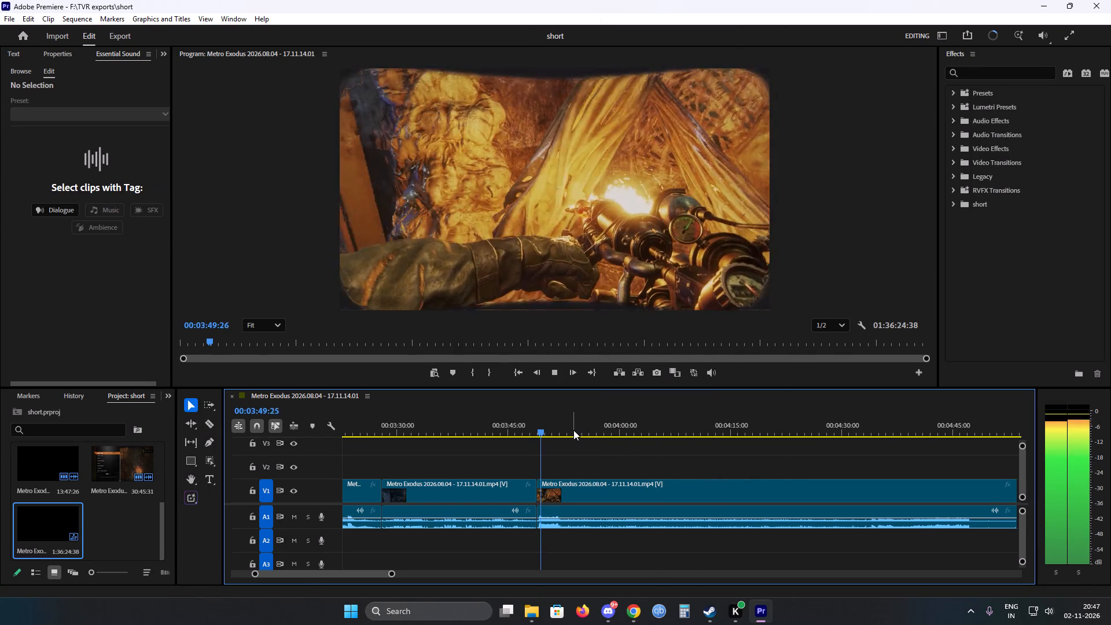
pyautogui.moveTo(551, 431); pyautogui.dragTo(558, 430)
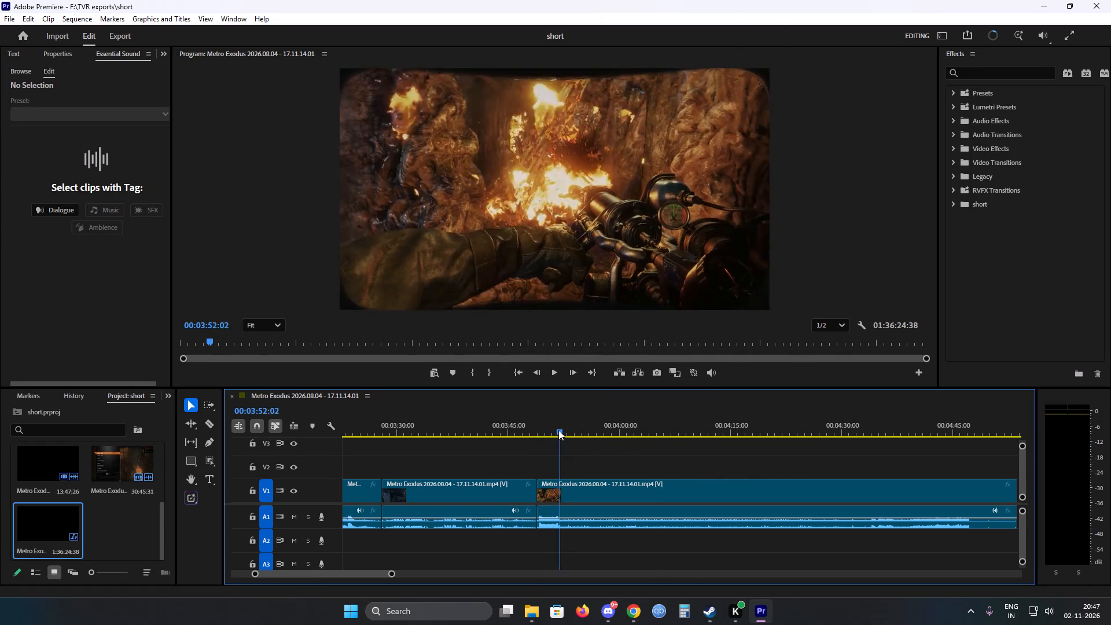
pyautogui.moveTo(558, 430); pyautogui.dragTo(582, 428)
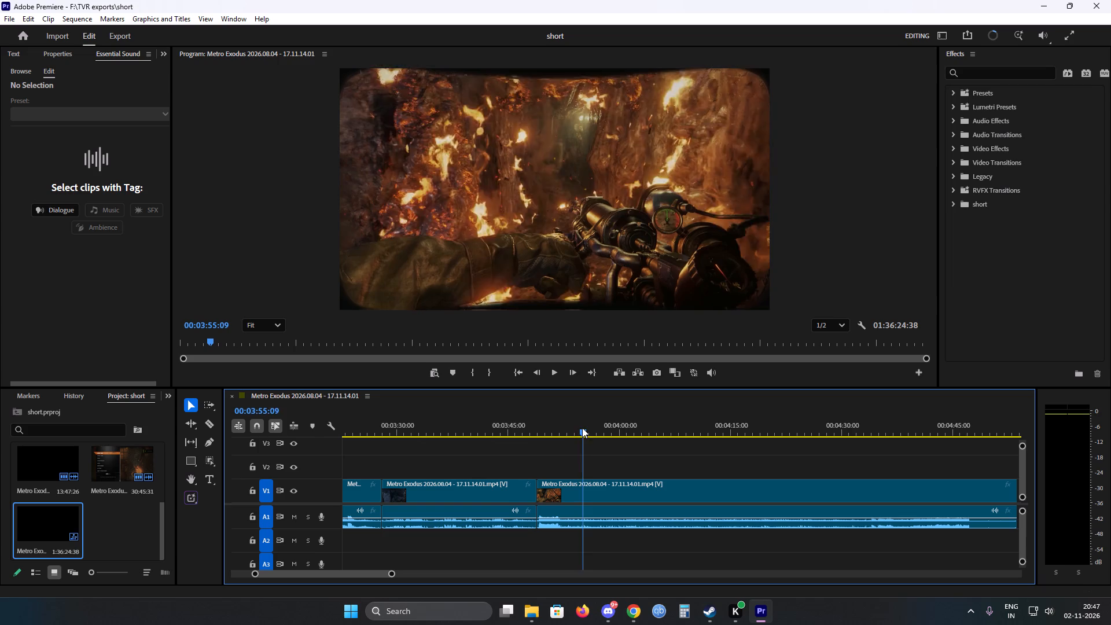
pyautogui.moveTo(582, 428); pyautogui.dragTo(593, 428)
pyautogui.press('c')
pyautogui.press('v')
pyautogui.press('space')
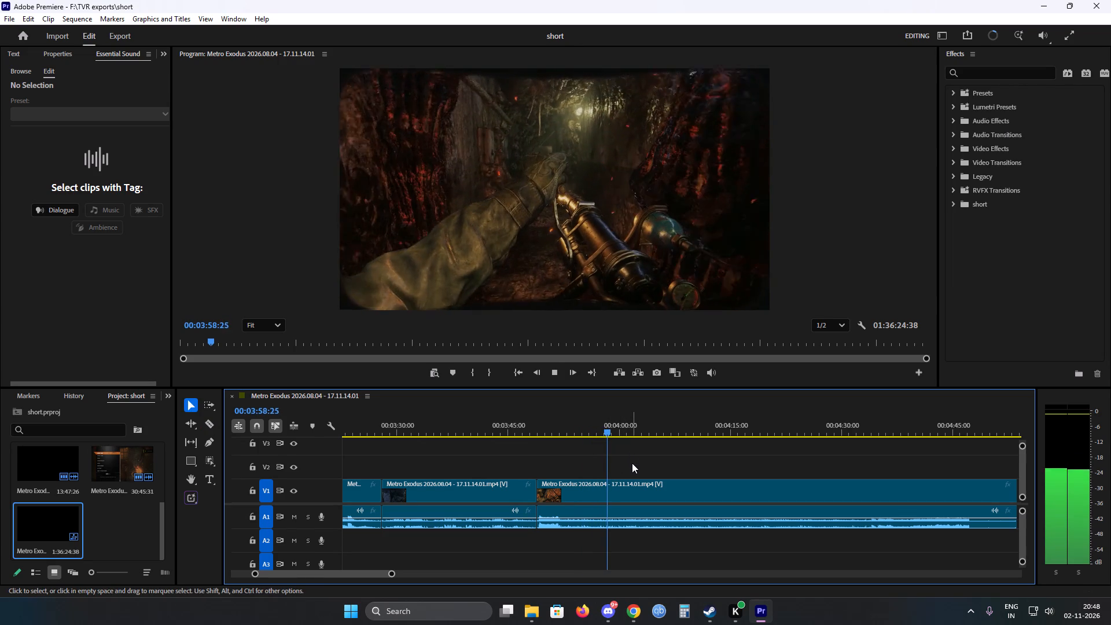
pyautogui.press('space')
pyautogui.press('c')
pyautogui.click(609, 488)
pyautogui.press('v')
# Skim past the web-covered passage and cabinet looting, and split the clip at the silhouetted figure beside the door, at 00:04:33:57.
pyautogui.press('space')
pyautogui.scroll(-4, 576, 466)
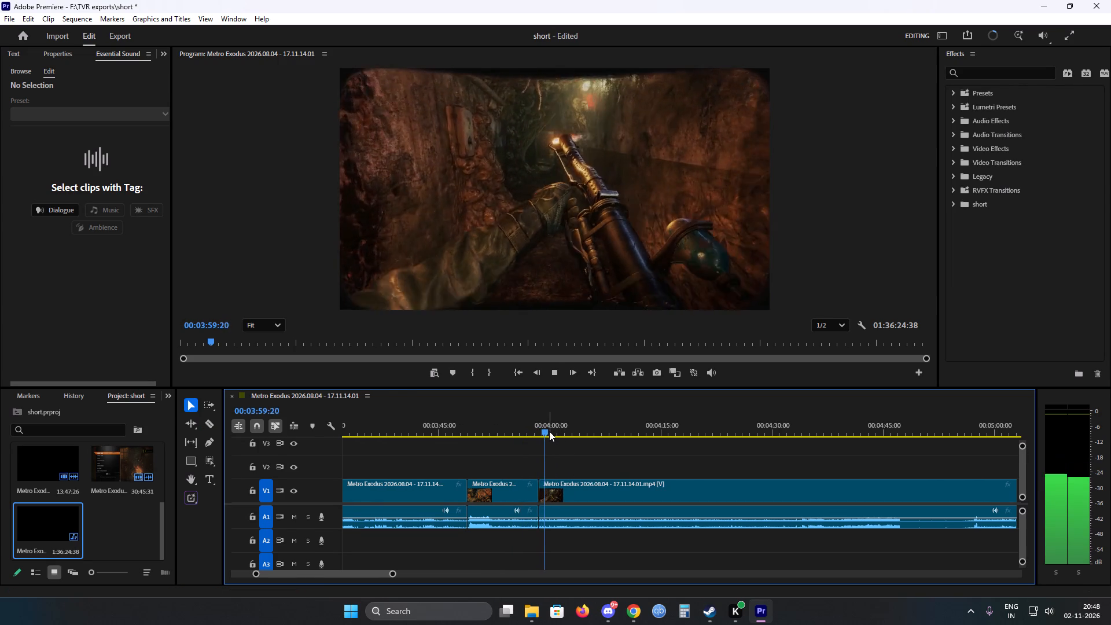
pyautogui.moveTo(546, 428); pyautogui.dragTo(599, 428)
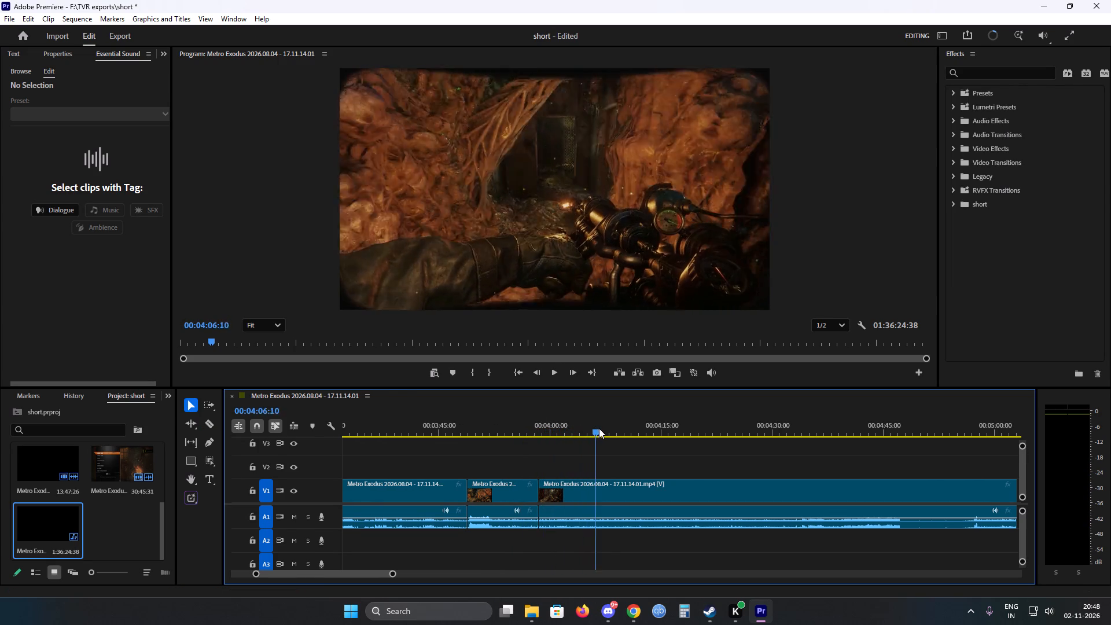
pyautogui.moveTo(599, 428); pyautogui.dragTo(678, 427)
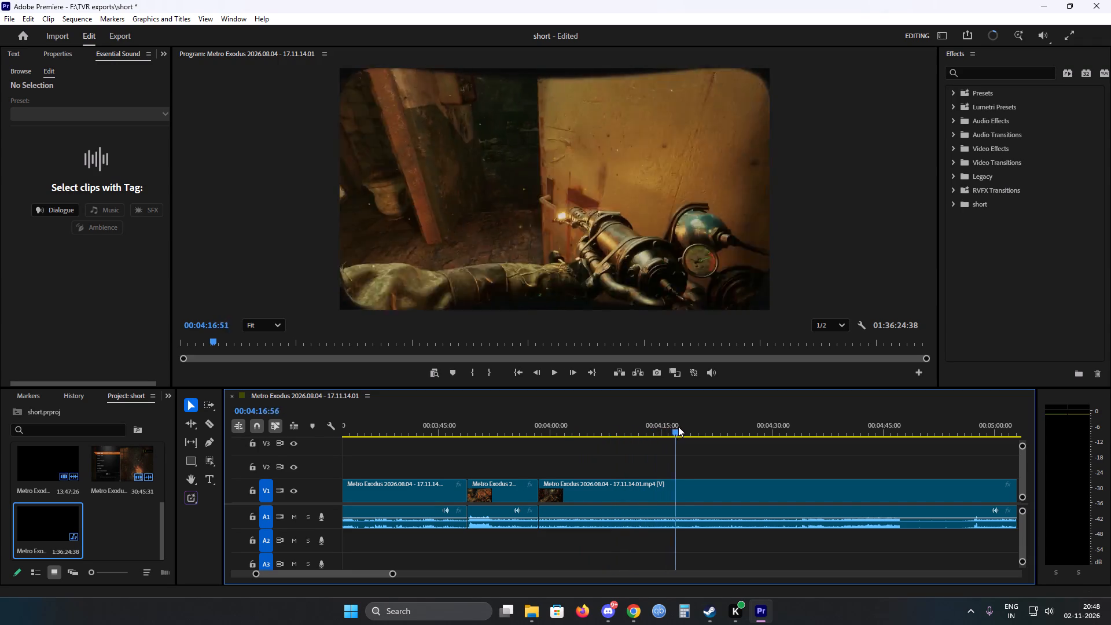
pyautogui.moveTo(678, 427); pyautogui.dragTo(771, 419)
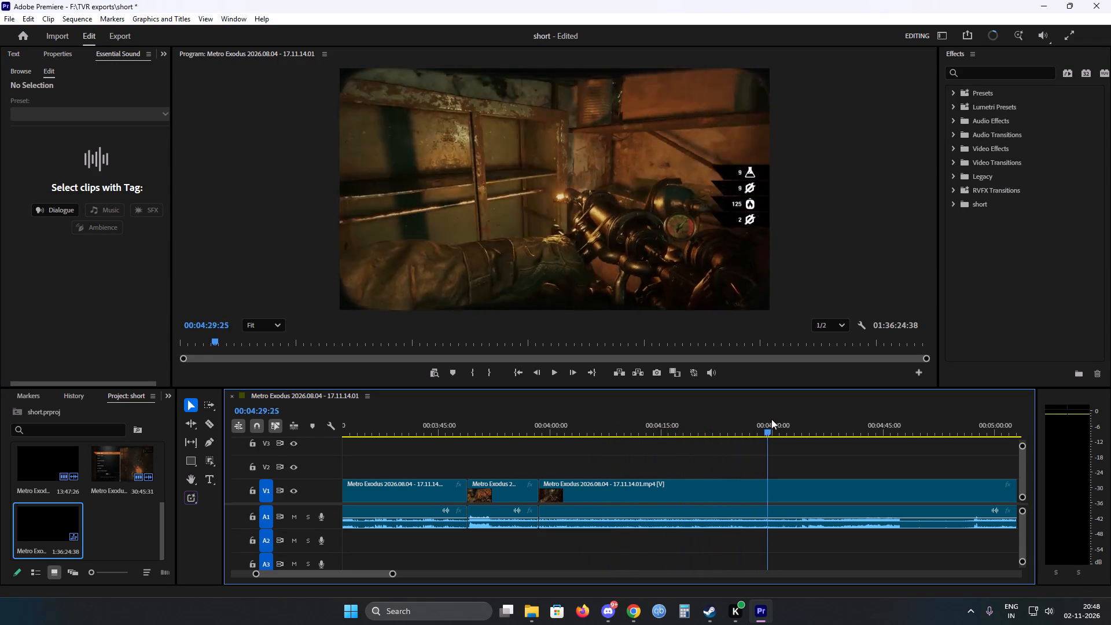
pyautogui.moveTo(771, 419); pyautogui.dragTo(808, 416)
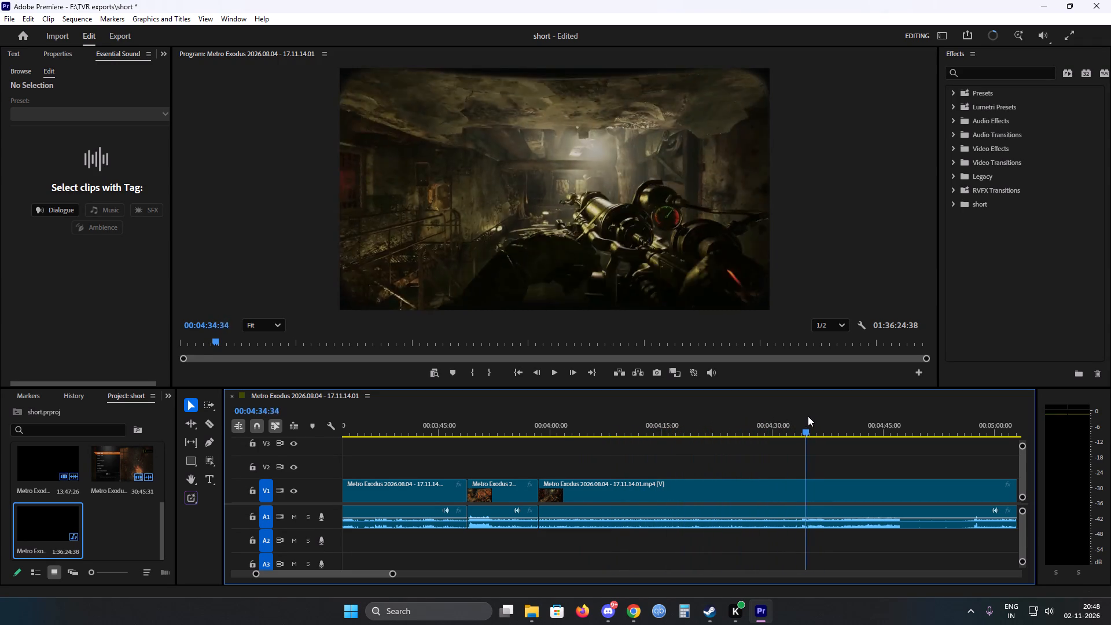
pyautogui.moveTo(808, 416); pyautogui.dragTo(803, 416)
pyautogui.press('c')
pyautogui.click(803, 483)
pyautogui.press('v')
# Ripple delete the looting segment between the cuts at about 00:03:58:31 and 00:04:33:57, and save the project.
pyautogui.click(773, 486)
pyautogui.rightClick(773, 486)
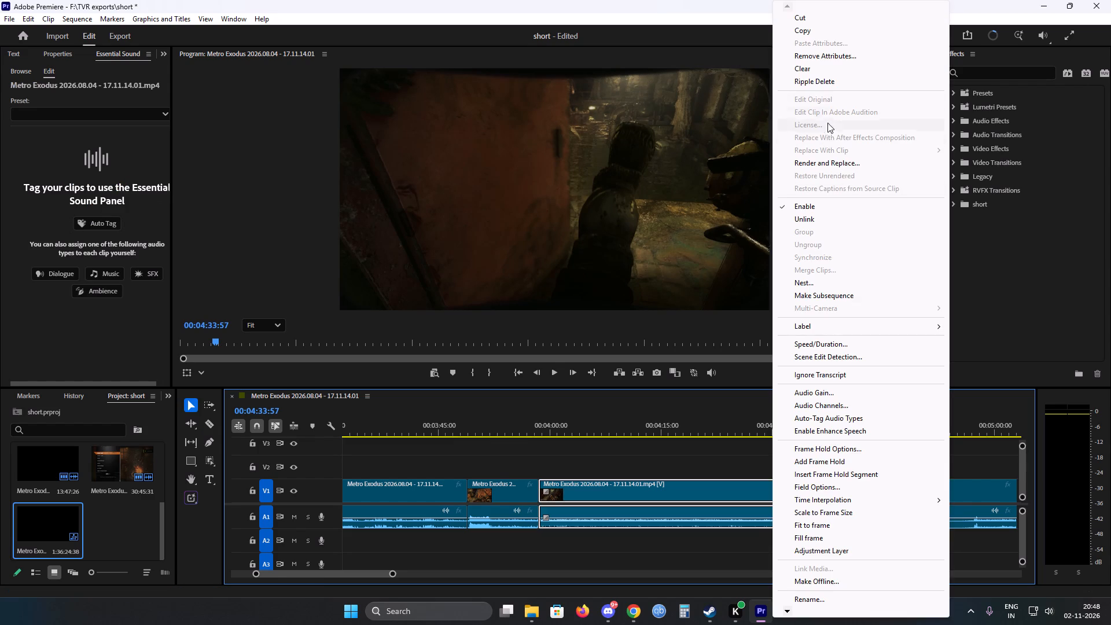
pyautogui.click(811, 84)
pyautogui.hotkey('ctrl', 's')
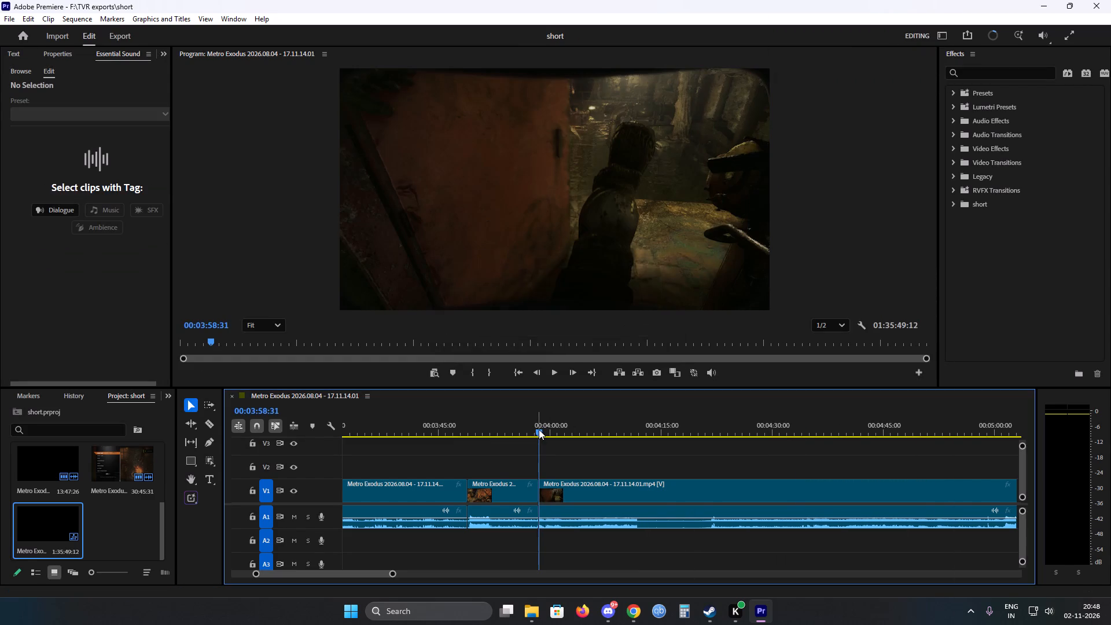
# Review the footage from the join at 00:03:58:31, skim past the hints loading screen and split the clip at the red door, at 00:04:33:43.
pyautogui.click(539, 429)
pyautogui.press('space')
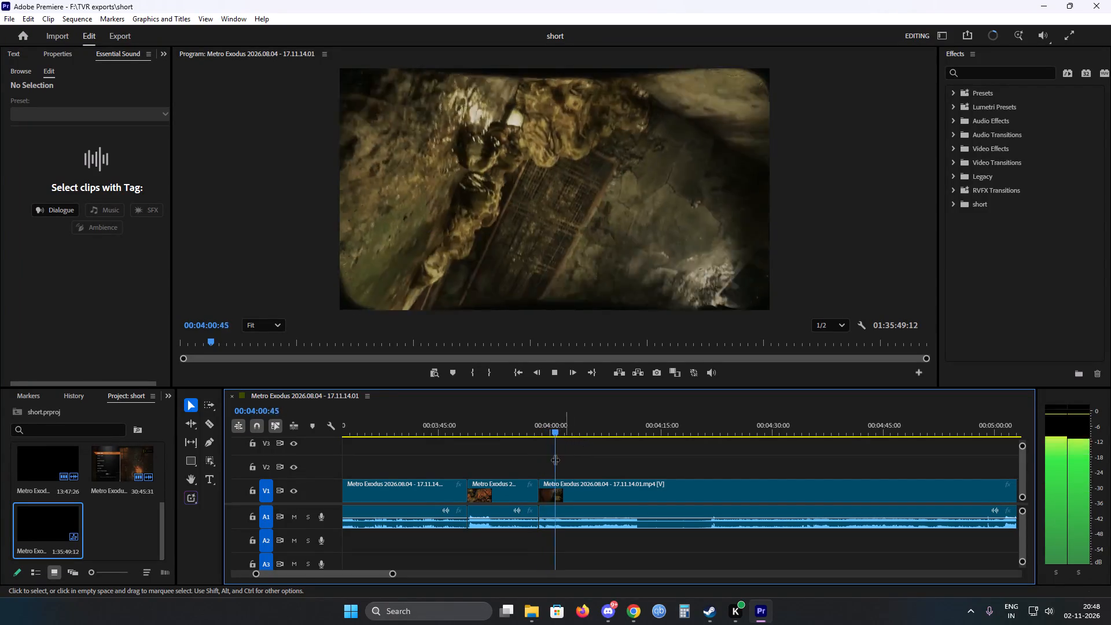
pyautogui.scroll(-5, 529, 475)
pyautogui.moveTo(480, 432); pyautogui.dragTo(503, 434)
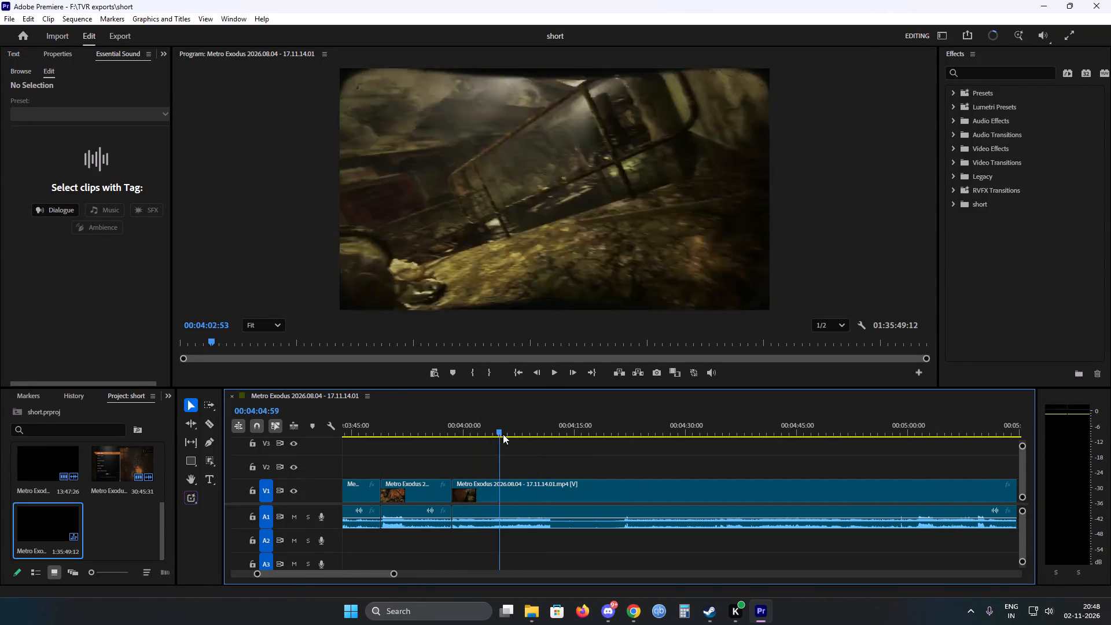
pyautogui.moveTo(503, 434); pyautogui.dragTo(623, 439)
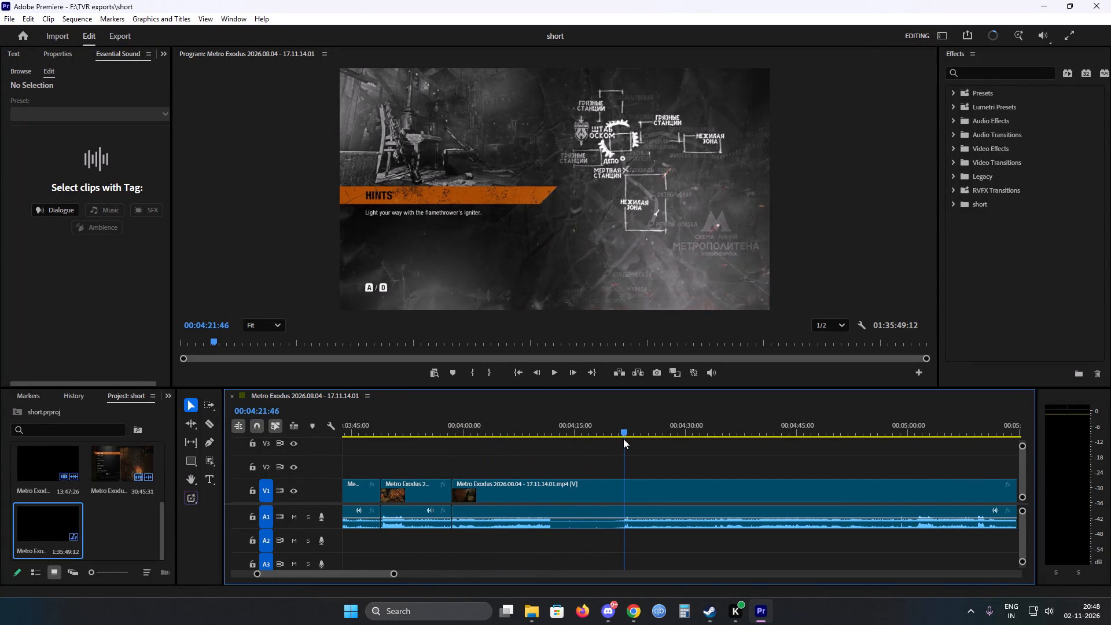
pyautogui.moveTo(623, 439); pyautogui.dragTo(658, 436)
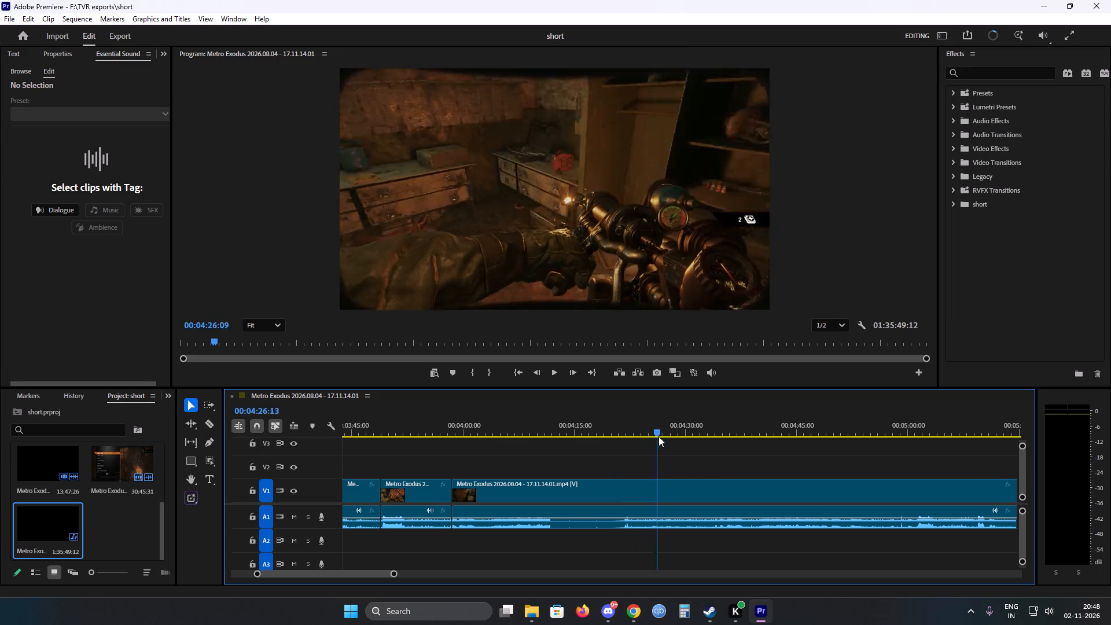
pyautogui.moveTo(658, 436); pyautogui.dragTo(854, 433)
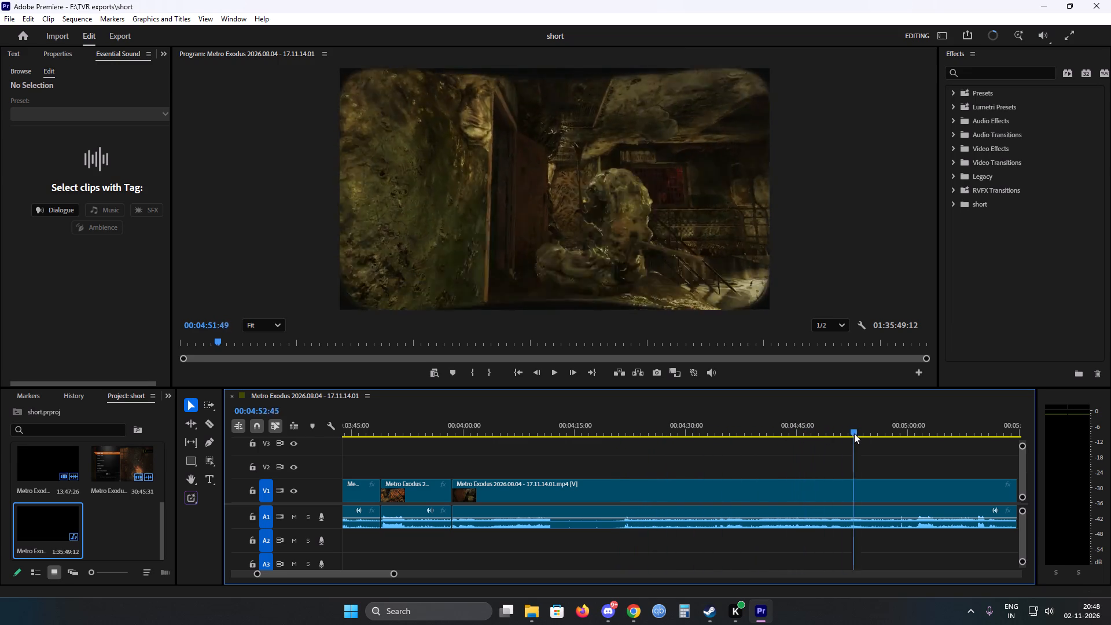
pyautogui.moveTo(854, 433); pyautogui.dragTo(661, 435)
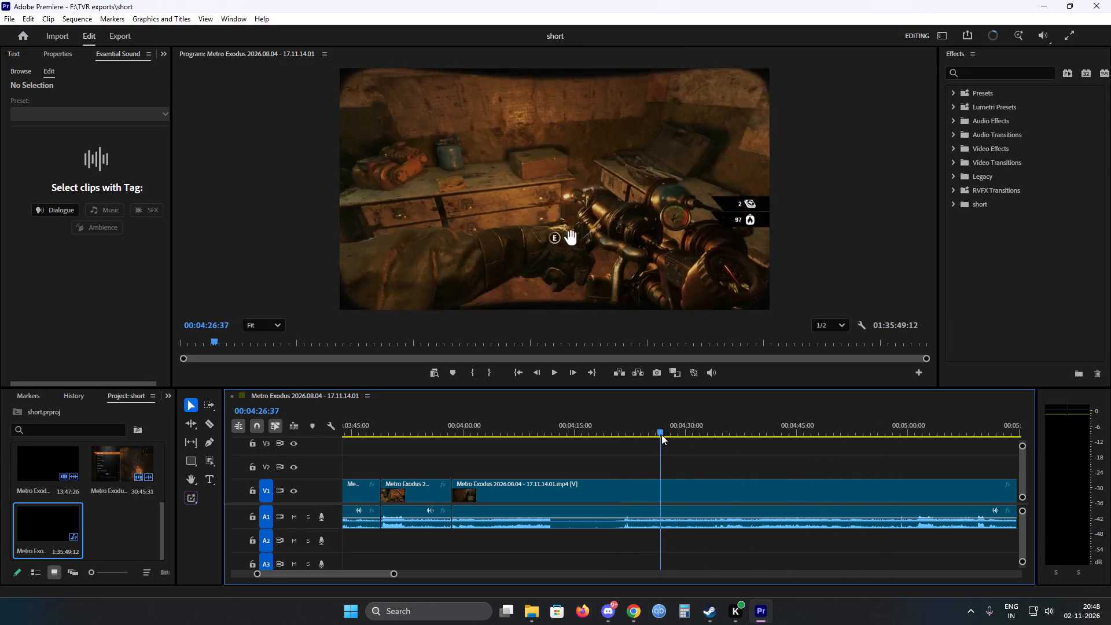
pyautogui.moveTo(661, 435); pyautogui.dragTo(712, 432)
pyautogui.press('c')
pyautogui.click(714, 487)
pyautogui.press('v')
# Ripple delete the segment between the cuts at about 00:03:58:31 and 00:04:33:43, and save the project.
pyautogui.rightClick(664, 491)
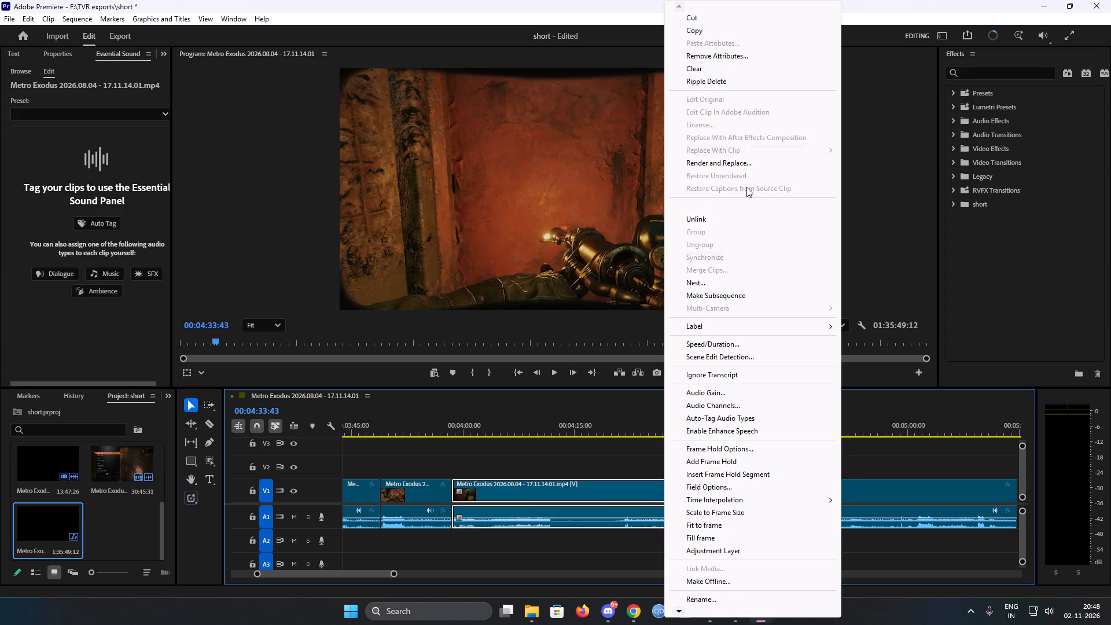
pyautogui.click(704, 83)
pyautogui.hotkey('ctrl', 's')
# Play from the join at 00:03:58:31 through the creature attack and split the clip after the nest burns, at about 00:04:36:31.
pyautogui.click(453, 431)
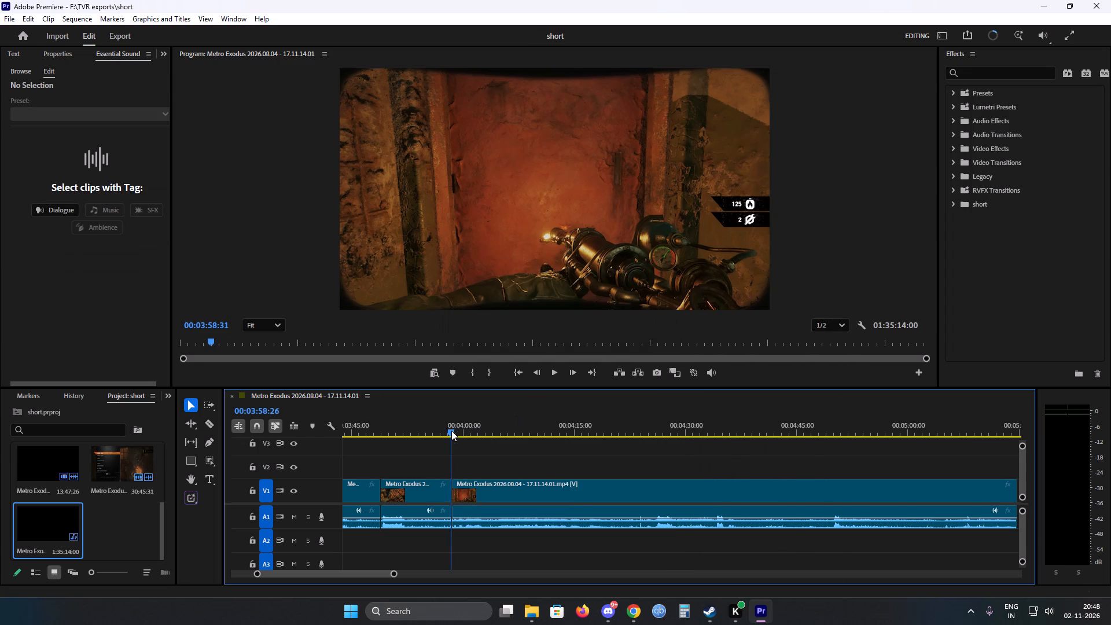
pyautogui.press('space')
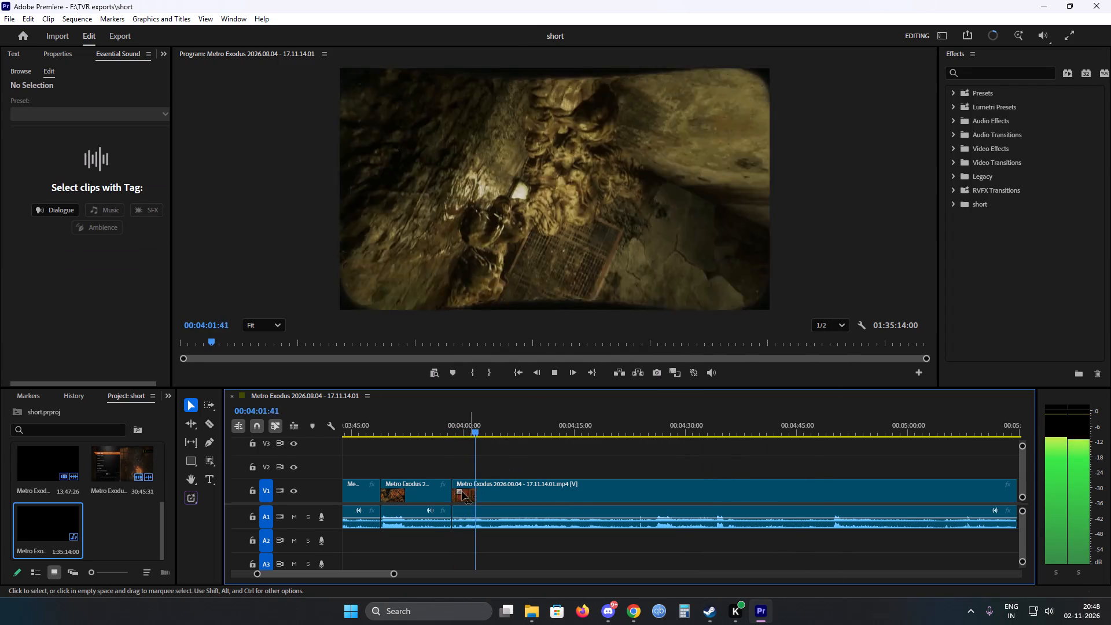
pyautogui.keyDown('alt'); pyautogui.scroll(2, 440, 466); pyautogui.keyUp('alt')
pyautogui.scroll(-1, 500, 459)
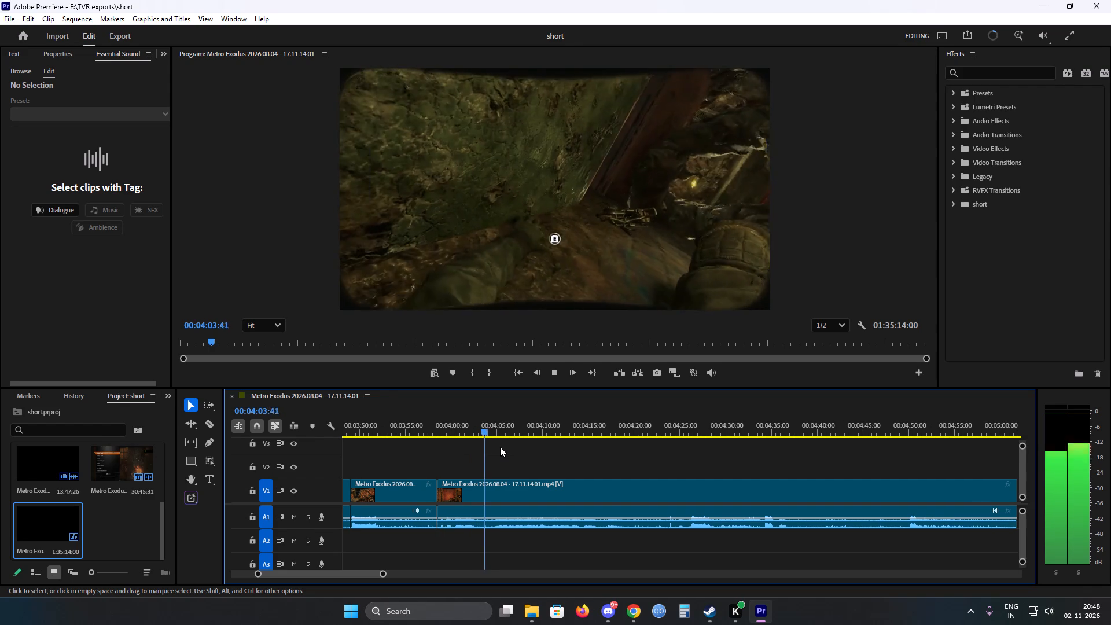
pyautogui.scroll(-1, 494, 447)
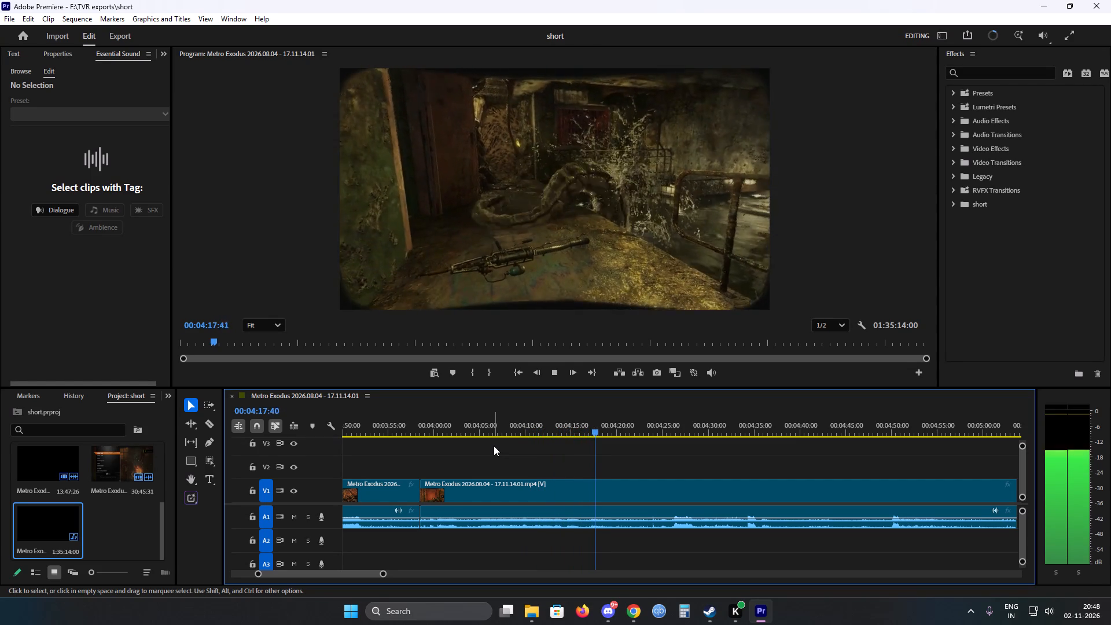
pyautogui.scroll(-3, 577, 491)
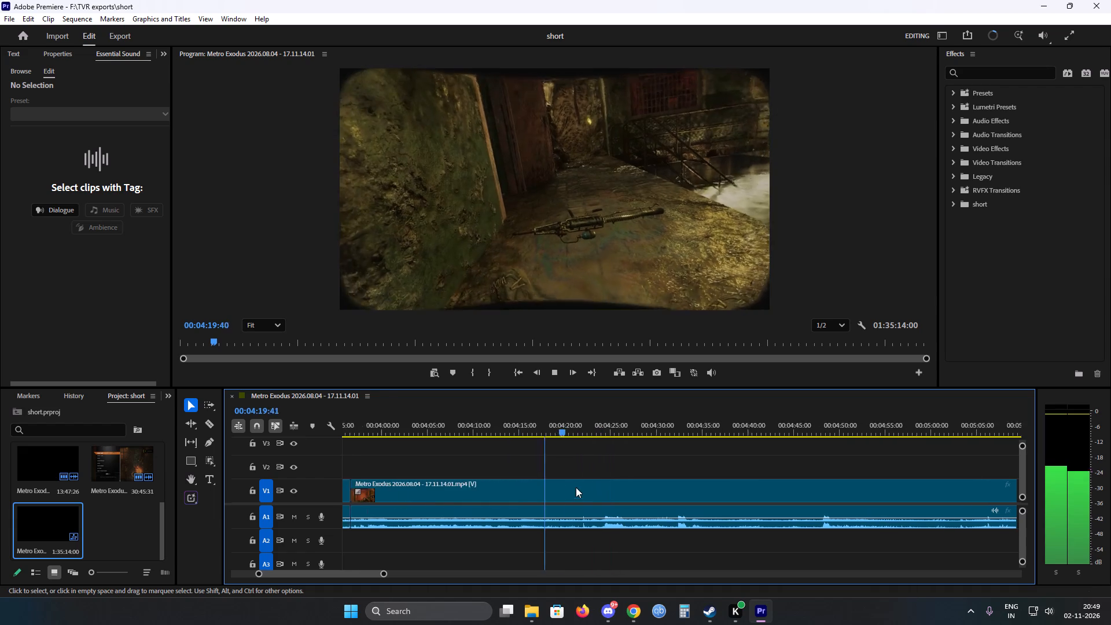
pyautogui.scroll(-6, 576, 487)
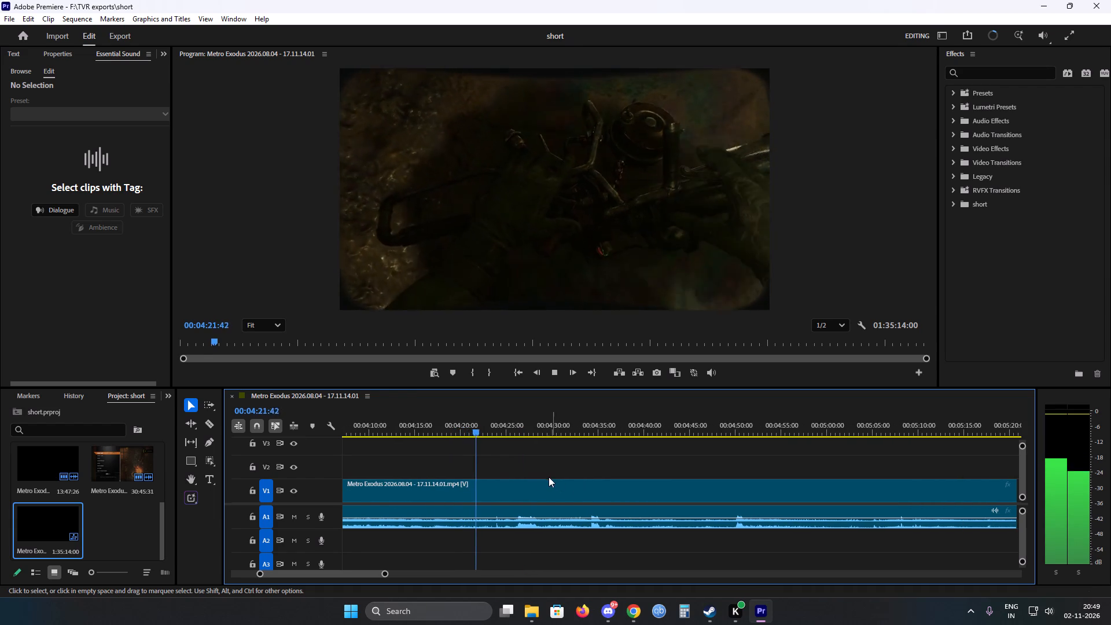
pyautogui.scroll(-2, 533, 474)
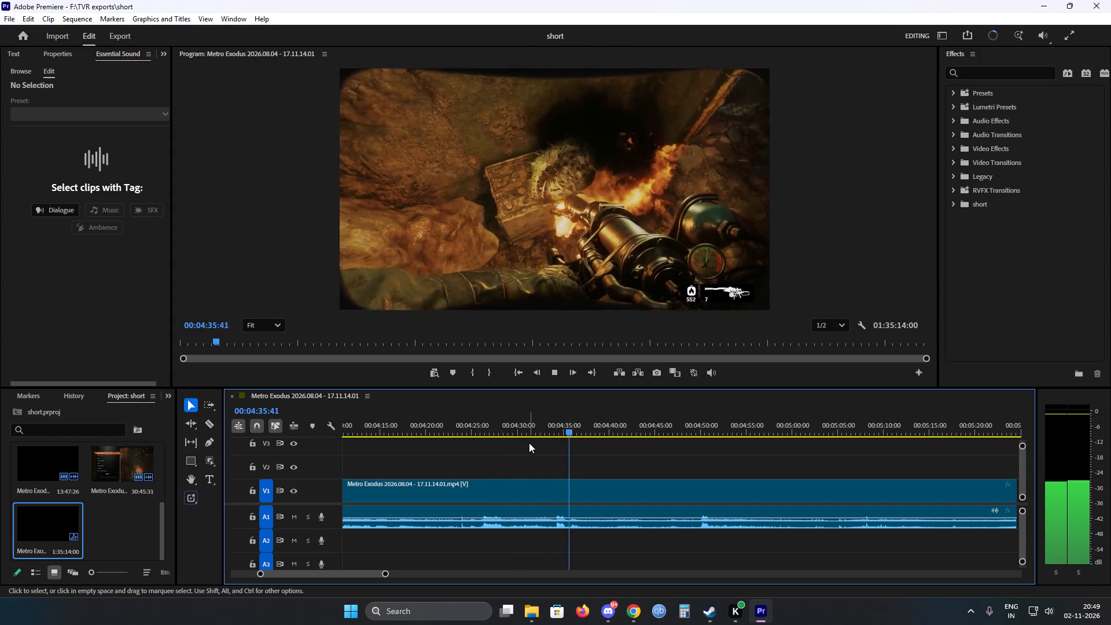
pyautogui.press('space')
pyautogui.press('c')
pyautogui.click(577, 491)
pyautogui.press('v')
# Skim ahead to the control box beside the red canister and split the clip there at 00:05:02:22.
pyautogui.press('space')
pyautogui.scroll(-1, 550, 462)
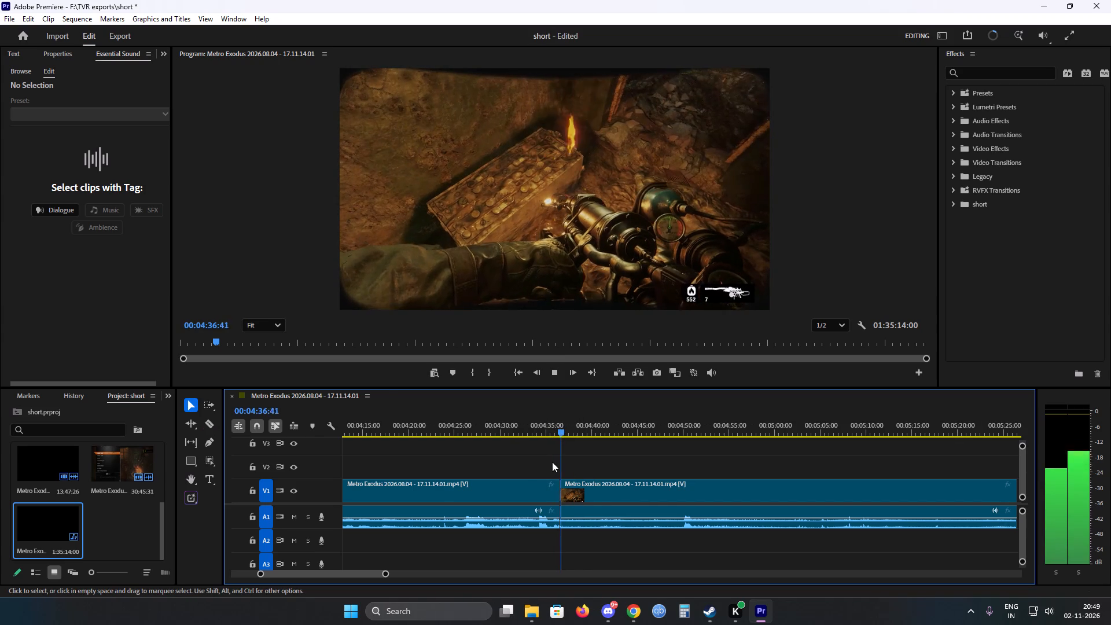
pyautogui.scroll(-1, 552, 462)
pyautogui.moveTo(554, 430); pyautogui.dragTo(598, 430)
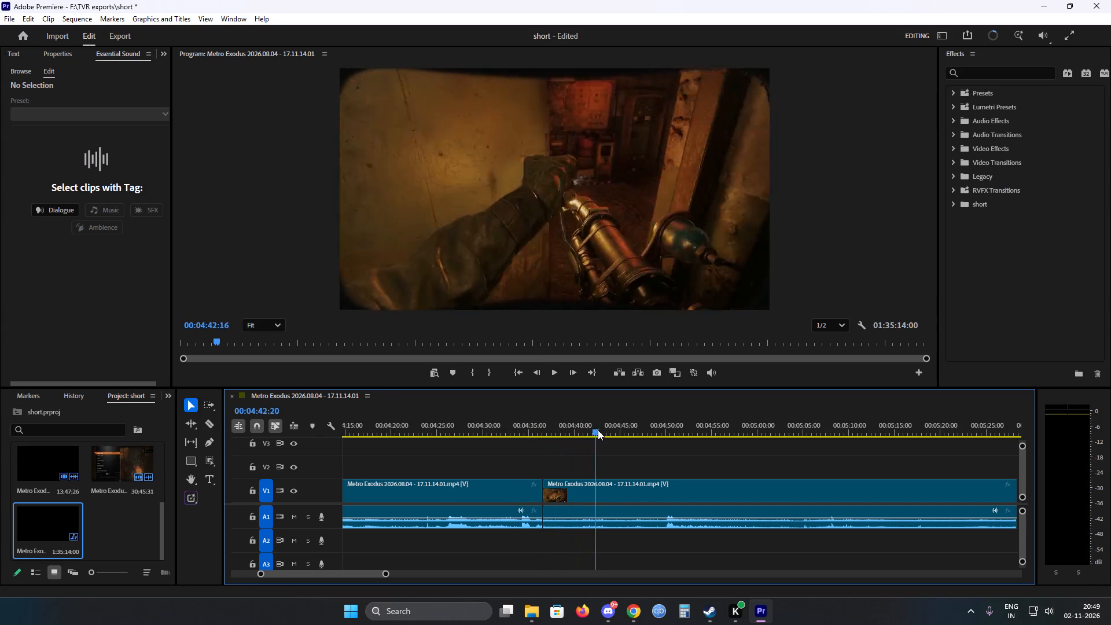
pyautogui.moveTo(598, 430); pyautogui.dragTo(696, 431)
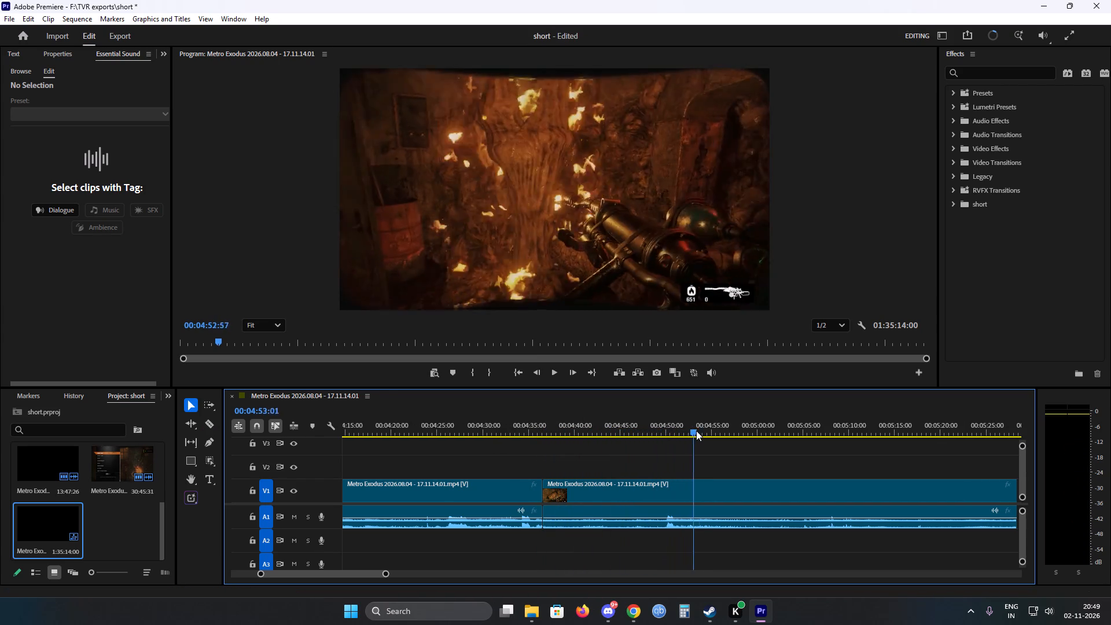
pyautogui.moveTo(696, 431); pyautogui.dragTo(788, 427)
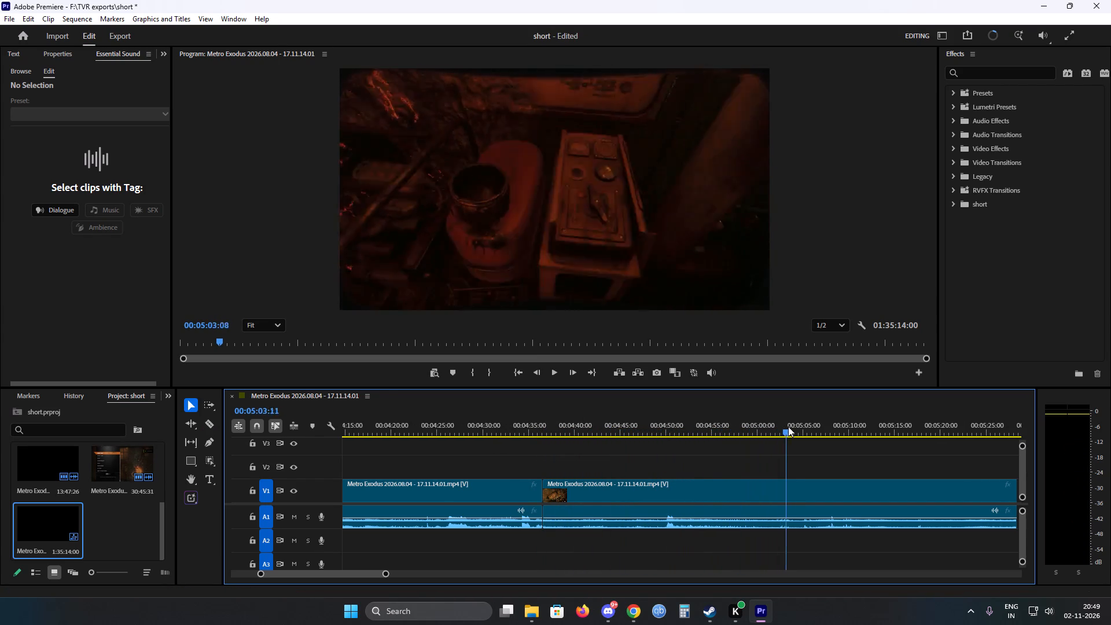
pyautogui.moveTo(788, 427); pyautogui.dragTo(778, 426)
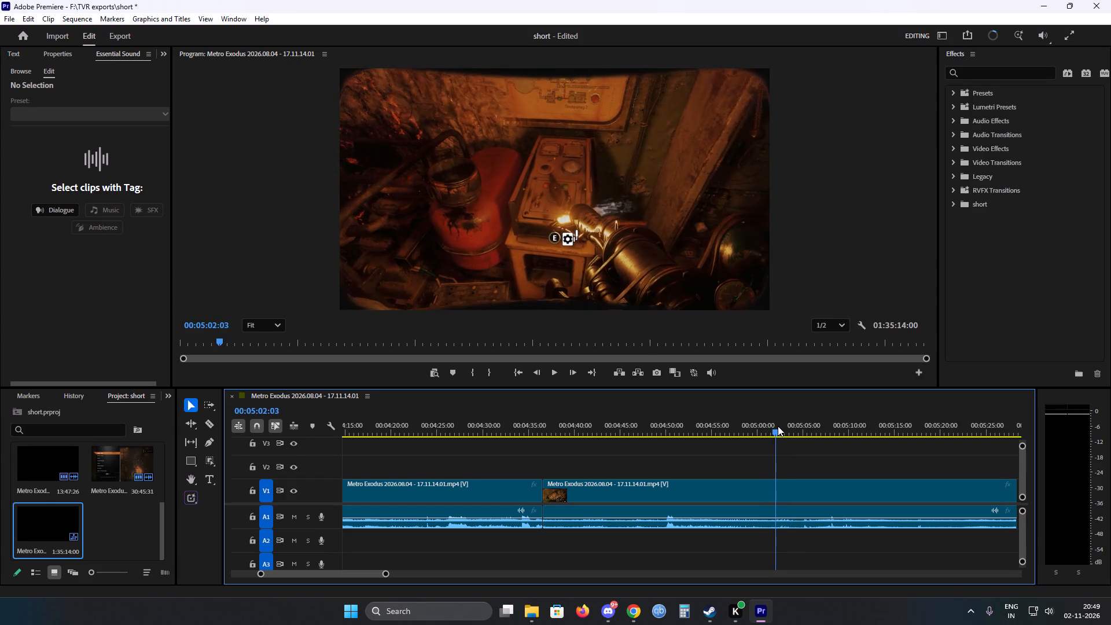
pyautogui.moveTo(778, 426); pyautogui.dragTo(781, 425)
pyautogui.press('c')
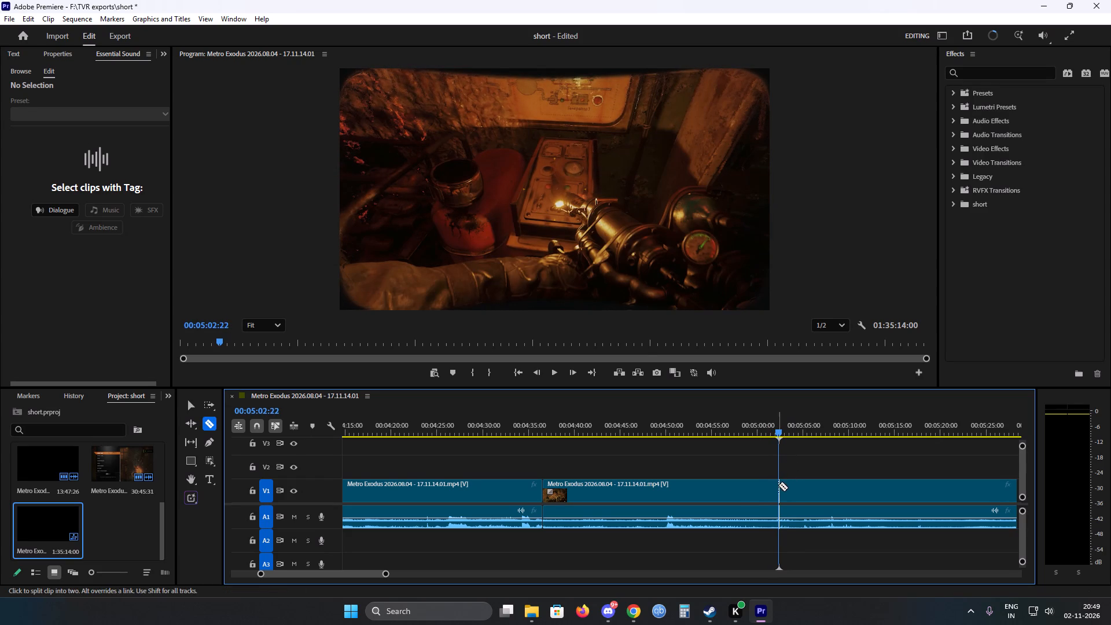
pyautogui.click(778, 485)
pyautogui.press('v')
# Ripple delete the segment between the cuts at about 00:04:36:31 and 00:05:02:22.
pyautogui.click(741, 487)
pyautogui.rightClick(741, 487)
pyautogui.click(776, 82)
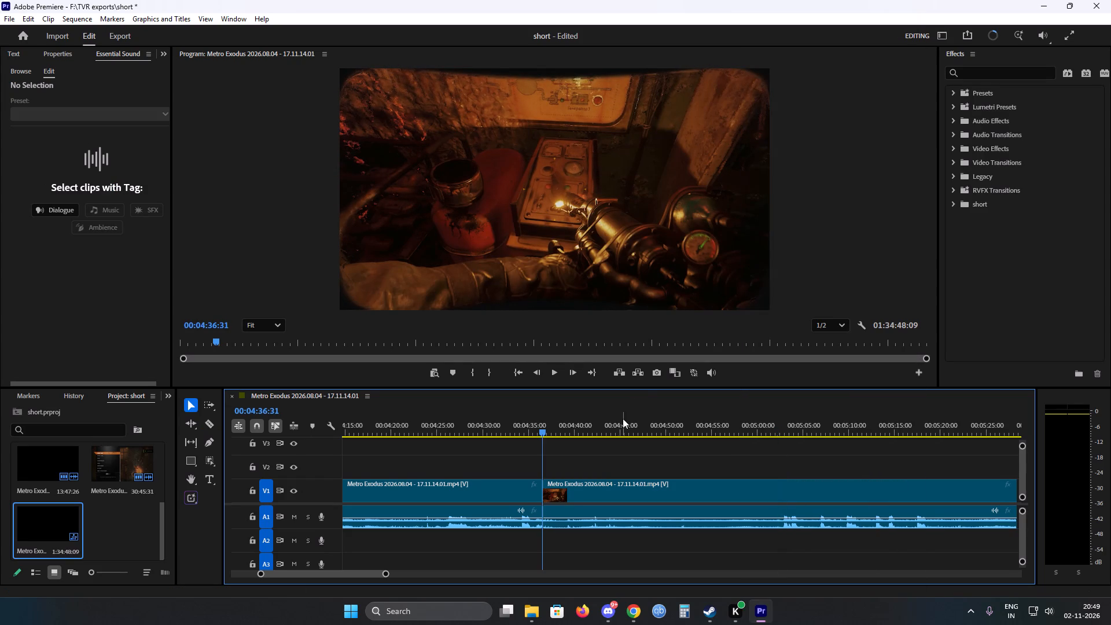
# Save the project, play from the join at 00:04:36:31, and split the clip after the control box is used, at about 00:04:43:33.
pyautogui.hotkey('ctrl', 's')
pyautogui.press('space')
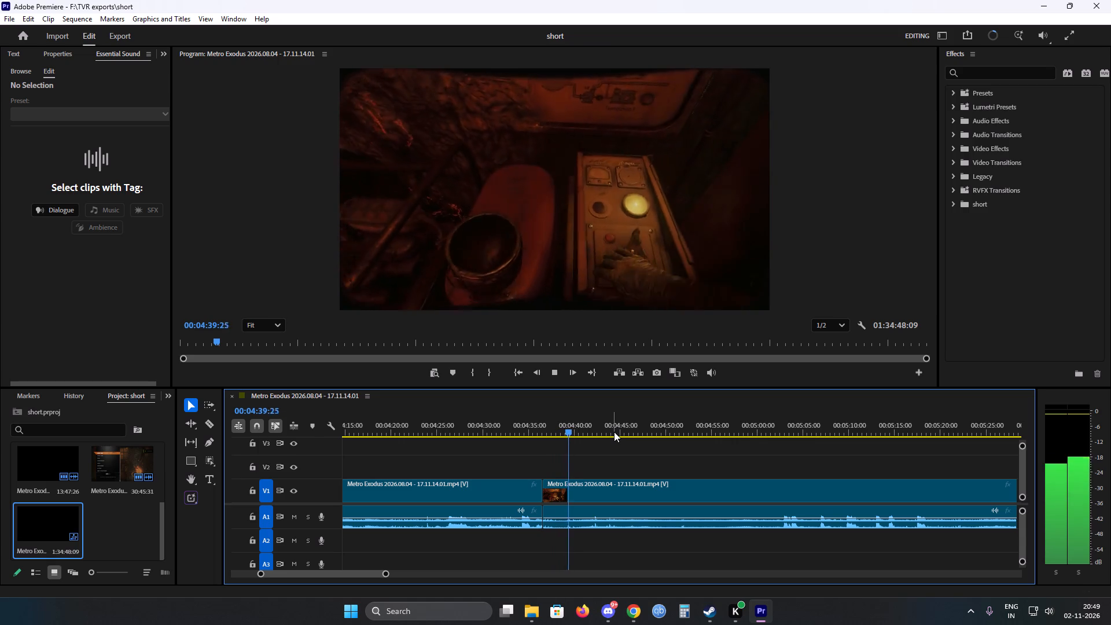
pyautogui.scroll(-3, 562, 478)
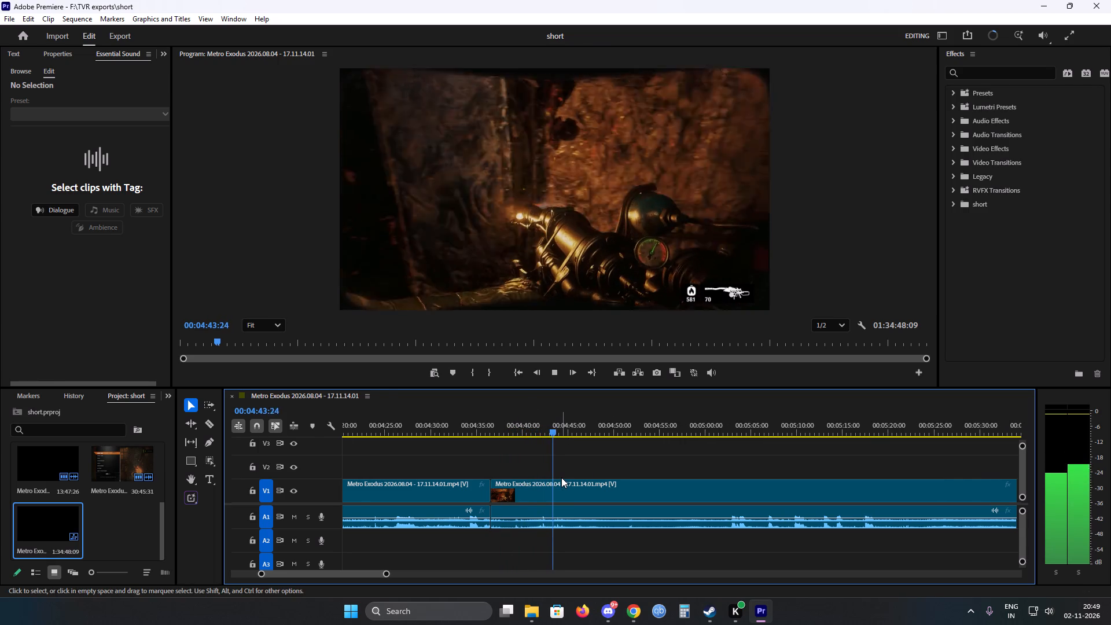
pyautogui.press('space')
pyautogui.press('c')
pyautogui.click(558, 490)
pyautogui.press('v')
# Skim ahead to the yellow generator box on the wall and split the clip there at 00:05:19:24.
pyautogui.press('space')
pyautogui.scroll(-2, 550, 470)
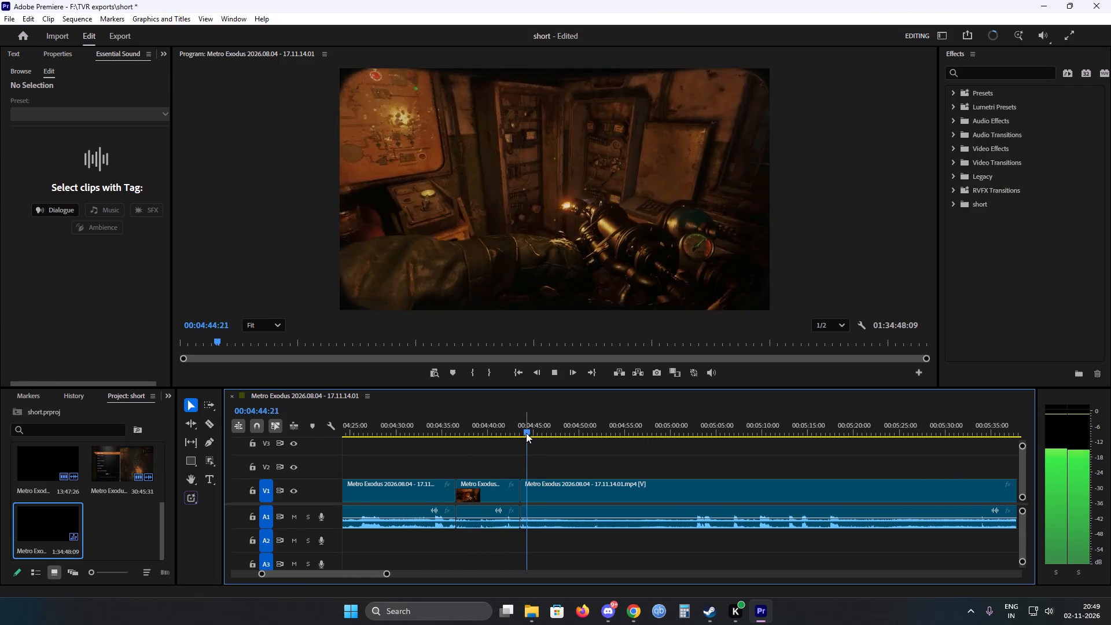
pyautogui.moveTo(531, 430); pyautogui.dragTo(621, 432)
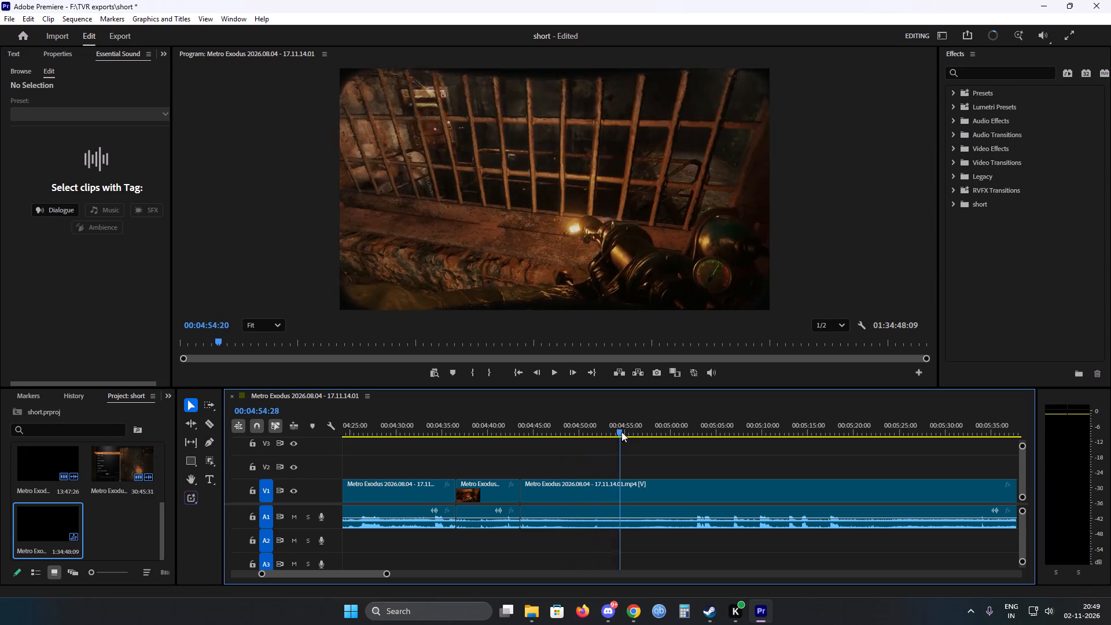
pyautogui.moveTo(621, 432); pyautogui.dragTo(738, 431)
pyautogui.moveTo(737, 433); pyautogui.dragTo(764, 430)
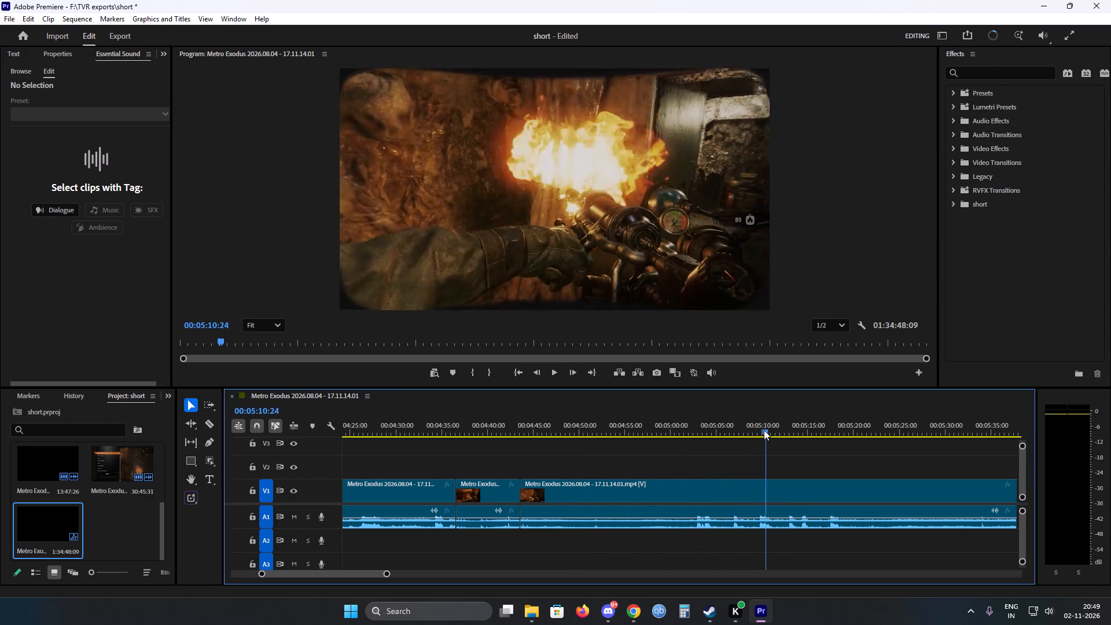
pyautogui.moveTo(764, 430); pyautogui.dragTo(842, 428)
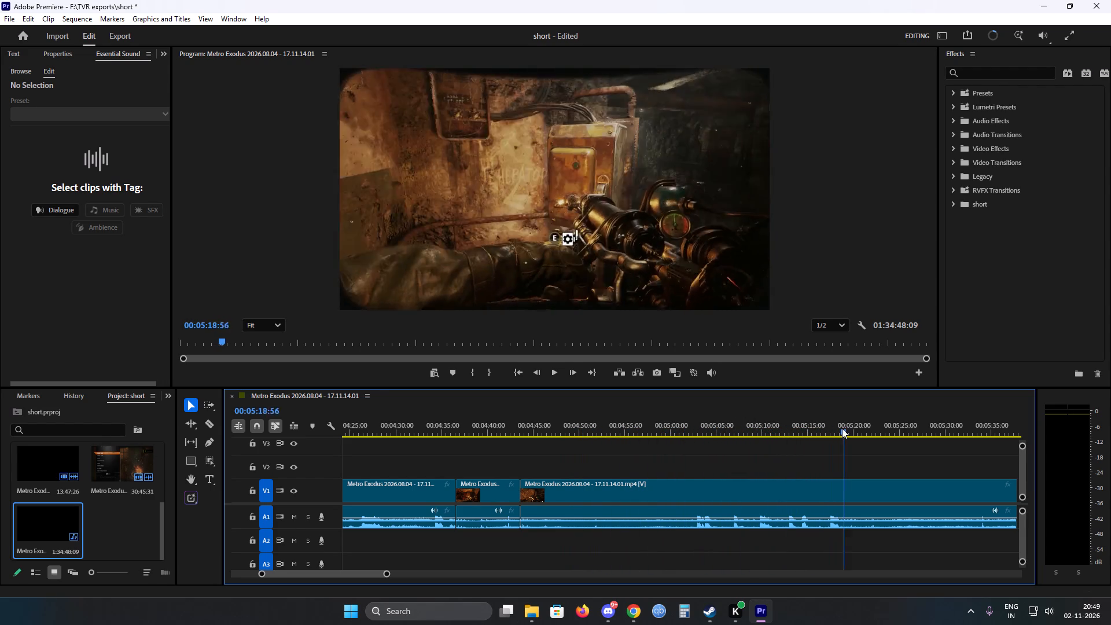
pyautogui.moveTo(842, 428); pyautogui.dragTo(855, 428)
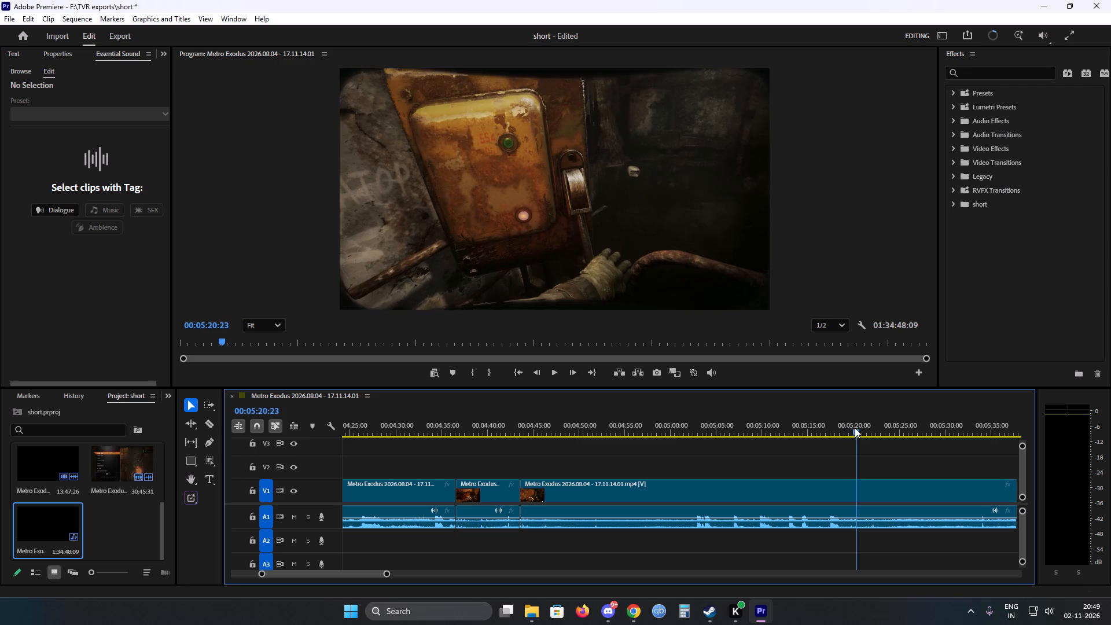
pyautogui.moveTo(855, 428); pyautogui.dragTo(845, 427)
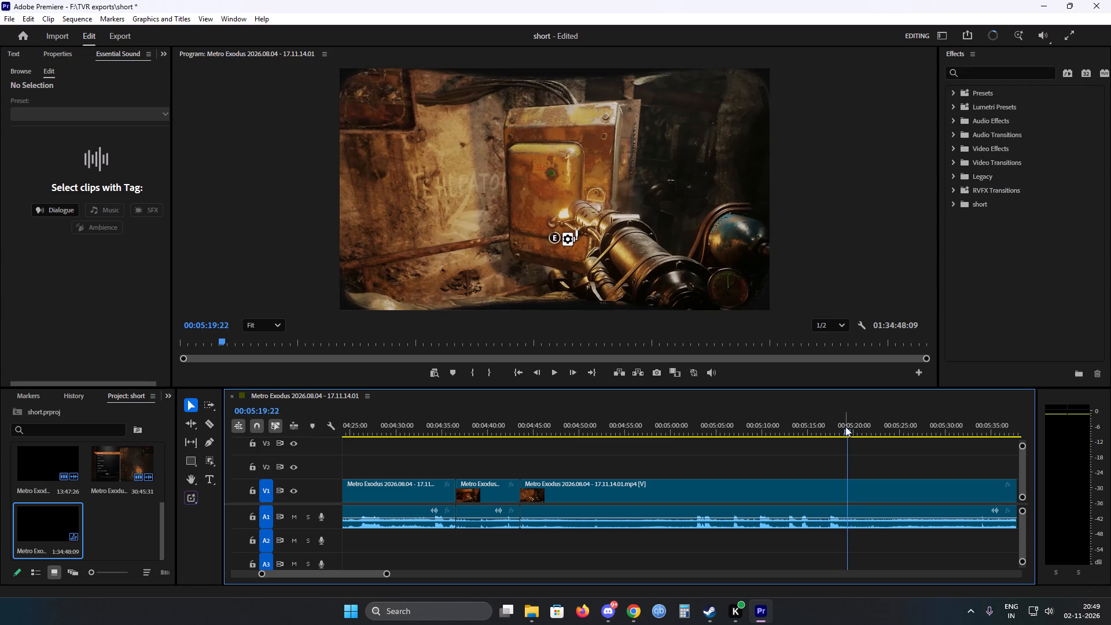
pyautogui.press('Right')
pyautogui.press('Right')
pyautogui.press('c')
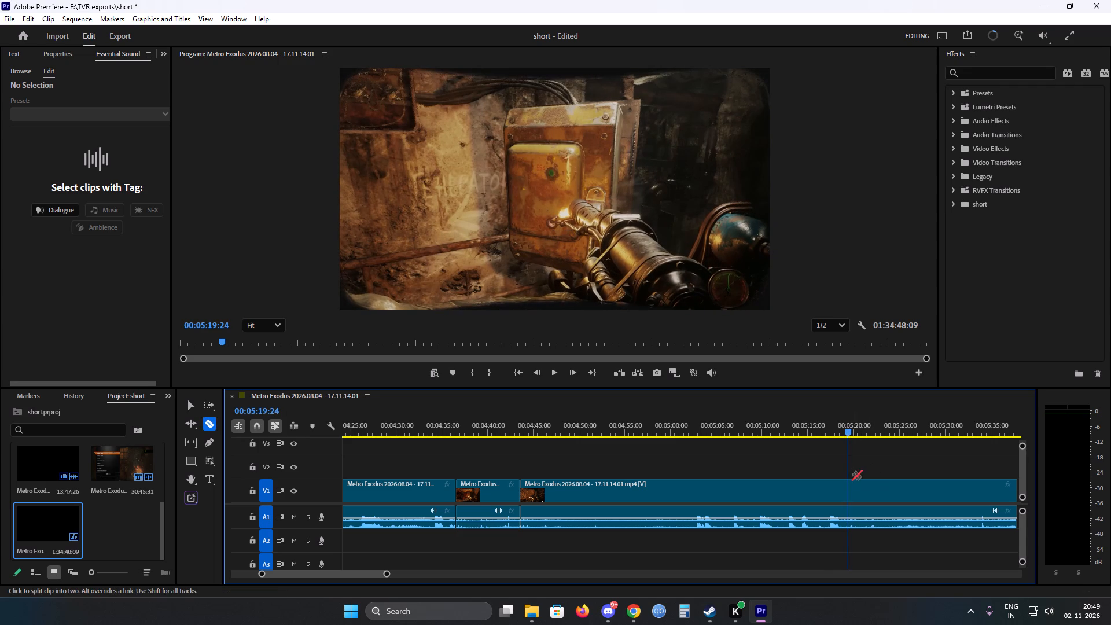
pyautogui.click(850, 487)
pyautogui.press('v')
# Ripple delete the segment between the cuts at about 00:04:43:33 and 00:05:19:24, and save the project.
pyautogui.click(808, 489)
pyautogui.rightClick(808, 489)
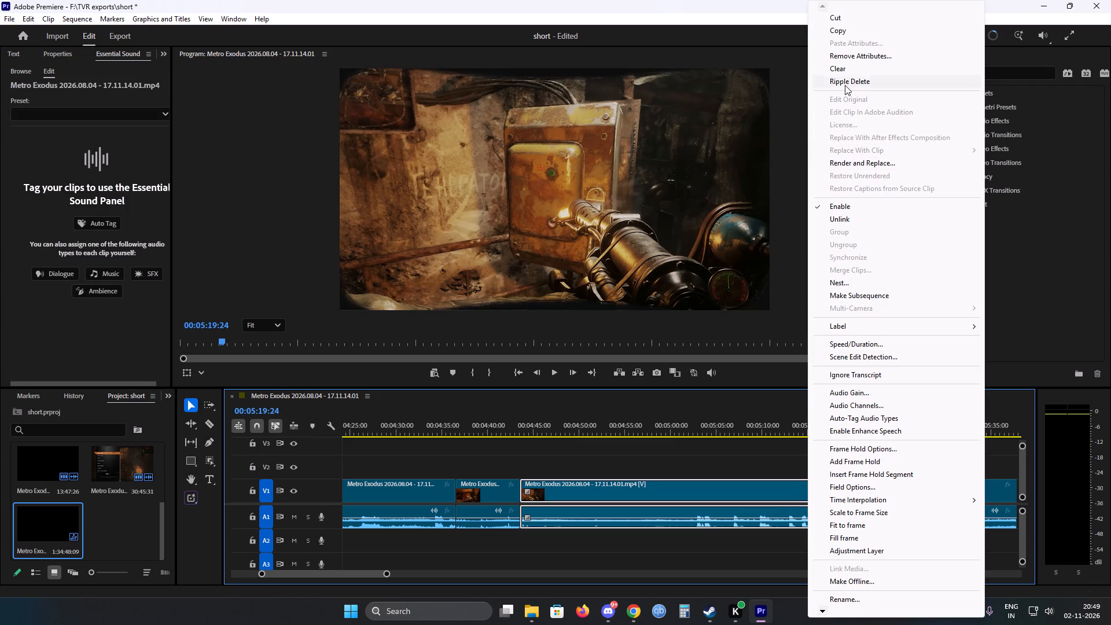
pyautogui.click(845, 86)
pyautogui.hotkey('ctrl', 's')
# Play from the join through the generator being switched on and split the clip past the red door, at about 00:05:00:25.
pyautogui.press('space')
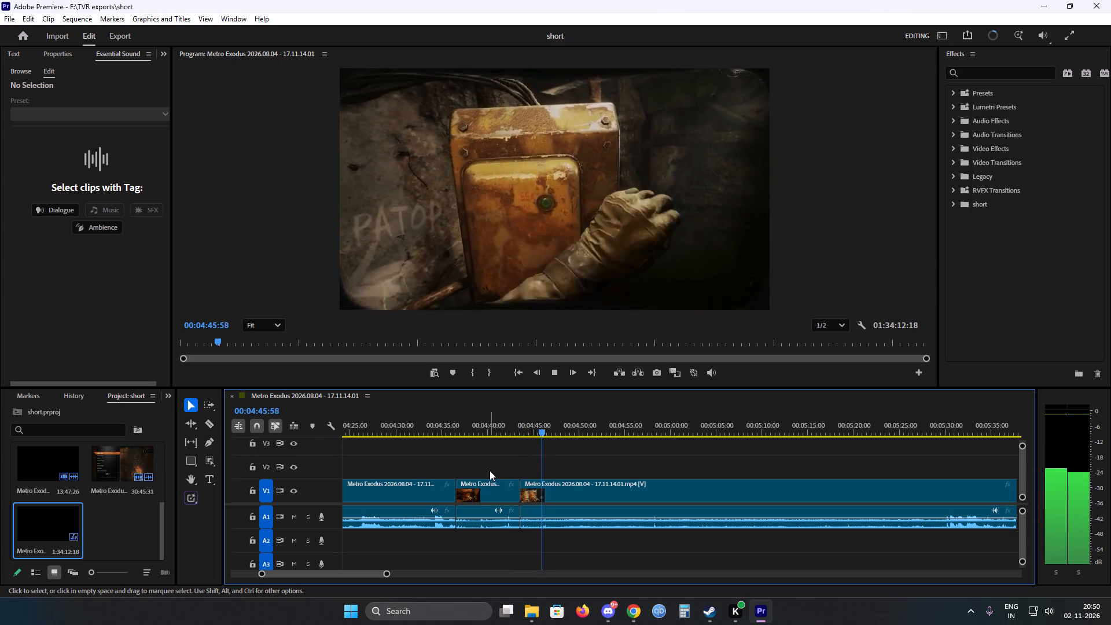
pyautogui.scroll(-2, 465, 480)
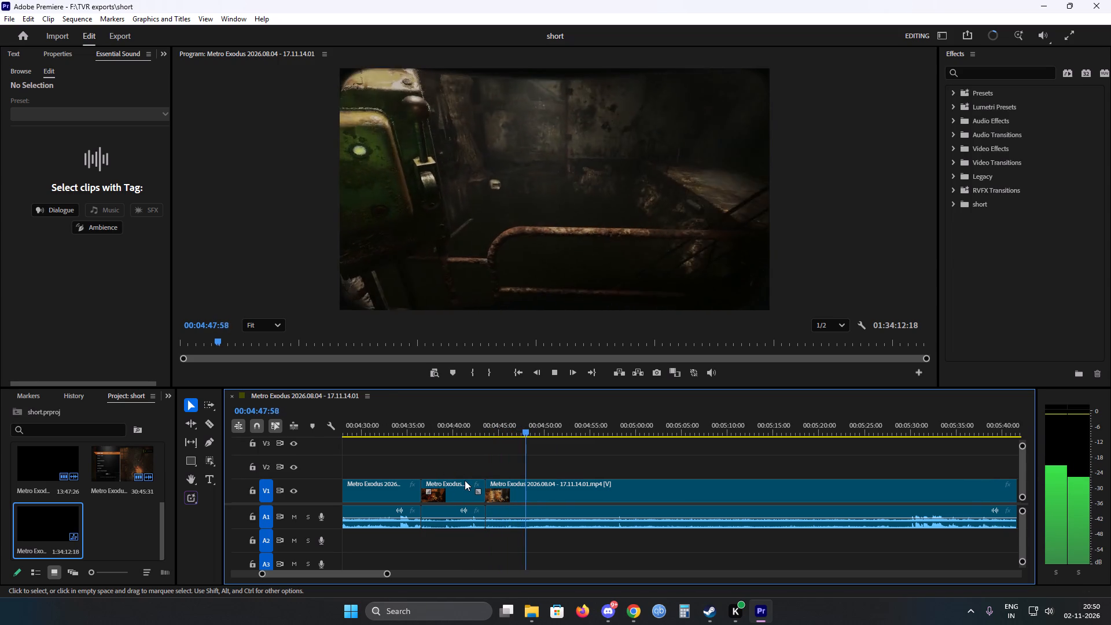
pyautogui.scroll(-1, 465, 480)
pyautogui.keyDown('alt'); pyautogui.scroll(3, 412, 491); pyautogui.keyUp('alt')
pyautogui.scroll(-2, 465, 481)
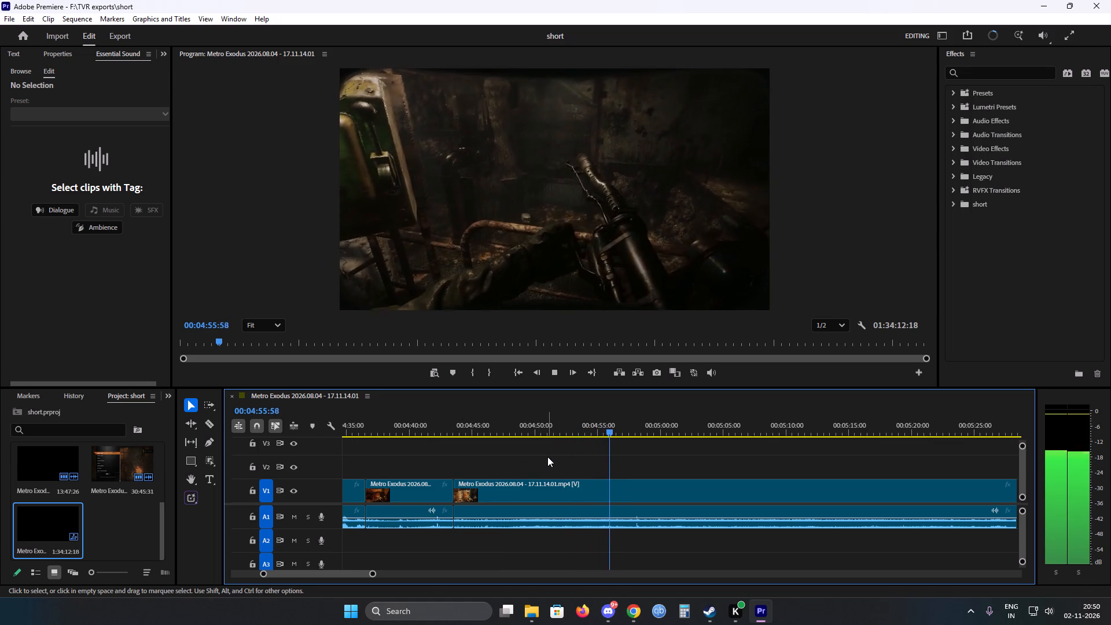
pyautogui.scroll(-2, 550, 457)
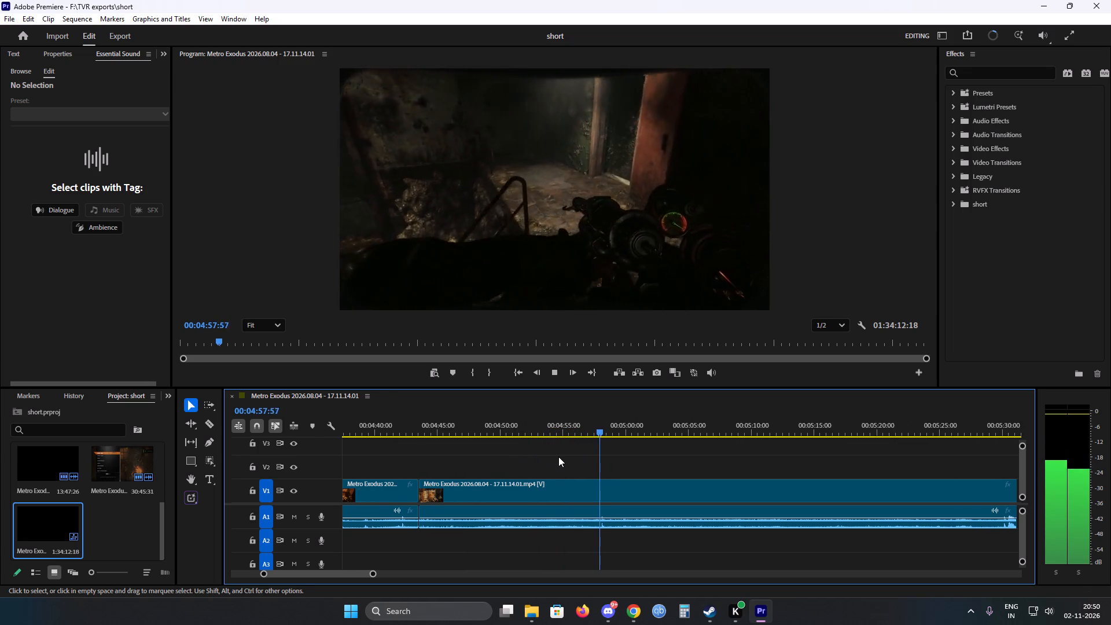
pyautogui.scroll(-3, 559, 456)
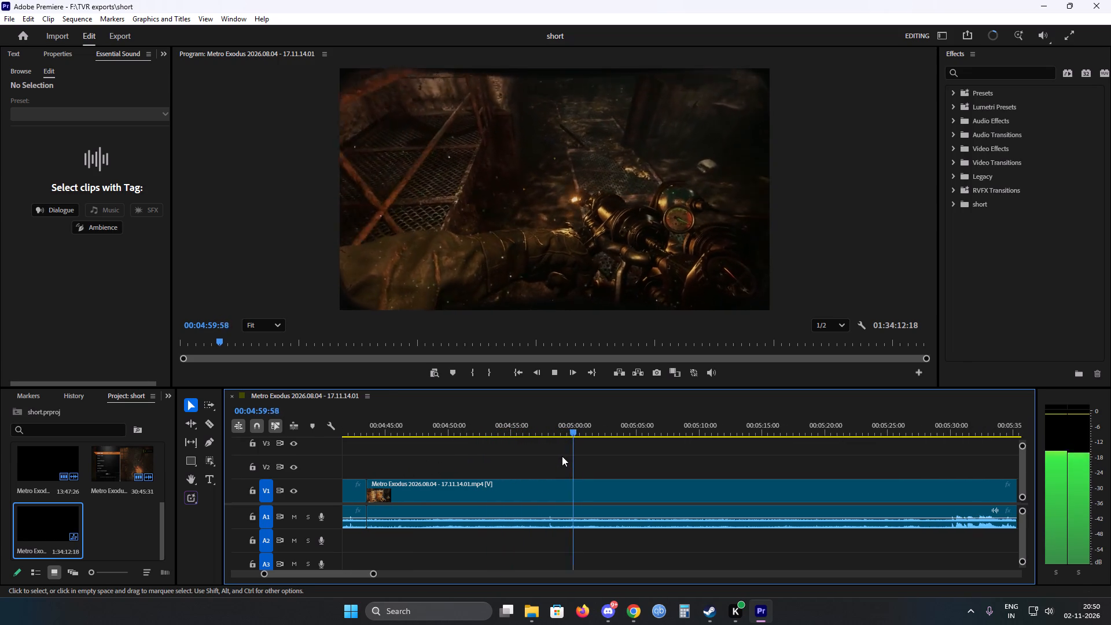
pyautogui.press('space')
pyautogui.press('c')
pyautogui.click(580, 492)
pyautogui.press('v')
# Skim ahead to the red valve wheel on the pipe and split the clip there at 00:05:18:59.
pyautogui.press('space')
pyautogui.scroll(-3, 552, 471)
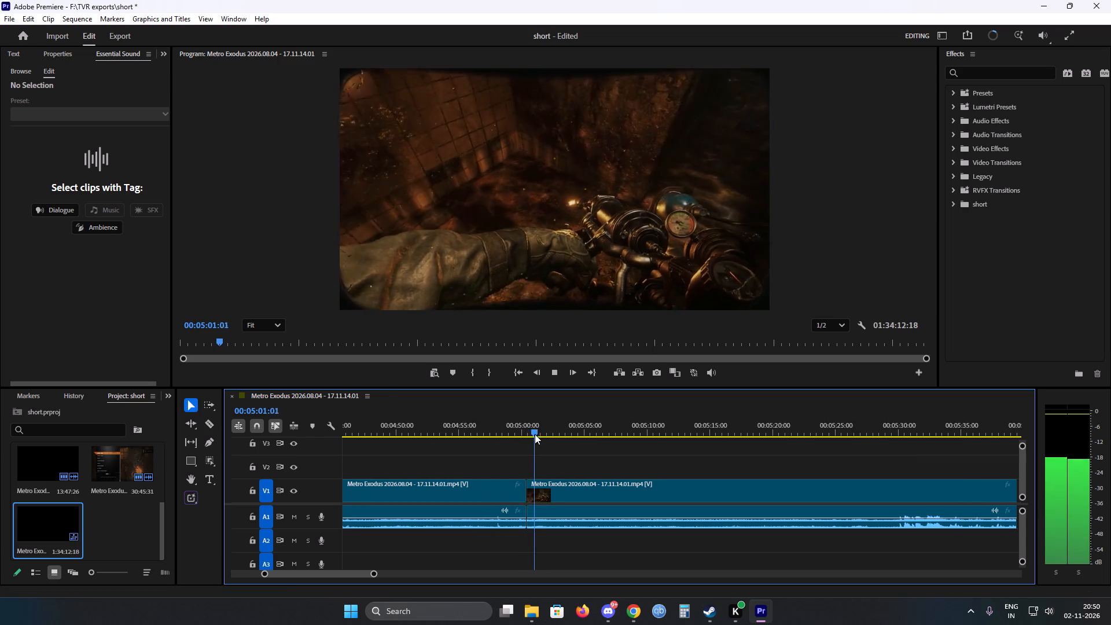
pyautogui.moveTo(535, 431); pyautogui.dragTo(638, 423)
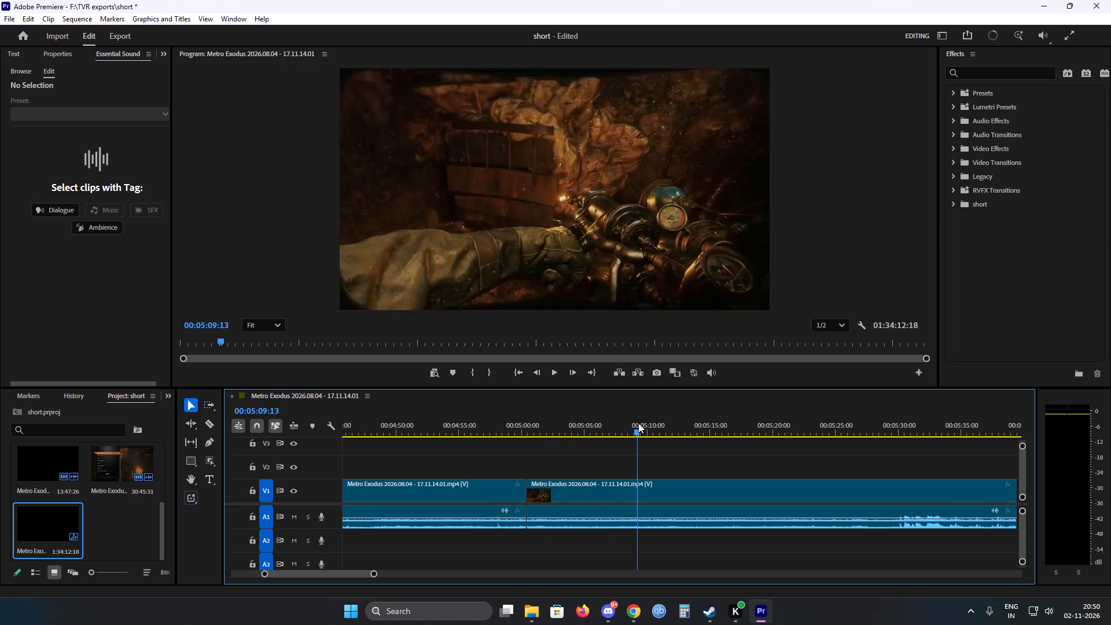
pyautogui.moveTo(638, 423); pyautogui.dragTo(764, 411)
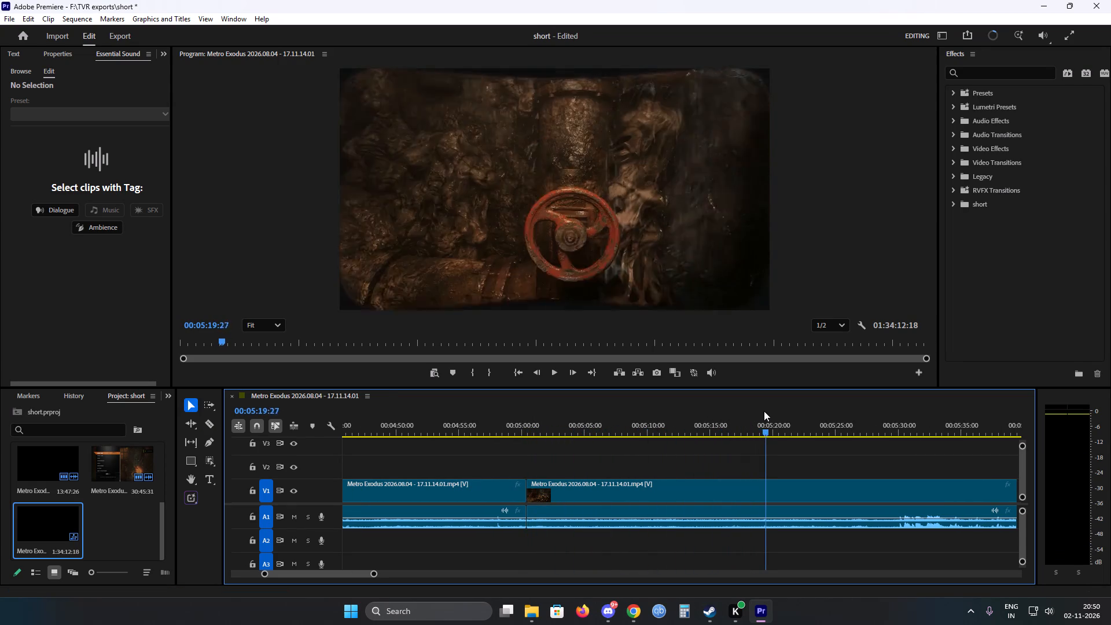
pyautogui.moveTo(764, 411); pyautogui.dragTo(757, 409)
pyautogui.press('c')
pyautogui.click(760, 488)
pyautogui.press('v')
# Ripple delete the segment between the cuts at about 00:05:00:25 and 00:05:18:59, and save the project.
pyautogui.click(737, 490)
pyautogui.rightClick(737, 490)
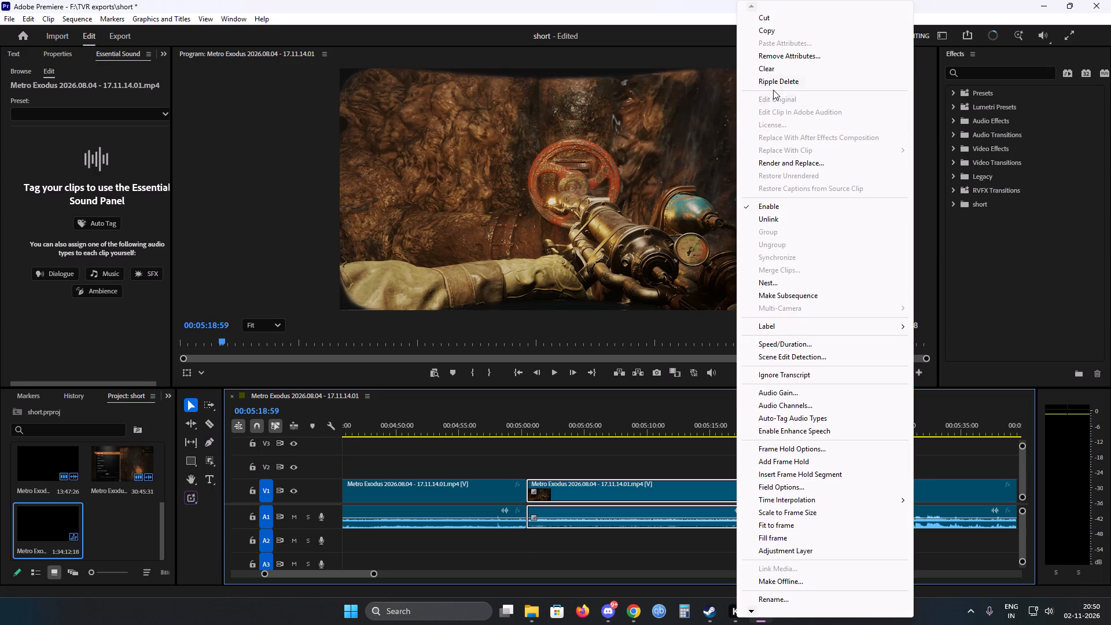
pyautogui.click(770, 84)
pyautogui.hotkey('ctrl', 's')
# Review the valve-turning passage and split the clip just after it ends, at 00:05:09:39.
pyautogui.press('space')
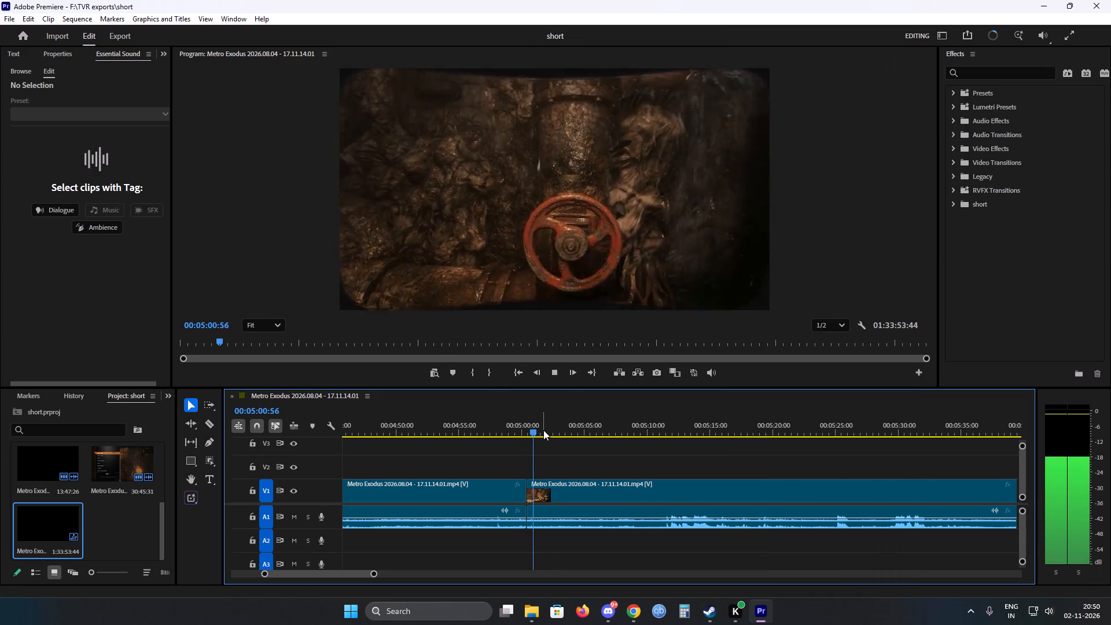
pyautogui.moveTo(543, 430); pyautogui.dragTo(595, 429)
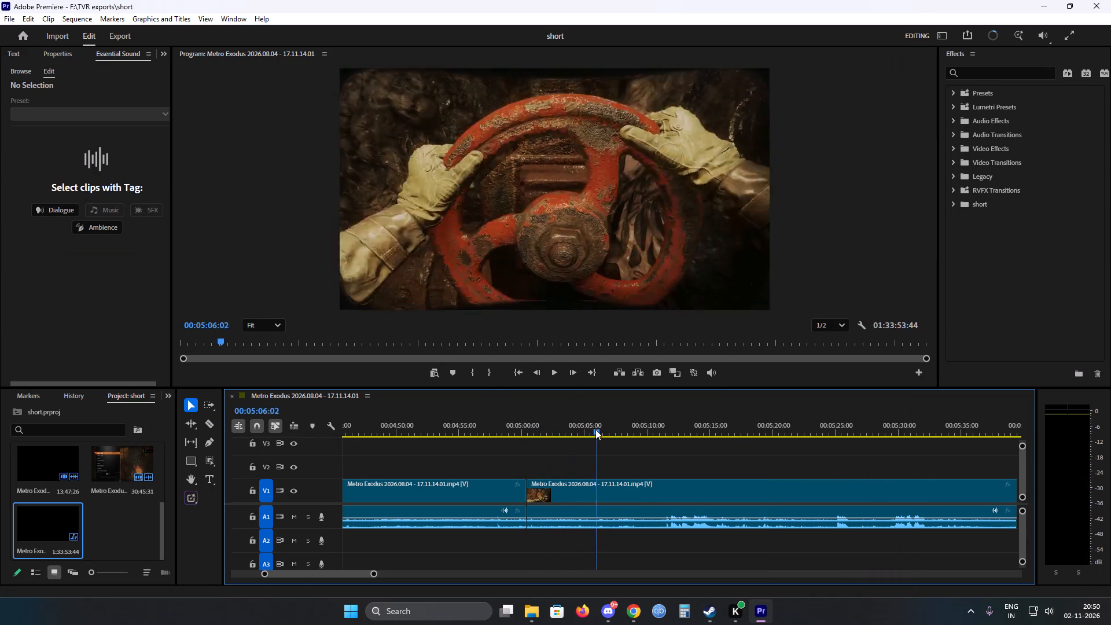
pyautogui.moveTo(595, 429); pyautogui.dragTo(643, 426)
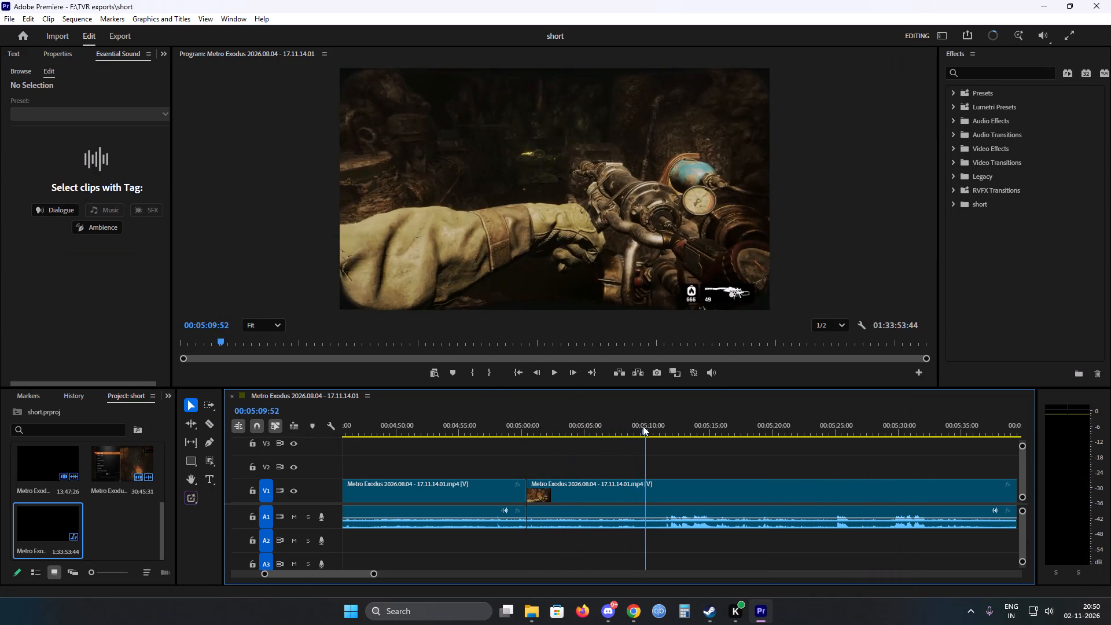
pyautogui.moveTo(643, 426); pyautogui.dragTo(631, 424)
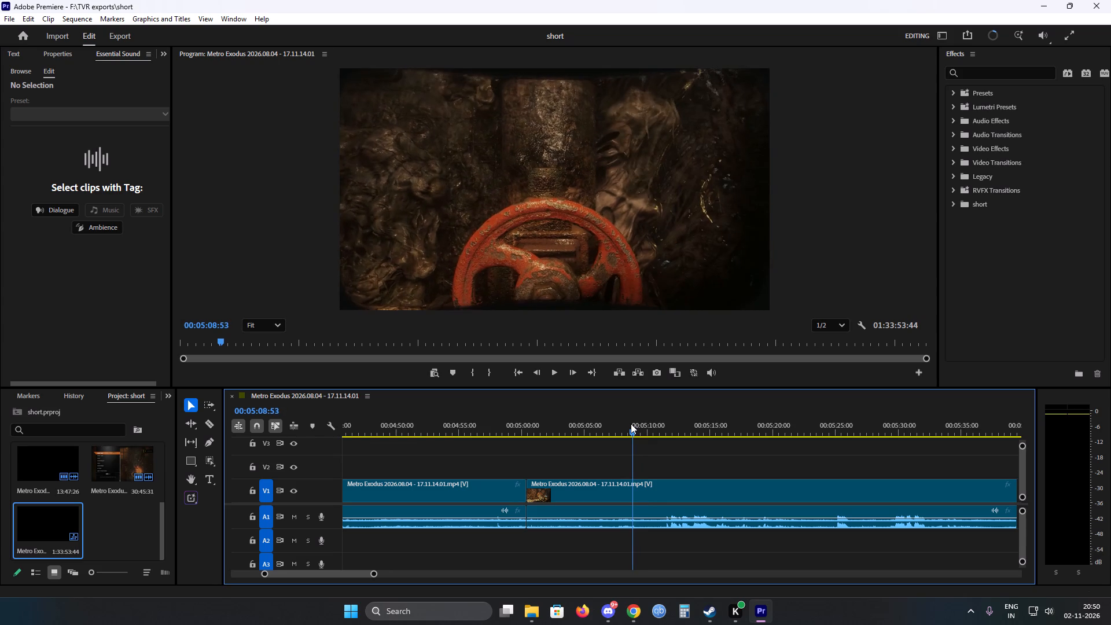
pyautogui.moveTo(631, 424); pyautogui.dragTo(634, 424)
pyautogui.press('c')
pyautogui.write('v')
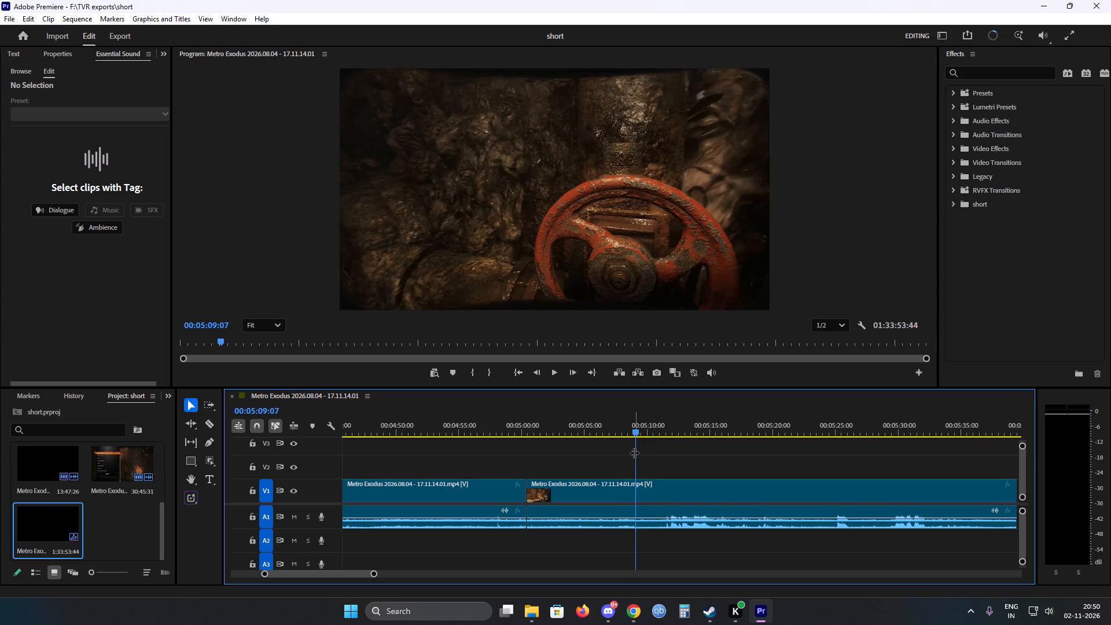
pyautogui.press('space')
pyautogui.press('space')
pyautogui.press('c')
pyautogui.click(643, 492)
pyautogui.press('v')
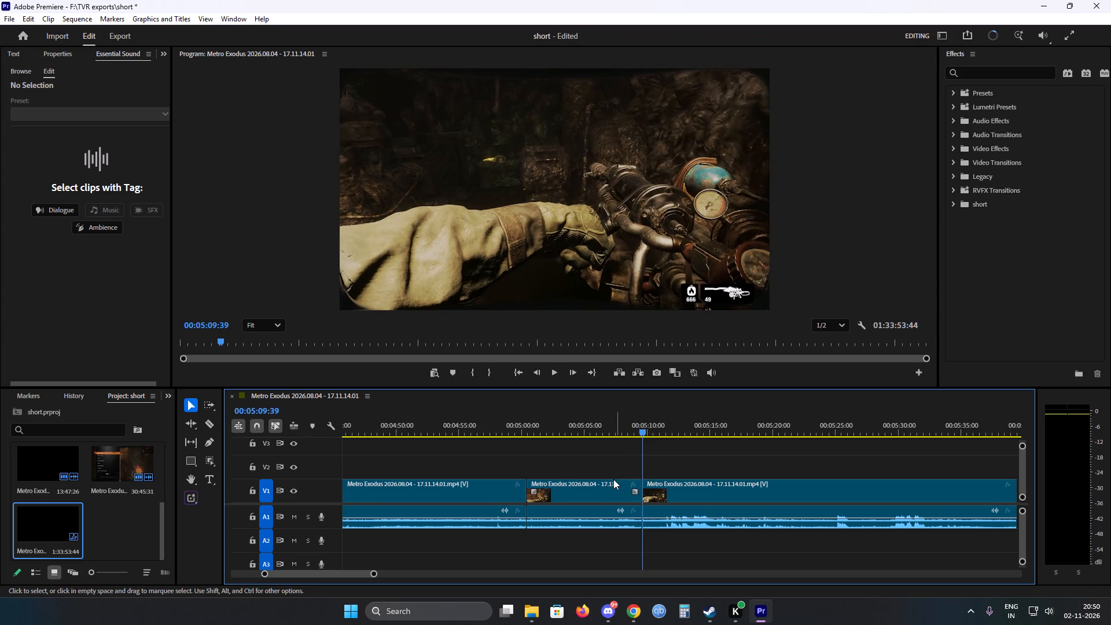
# Skim ahead to the burning webs and split the clip there at 00:05:34:53.
pyautogui.press('space')
pyautogui.scroll(-5, 613, 477)
pyautogui.moveTo(564, 428); pyautogui.dragTo(604, 425)
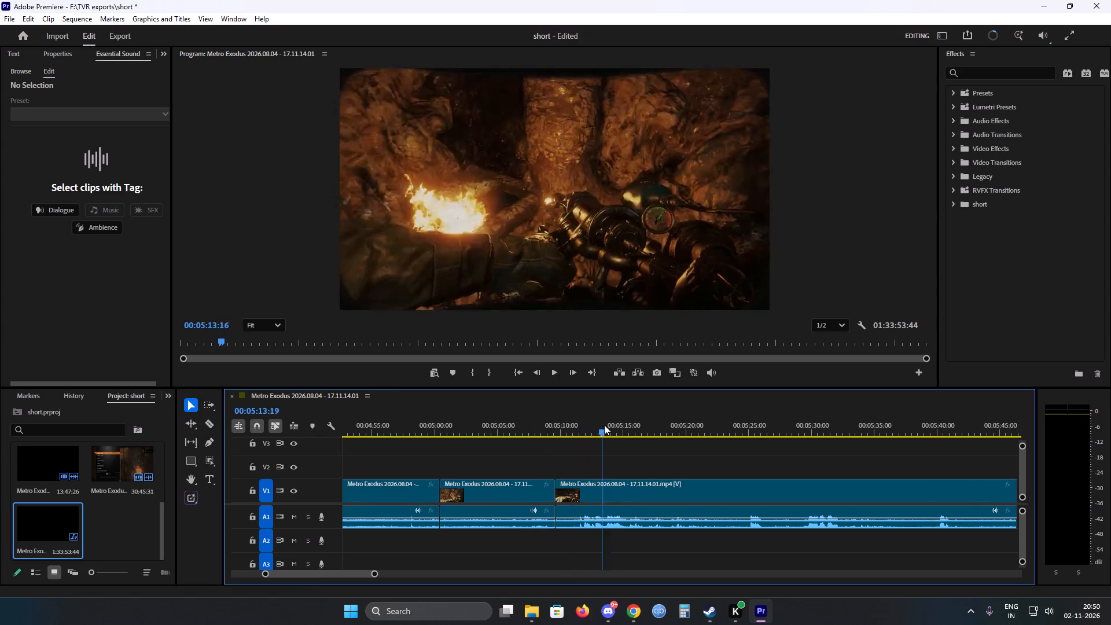
pyautogui.moveTo(604, 425); pyautogui.dragTo(778, 417)
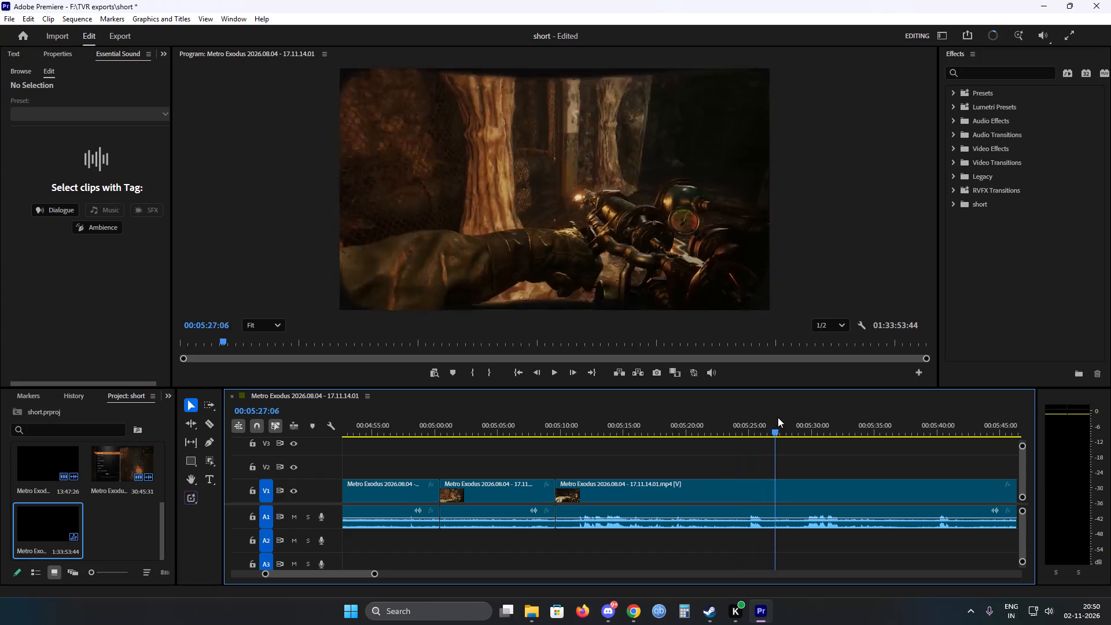
pyautogui.moveTo(778, 417); pyautogui.dragTo(865, 416)
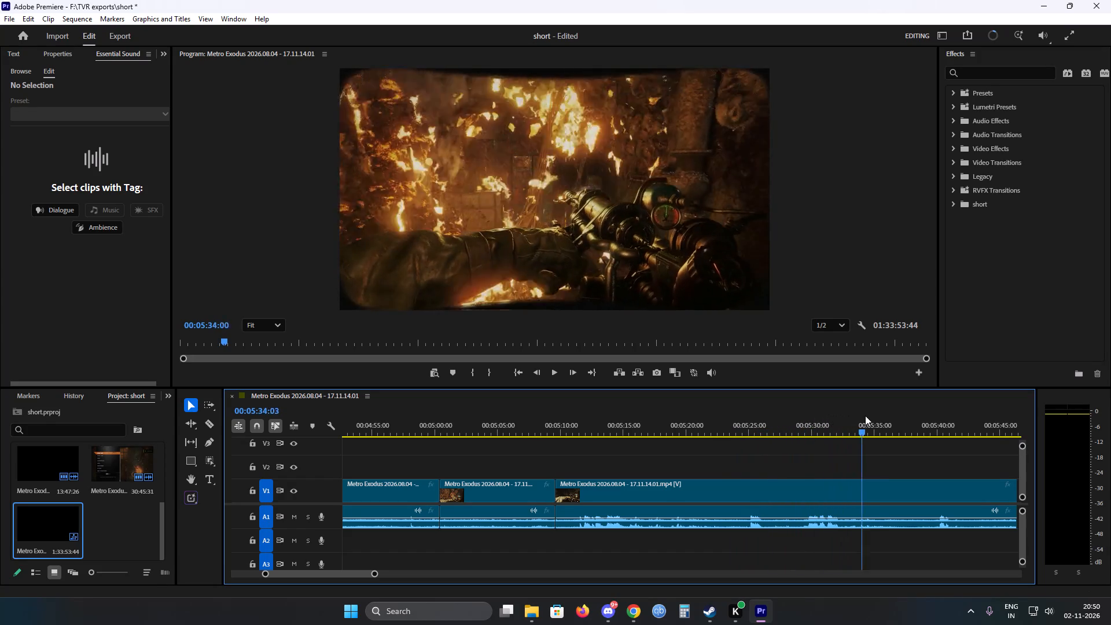
pyautogui.moveTo(865, 416); pyautogui.dragTo(880, 416)
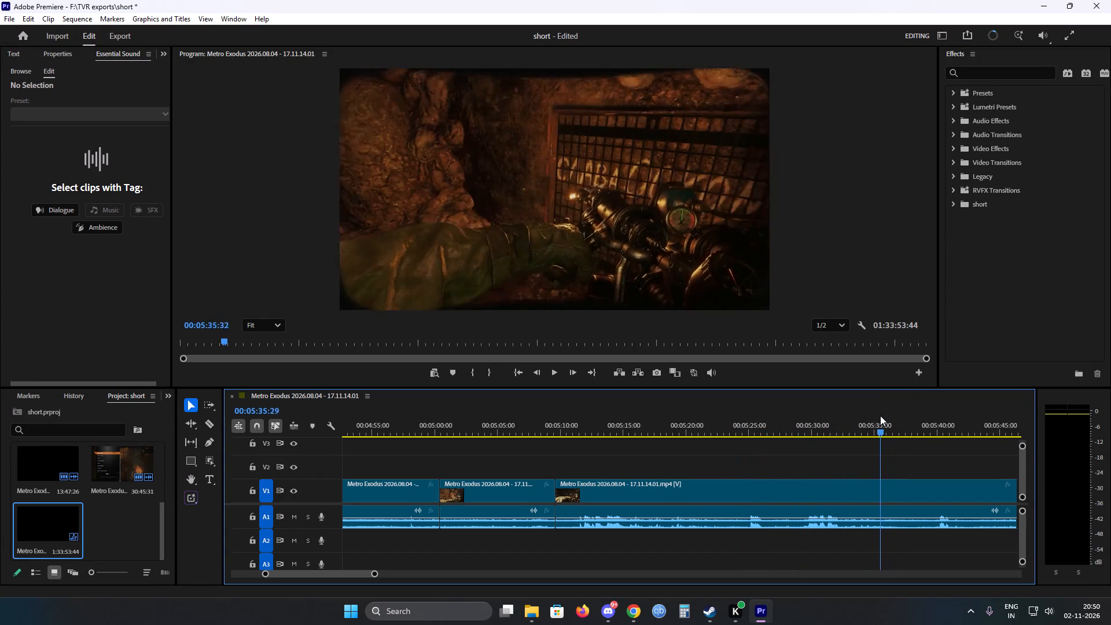
pyautogui.moveTo(880, 416); pyautogui.dragTo(872, 416)
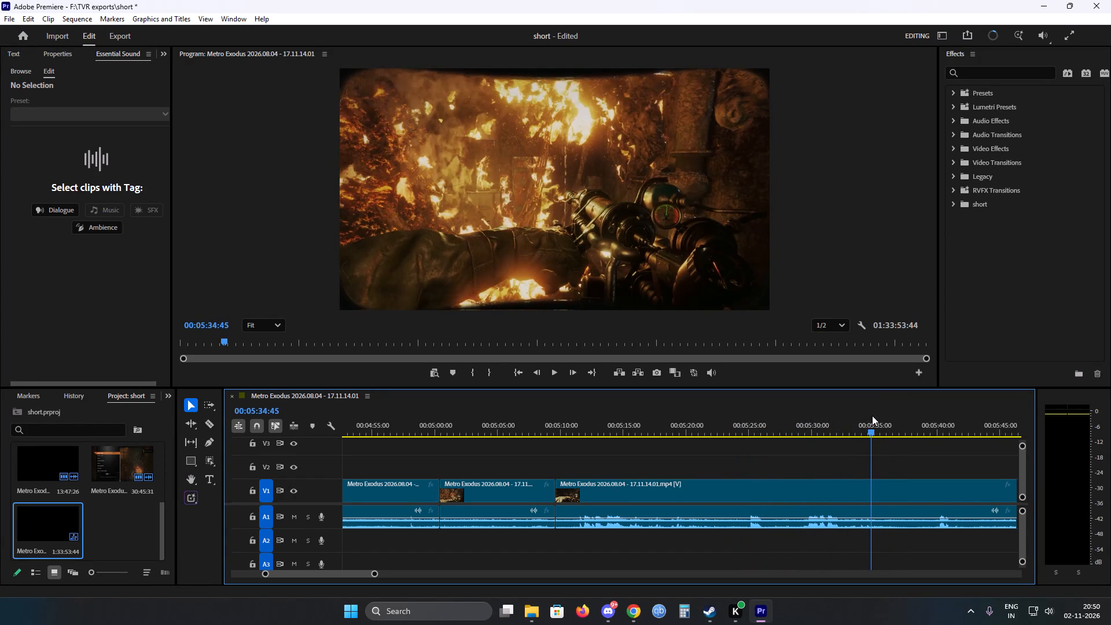
pyautogui.moveTo(872, 416); pyautogui.dragTo(874, 416)
pyautogui.press('c')
pyautogui.click(873, 484)
pyautogui.press('v')
# Ripple delete the segment between the cuts at 00:05:09:39 and 00:05:34:53.
pyautogui.click(839, 488)
pyautogui.rightClick(839, 488)
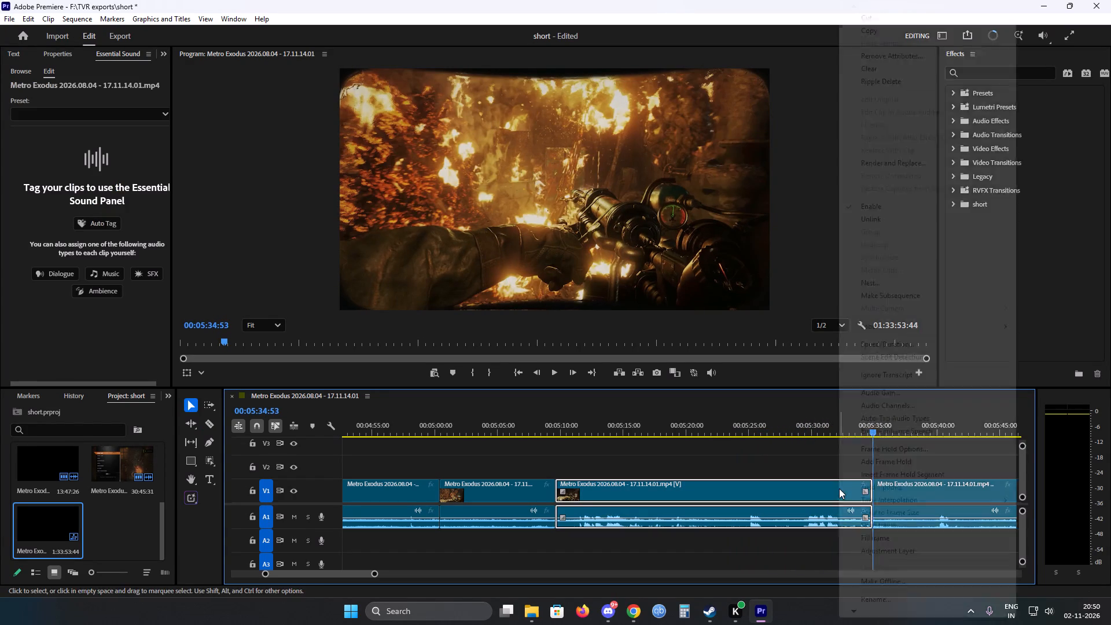
pyautogui.click(871, 82)
# Review the footage after the join at 00:05:09:39 and split the clip at about 00:05:18:35, as the room with the burning webs is reached.
pyautogui.click(556, 433)
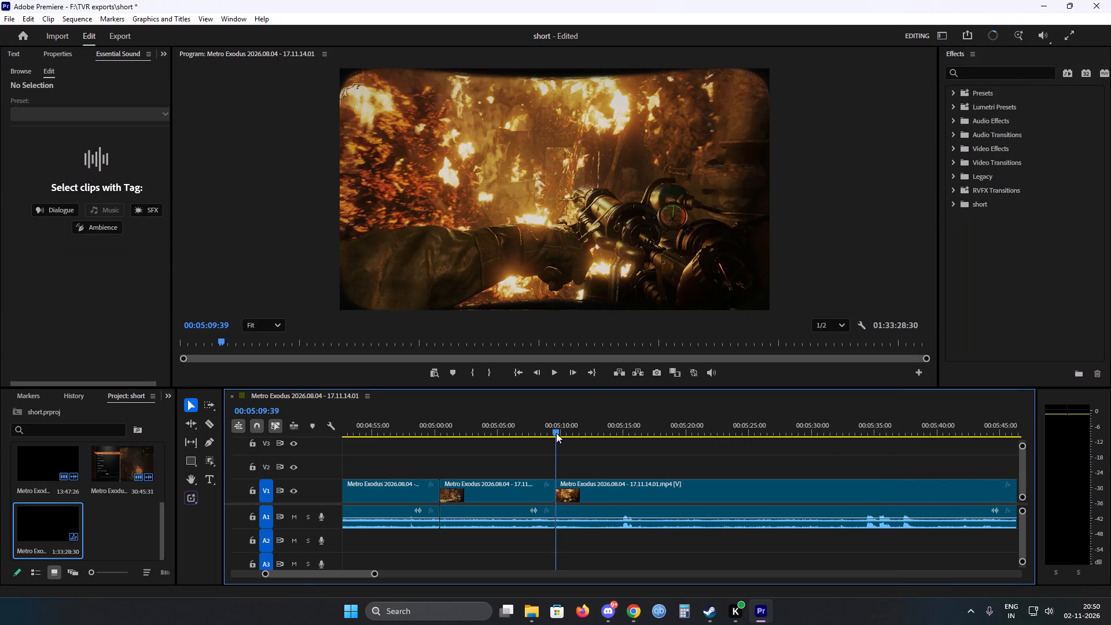
pyautogui.press('space')
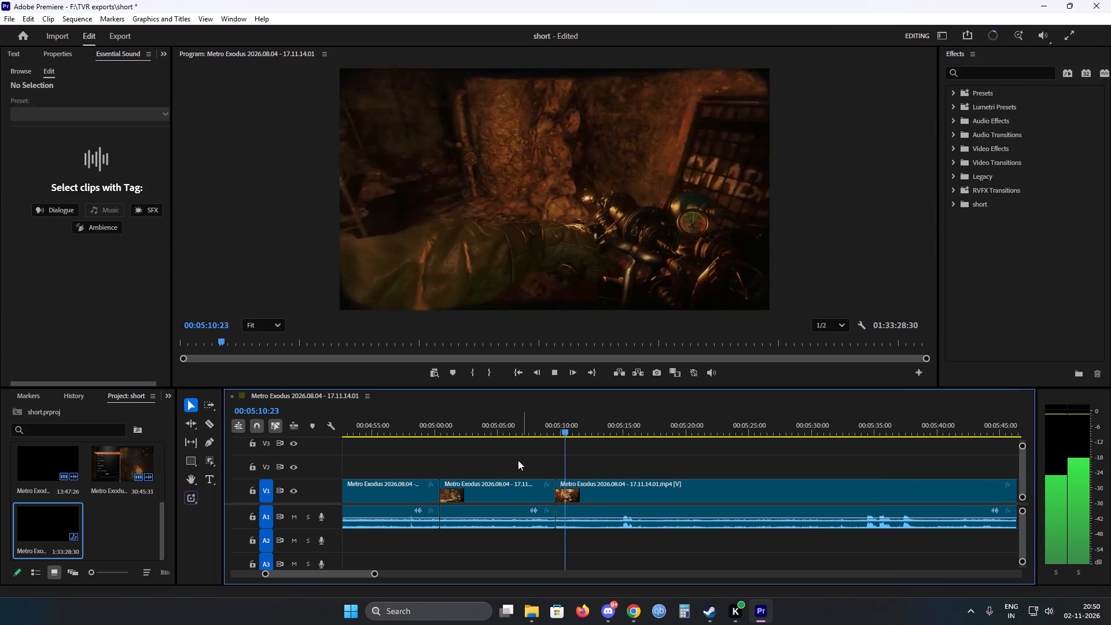
pyautogui.scroll(-7, 513, 464)
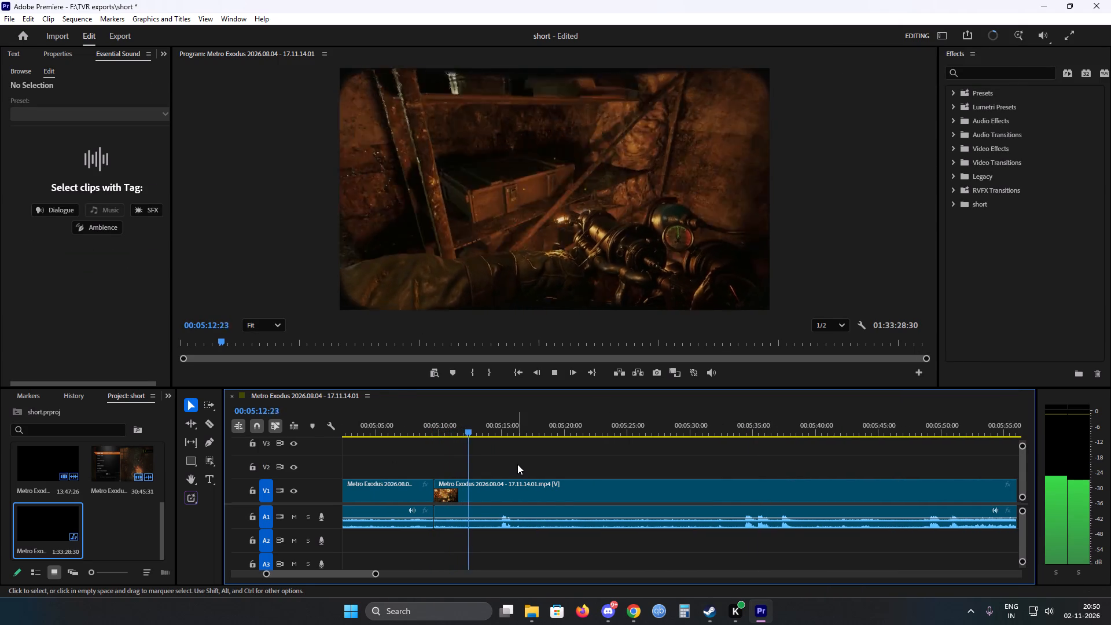
pyautogui.press('space')
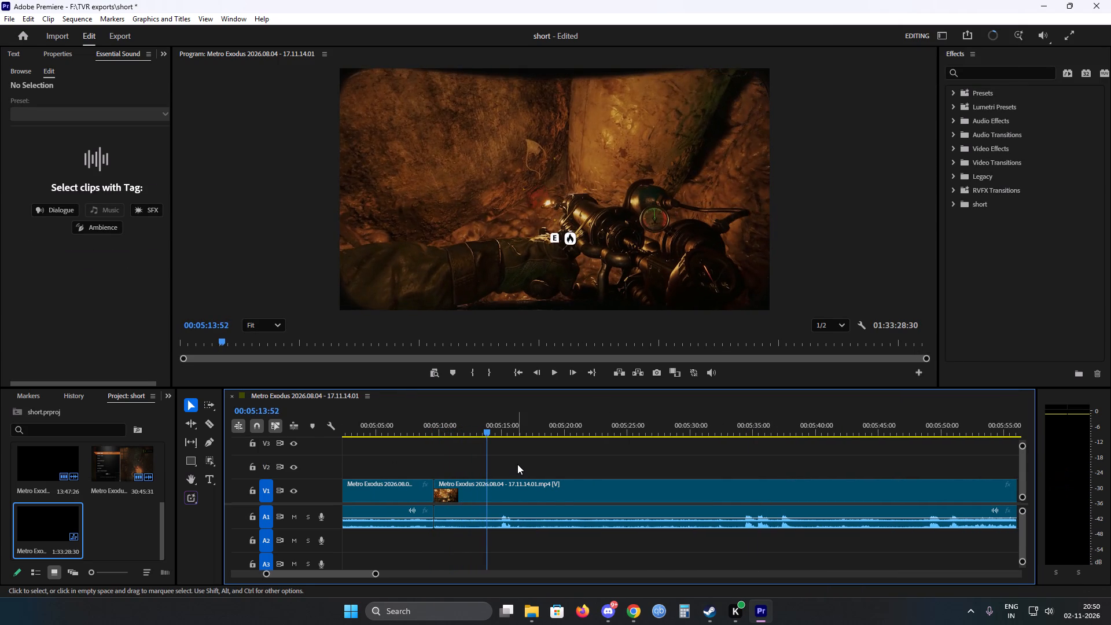
pyautogui.press('space')
pyautogui.press('space')
pyautogui.press('space')
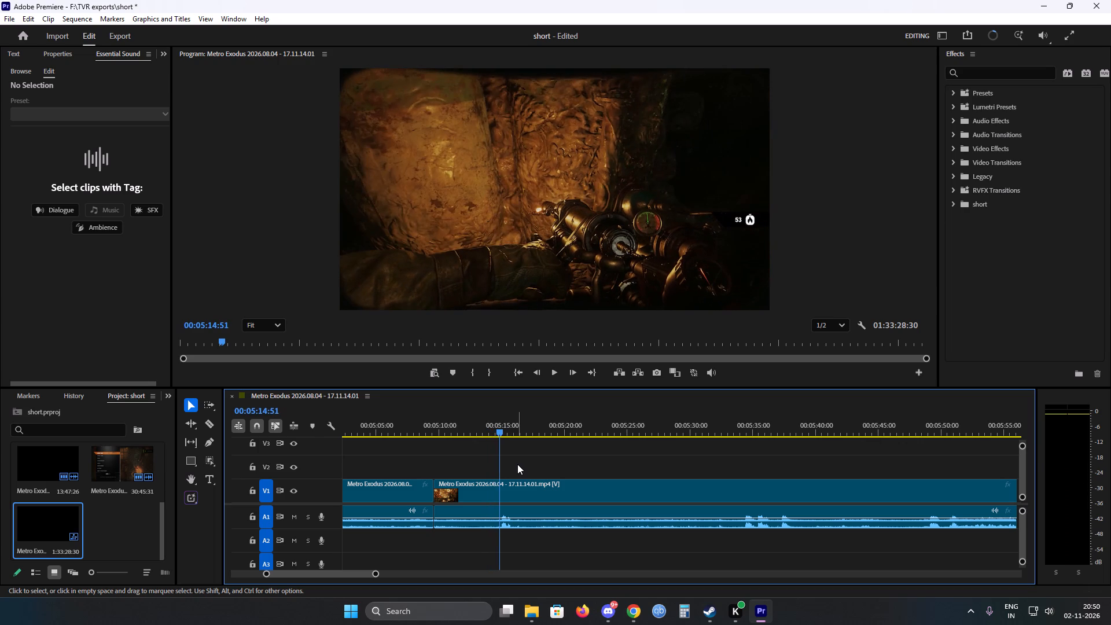
pyautogui.press('space')
pyautogui.moveTo(508, 432); pyautogui.dragTo(502, 431)
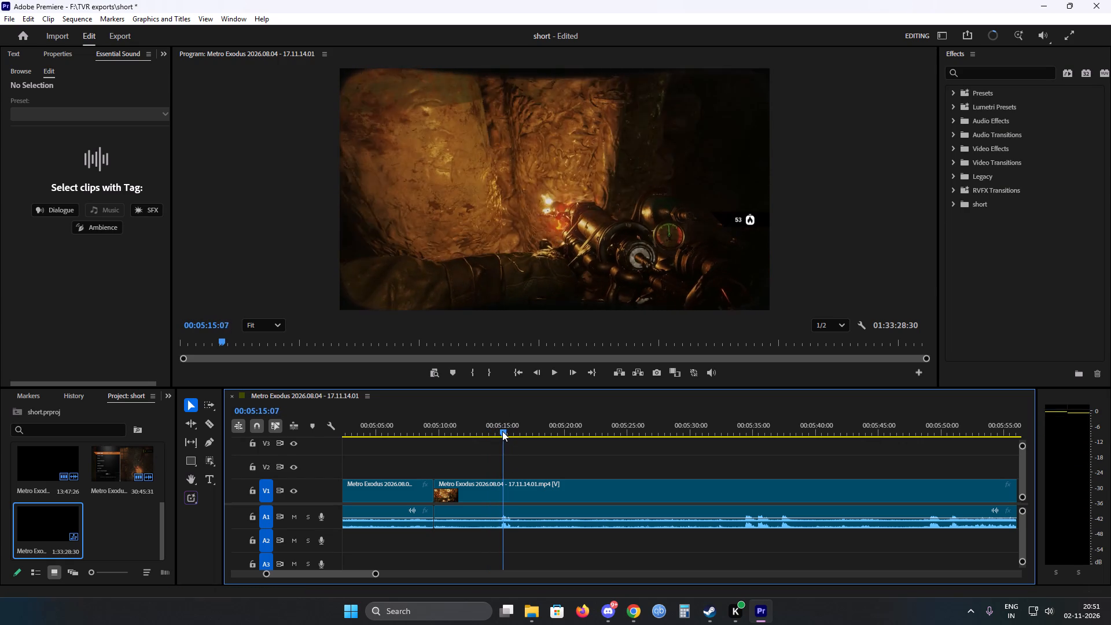
pyautogui.moveTo(502, 431); pyautogui.dragTo(525, 428)
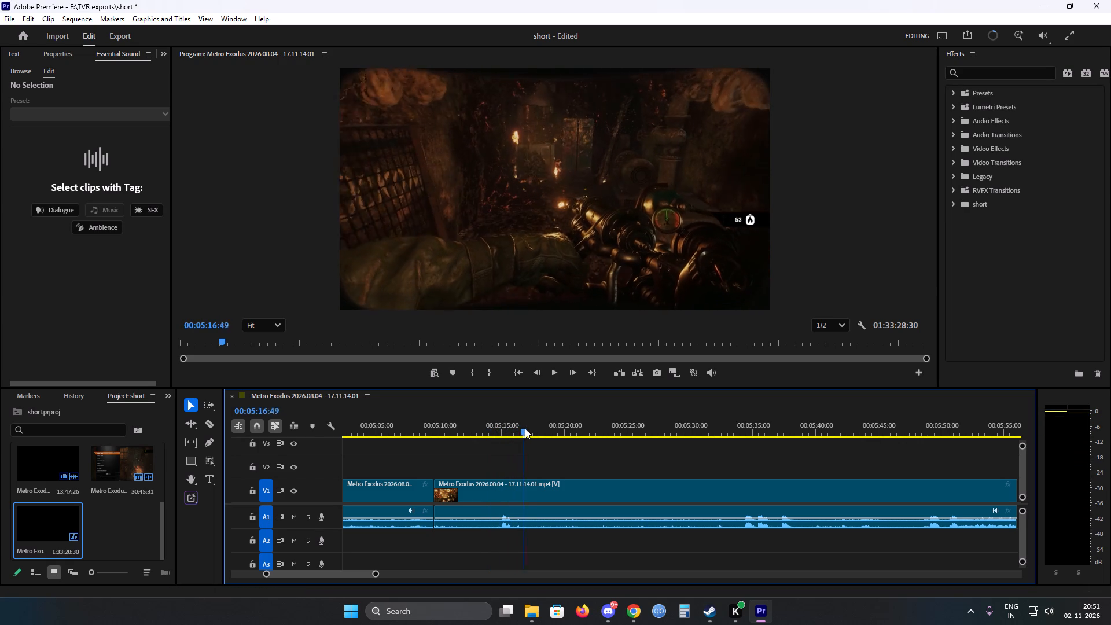
pyautogui.moveTo(525, 428); pyautogui.dragTo(527, 428)
pyautogui.press('space')
pyautogui.scroll(-2, 524, 454)
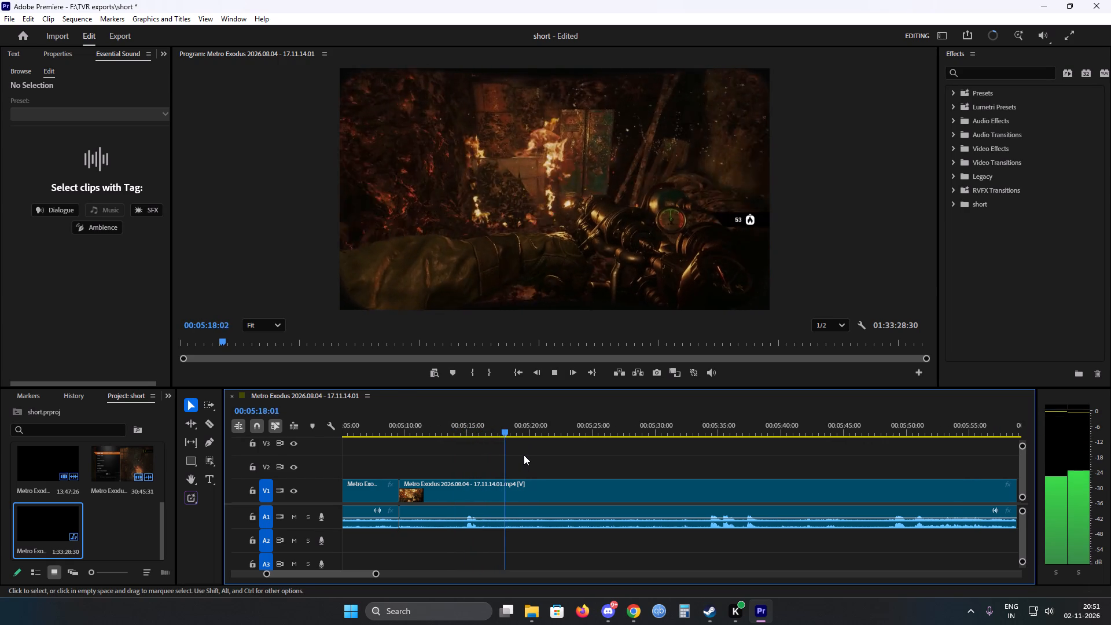
pyautogui.press('space')
pyautogui.press('c')
pyautogui.click(512, 486)
pyautogui.press('v')
# Skim ahead past the locker and corridor footage to the next flamethrower burst and split the clip at 00:05:49:10.
pyautogui.press('space')
pyautogui.scroll(-3, 492, 461)
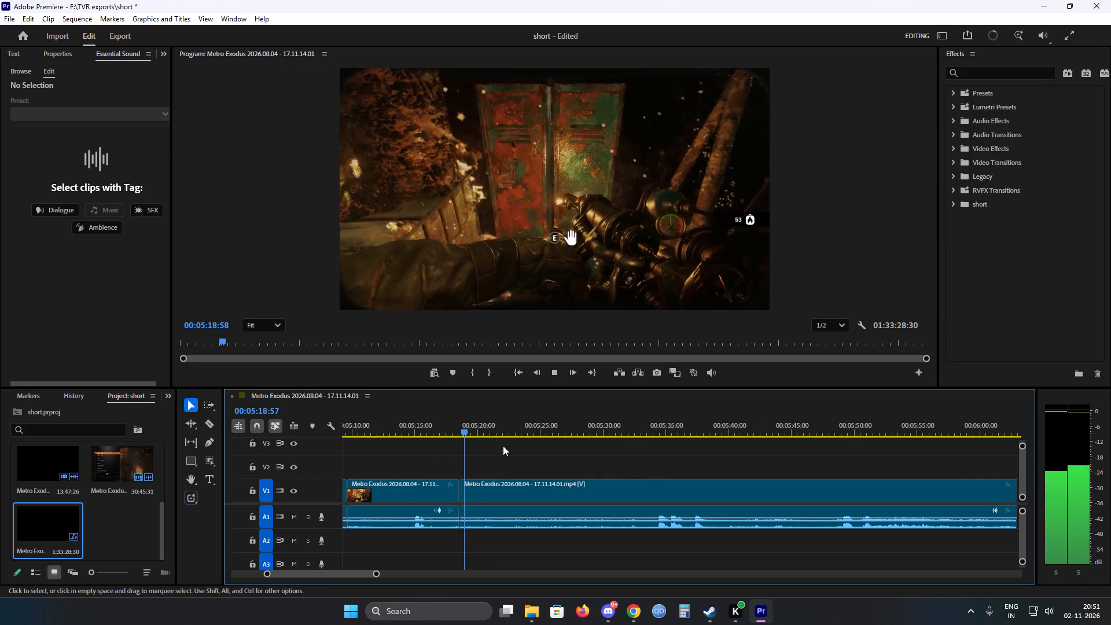
pyautogui.moveTo(474, 433); pyautogui.dragTo(549, 432)
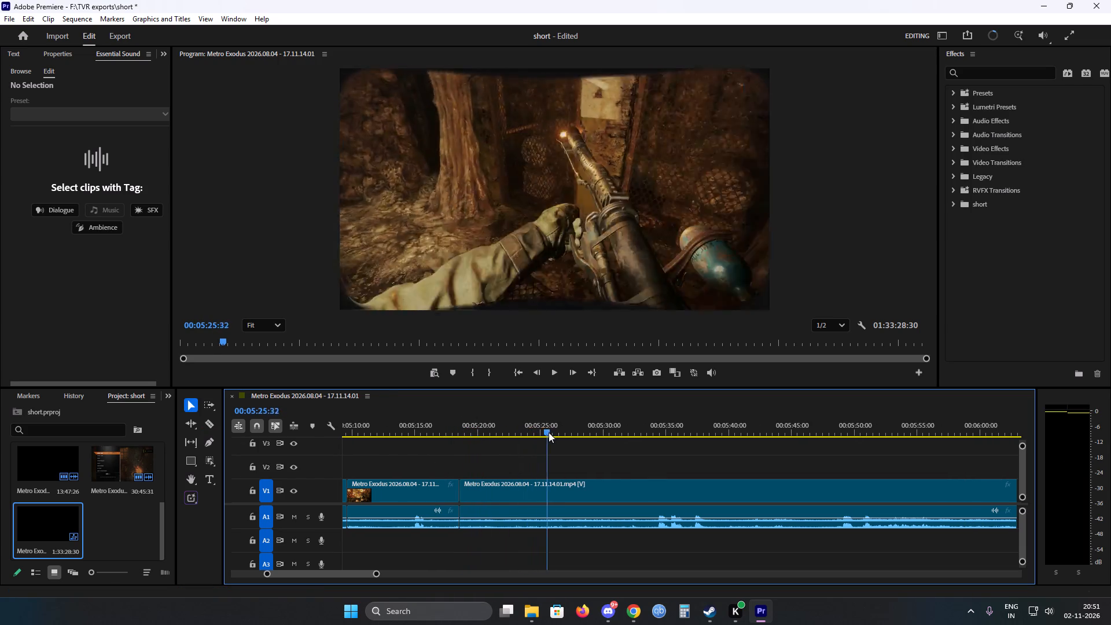
pyautogui.moveTo(549, 432); pyautogui.dragTo(650, 428)
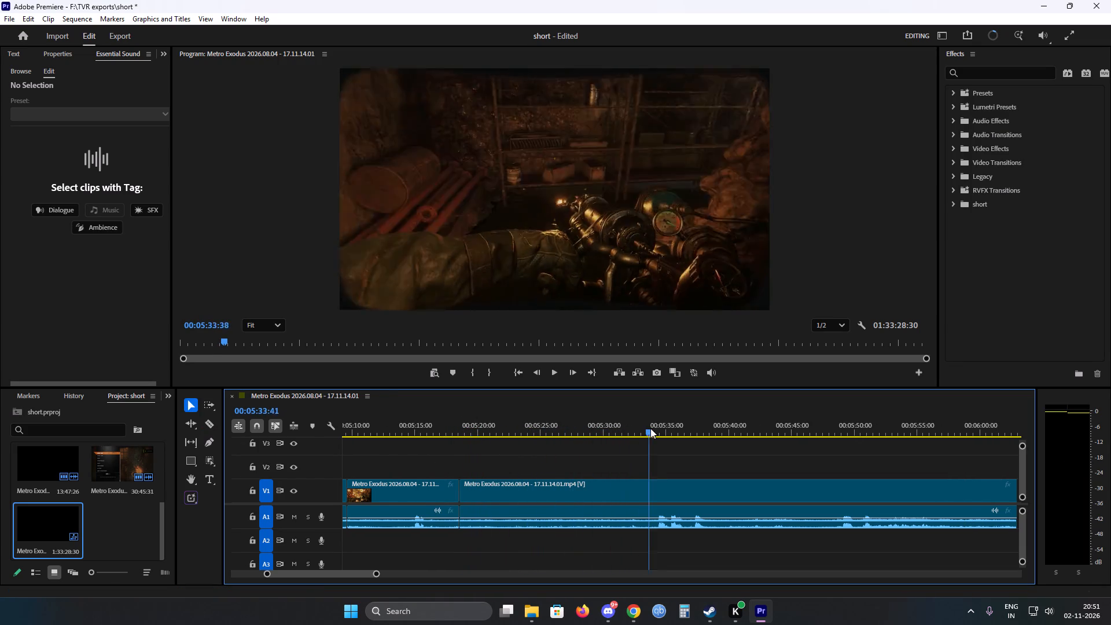
pyautogui.moveTo(650, 428); pyautogui.dragTo(783, 424)
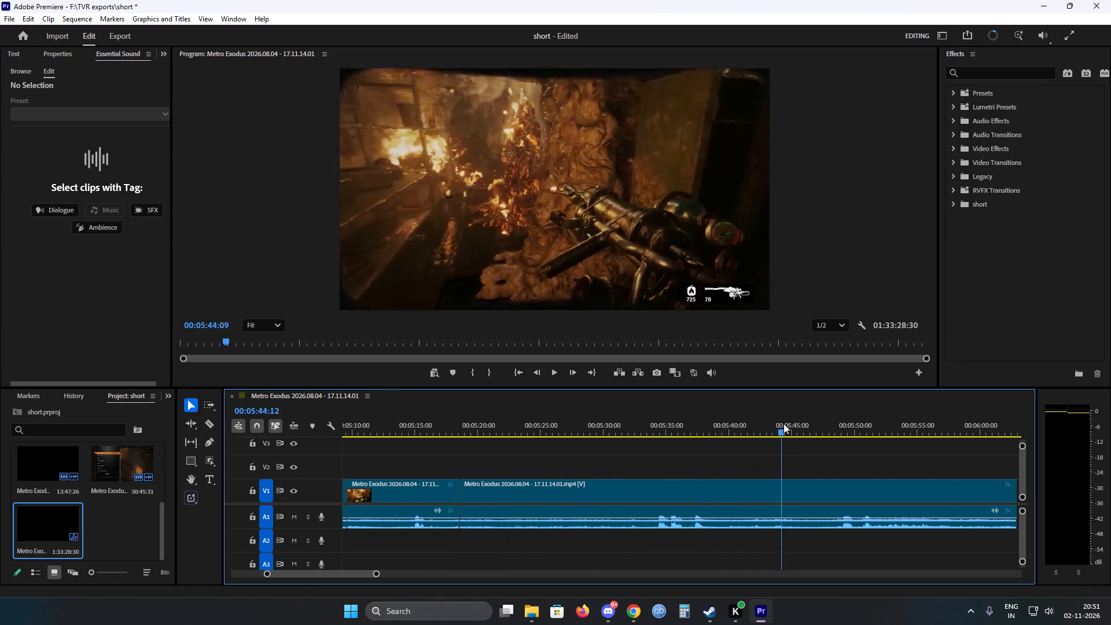
pyautogui.moveTo(783, 424); pyautogui.dragTo(886, 426)
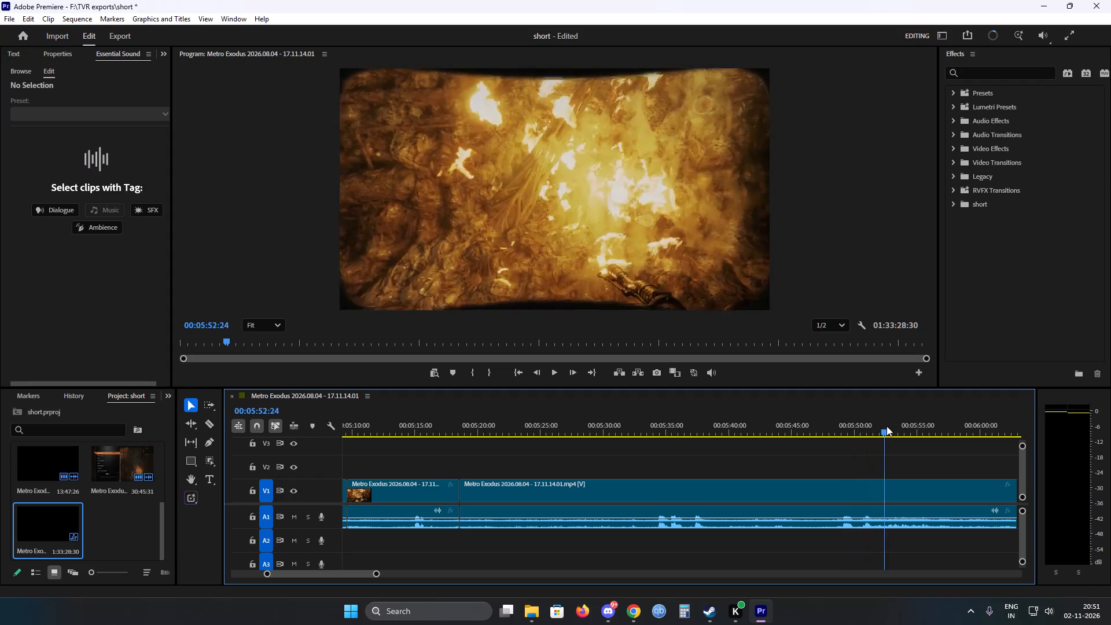
pyautogui.moveTo(886, 426); pyautogui.dragTo(833, 426)
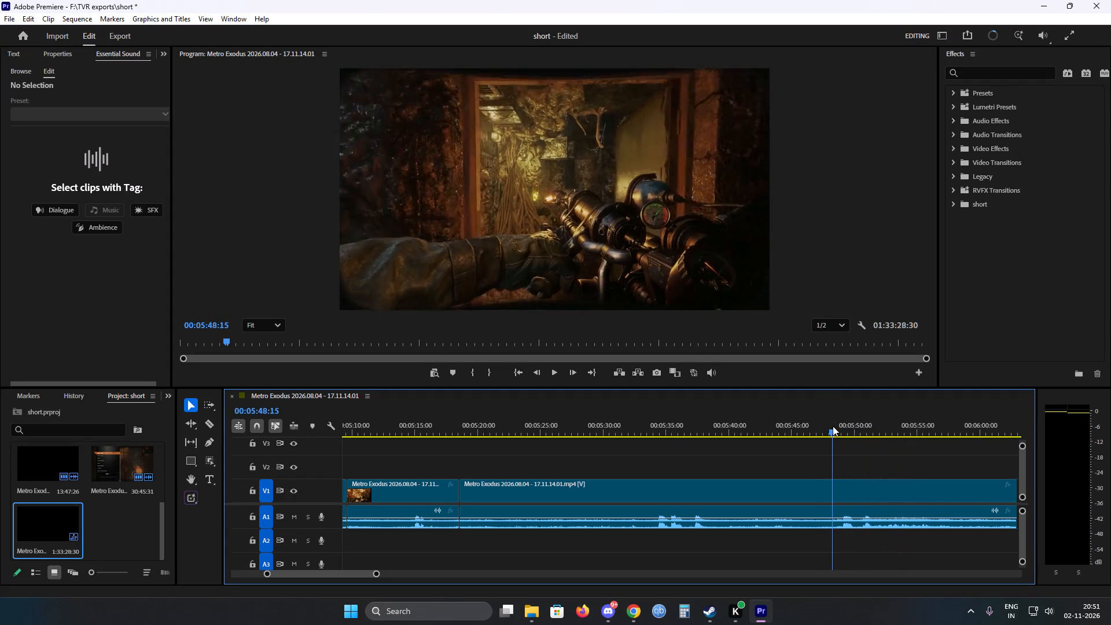
pyautogui.moveTo(833, 426); pyautogui.dragTo(844, 424)
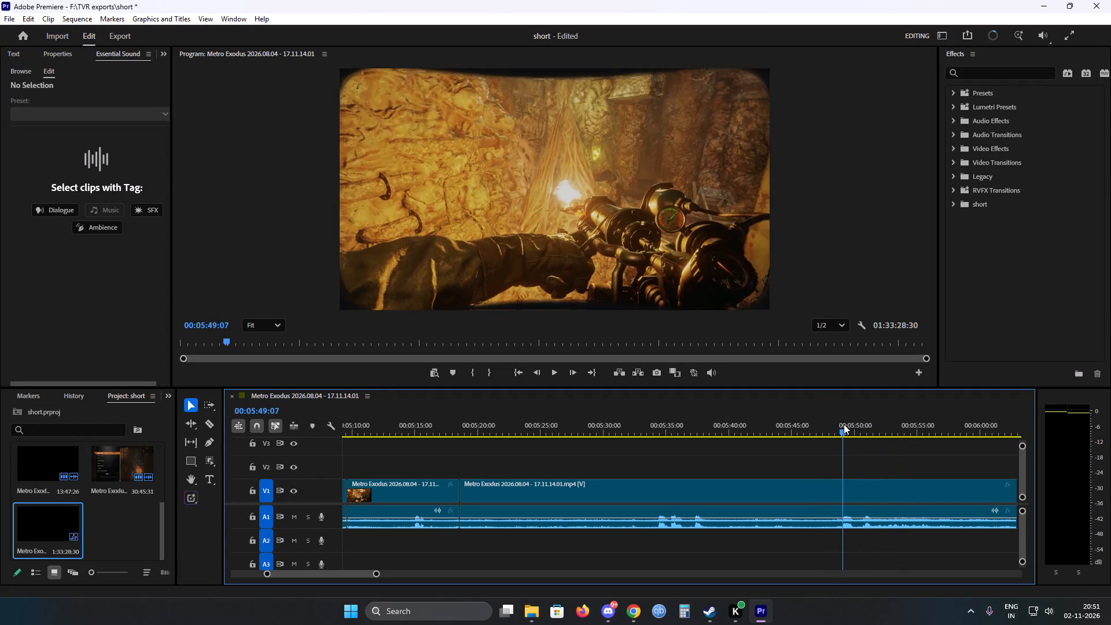
pyautogui.moveTo(844, 424); pyautogui.dragTo(844, 424)
pyautogui.press('c')
pyautogui.click(844, 484)
pyautogui.press('v')
# Ripple delete the segment between the cuts at about 00:05:18:35 and 00:05:49:10.
pyautogui.click(826, 487)
pyautogui.rightClick(826, 487)
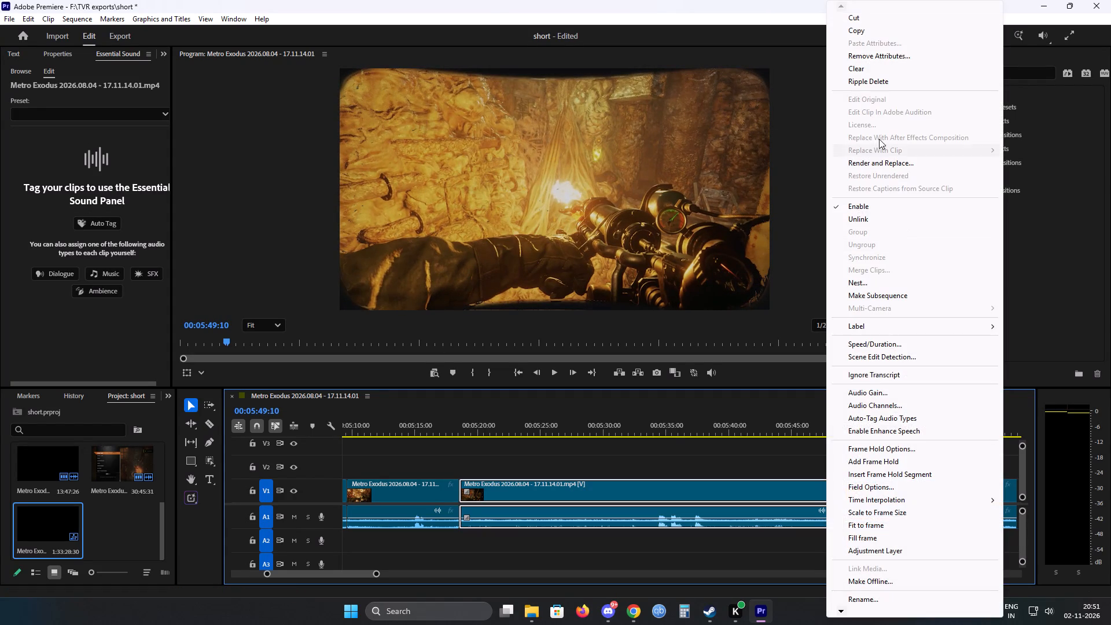
pyautogui.click(873, 76)
# Play through the web-burning passage after the join and split the clip at 00:05:22:37.
pyautogui.press('space')
pyautogui.keyDown('alt'); pyautogui.scroll(3, 415, 481); pyautogui.keyUp('alt')
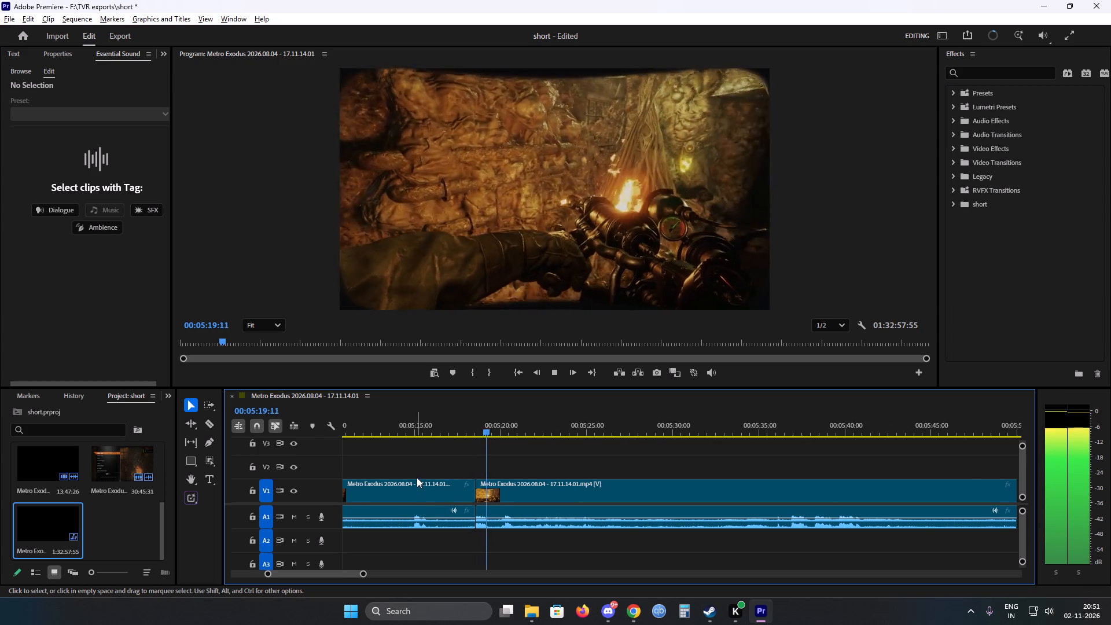
pyautogui.scroll(-4, 423, 475)
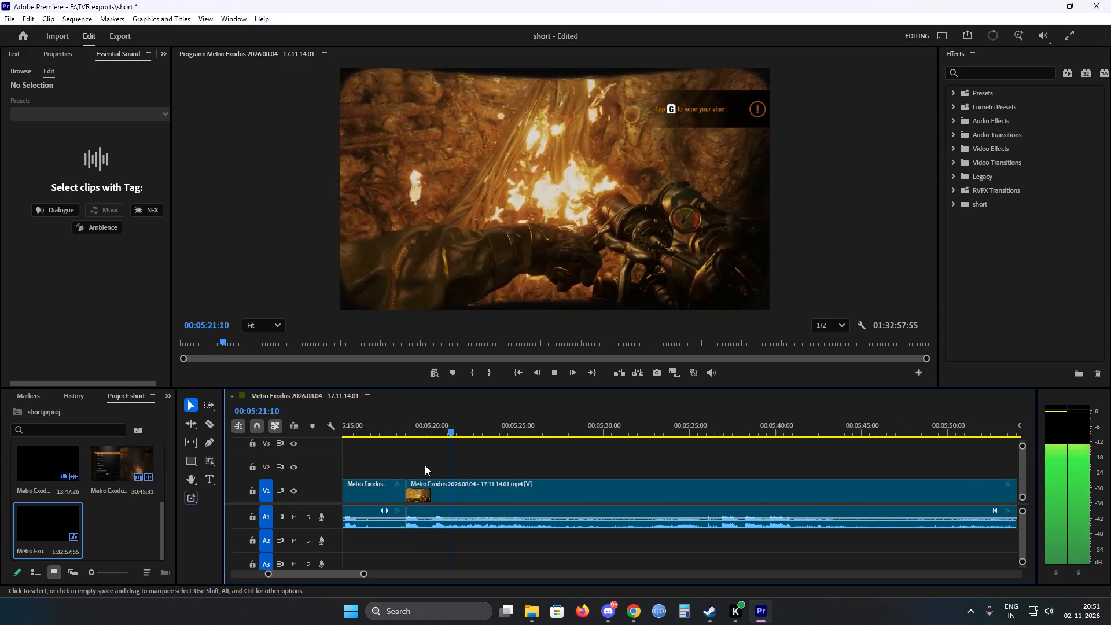
pyautogui.scroll(-1, 425, 465)
pyautogui.press('space')
pyautogui.press('c')
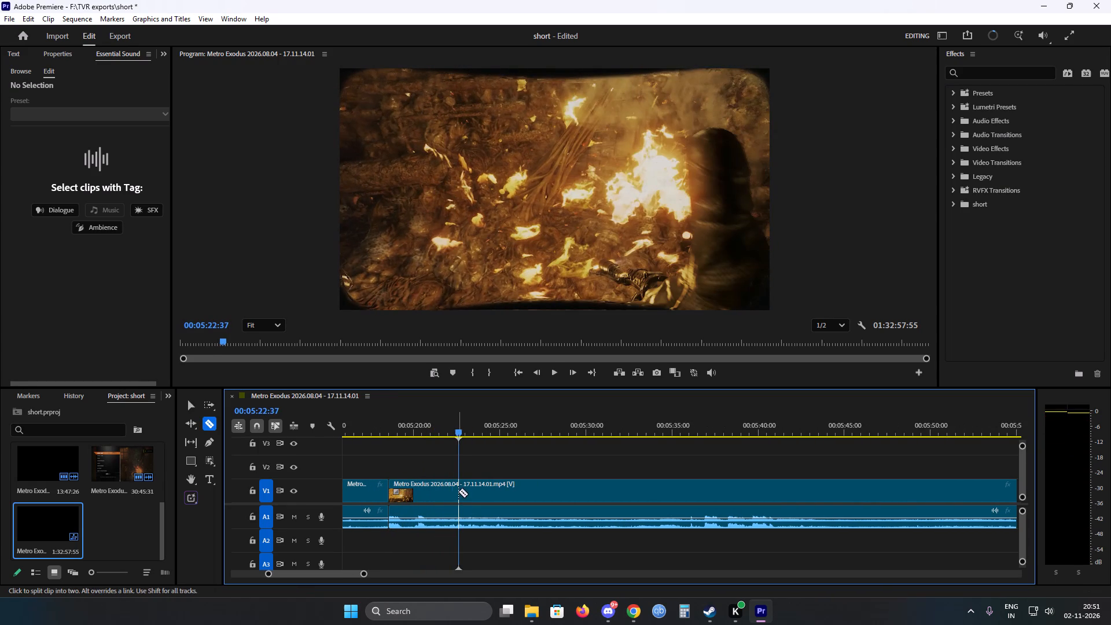
pyautogui.click(458, 491)
pyautogui.press('v')
# Skim ahead to the approach to the barred opening and split the clip at 00:05:32:49.
pyautogui.press('space')
pyautogui.scroll(-1, 435, 482)
pyautogui.moveTo(454, 433); pyautogui.dragTo(498, 430)
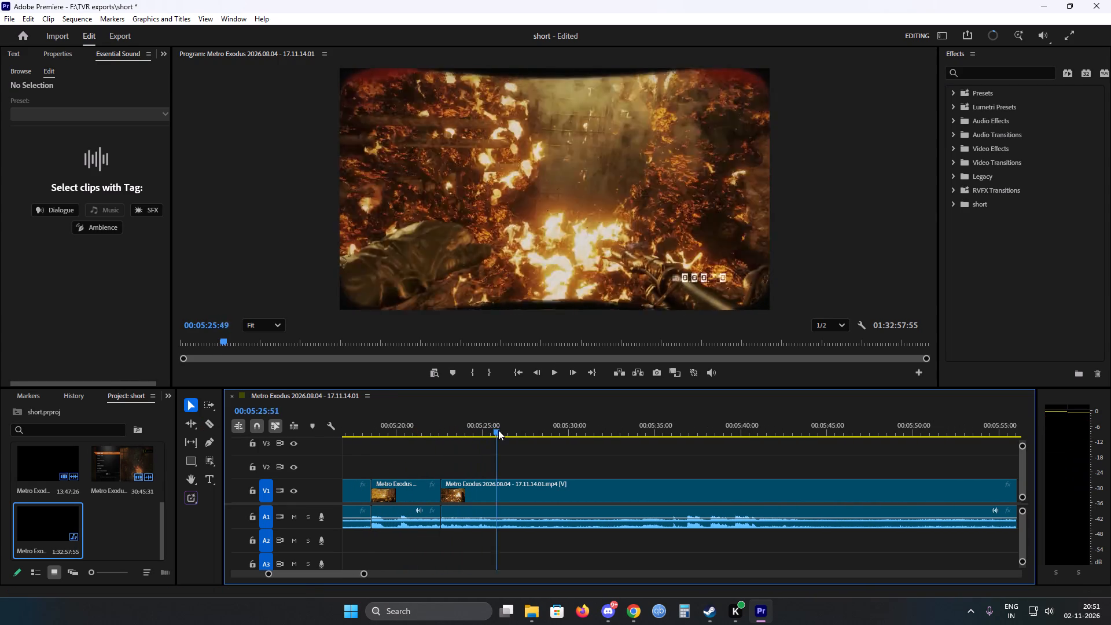
pyautogui.moveTo(498, 430); pyautogui.dragTo(632, 430)
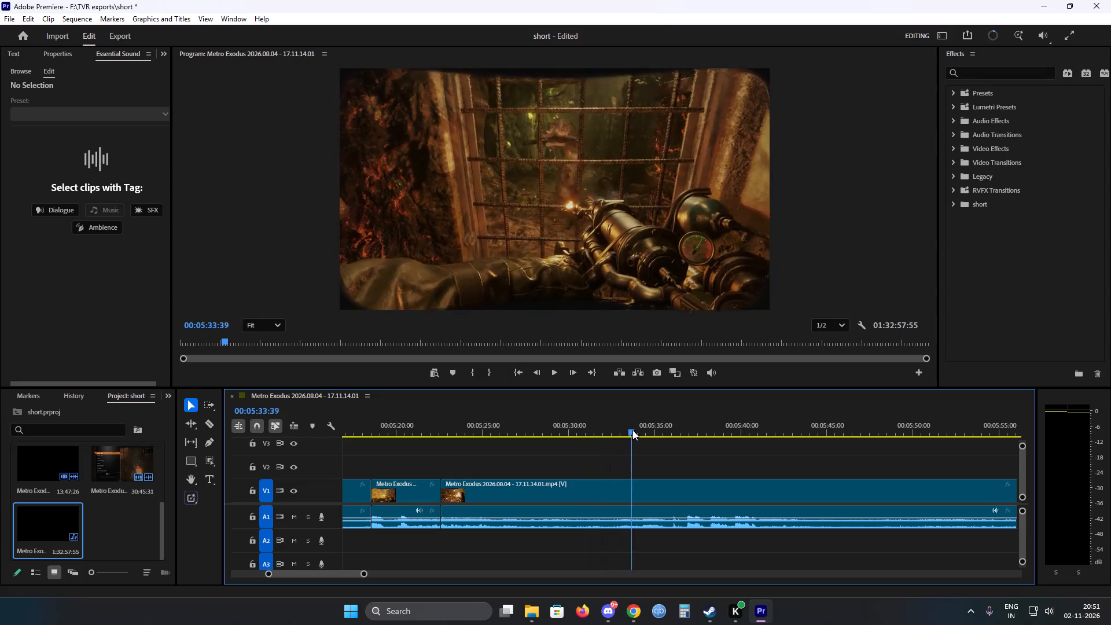
pyautogui.moveTo(632, 430); pyautogui.dragTo(617, 428)
pyautogui.press('c')
pyautogui.click(619, 495)
pyautogui.press('v')
# Ripple delete the segment between the cuts at 00:05:22:37 and 00:05:32:49, and save the project.
pyautogui.click(591, 491)
pyautogui.rightClick(591, 491)
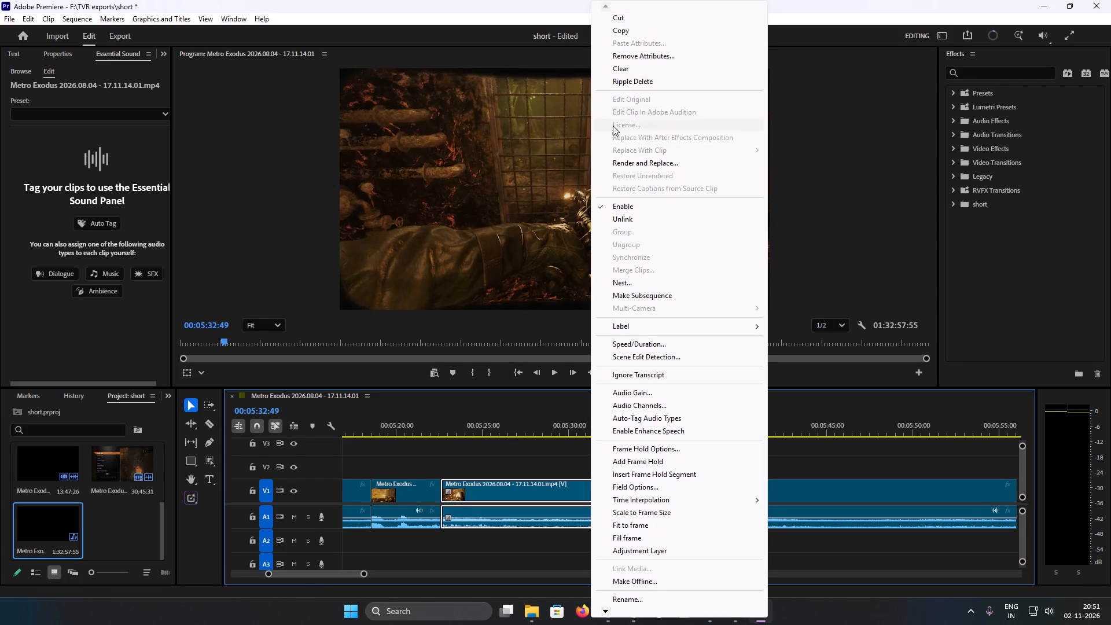
pyautogui.click(619, 83)
pyautogui.hotkey('ctrl', 's')
# Play through the flamethrower passage after the join and split the clip at 00:05:35:59, in the room with the open cabinet.
pyautogui.press('space')
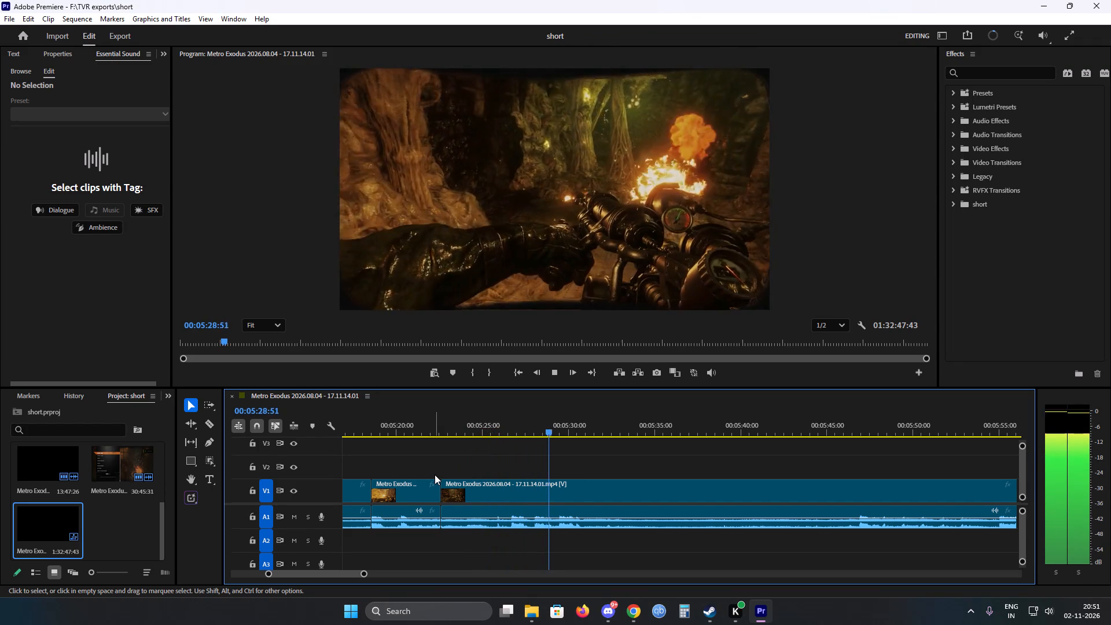
pyautogui.scroll(-2, 435, 475)
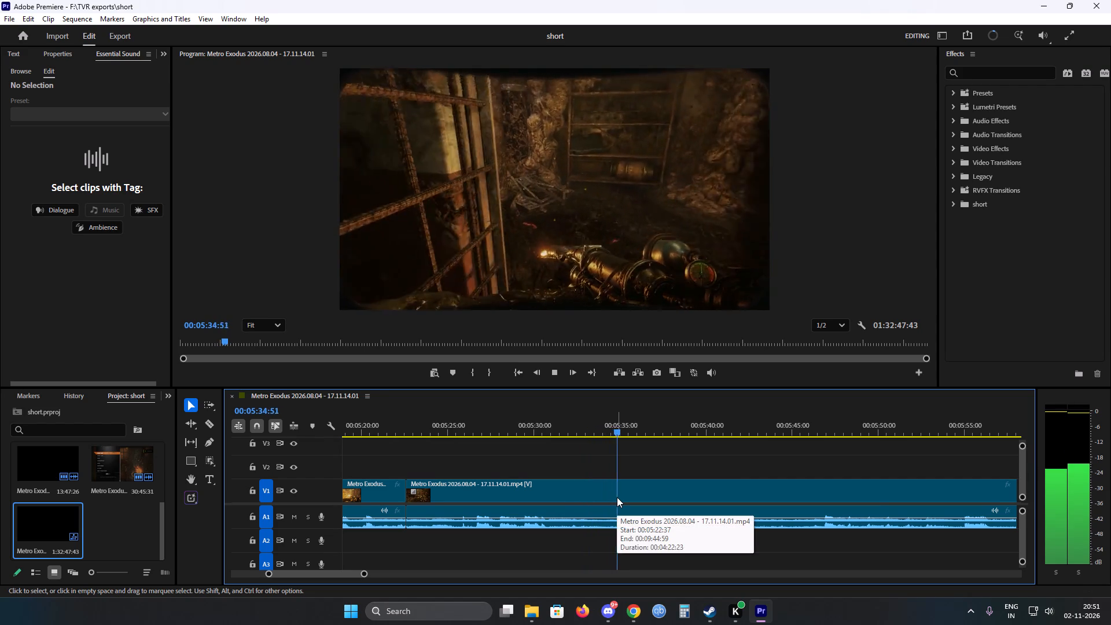
pyautogui.scroll(-4, 556, 491)
pyautogui.press('space')
pyautogui.press('c')
pyautogui.click(569, 493)
pyautogui.press('v')
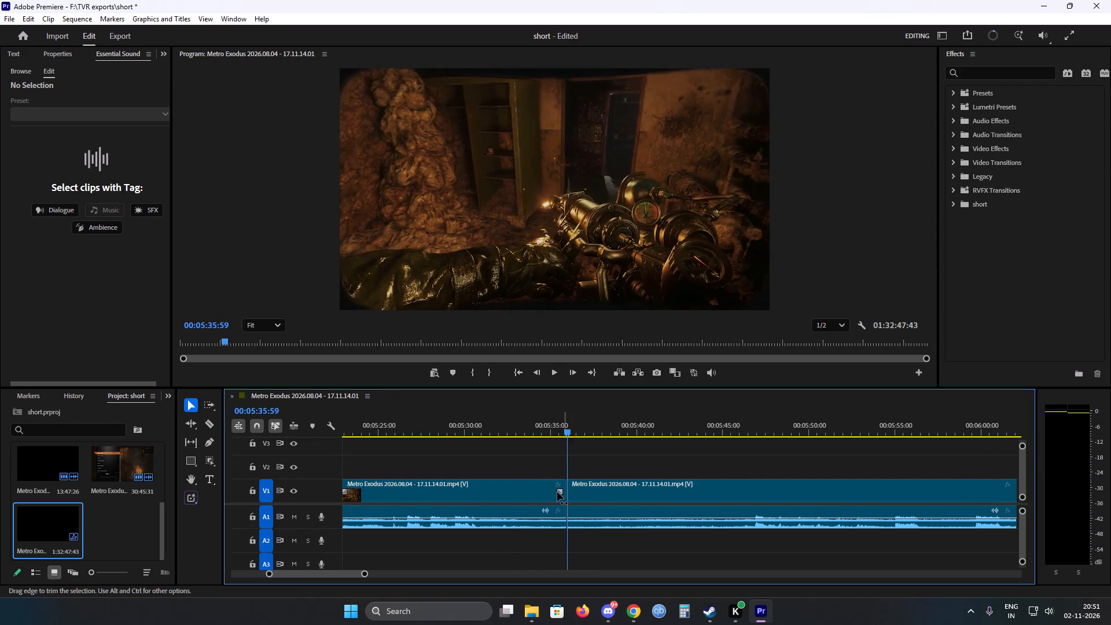
# Go back to where the exploration after the fire begins and split the clip at 00:05:31:36.
pyautogui.press('space')
pyautogui.scroll(-3, 542, 485)
pyautogui.moveTo(528, 431); pyautogui.dragTo(513, 430)
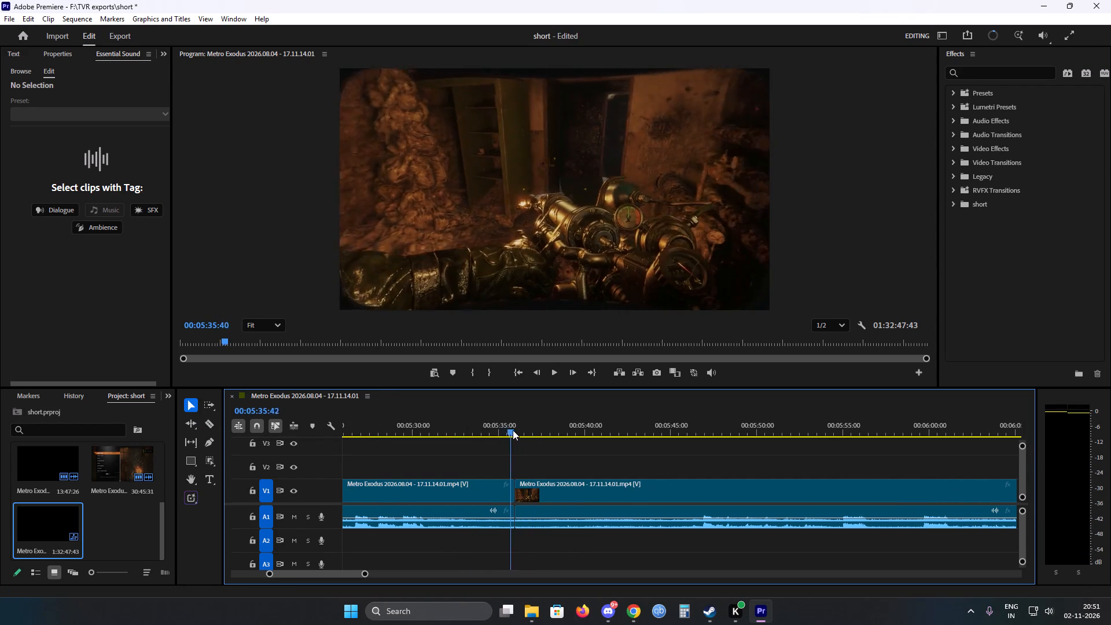
pyautogui.moveTo(513, 430); pyautogui.dragTo(477, 428)
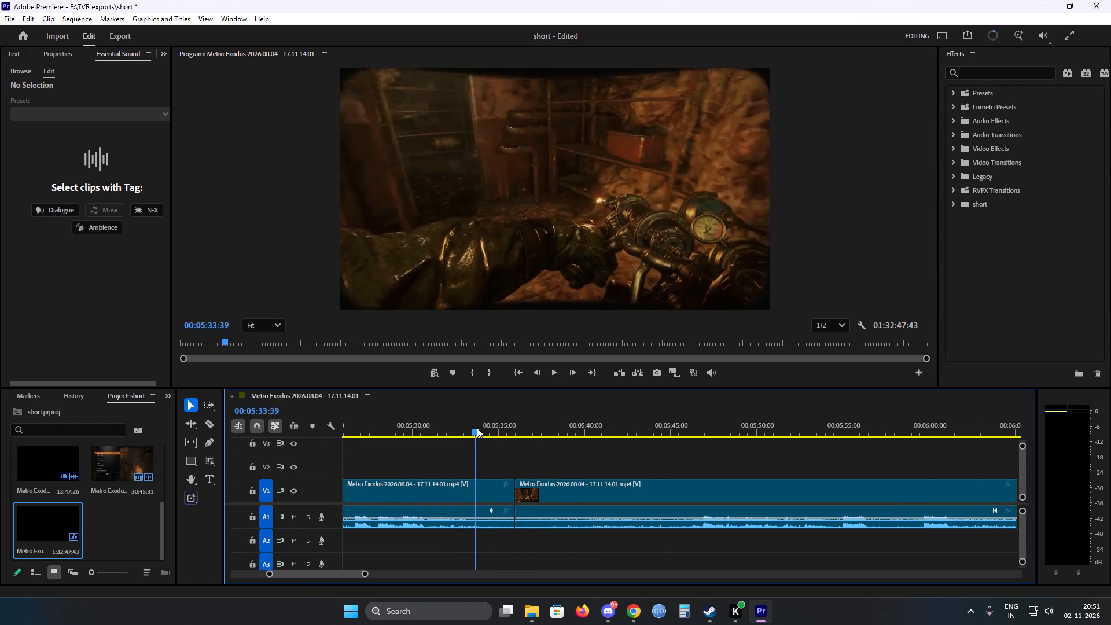
pyautogui.moveTo(477, 428); pyautogui.dragTo(441, 423)
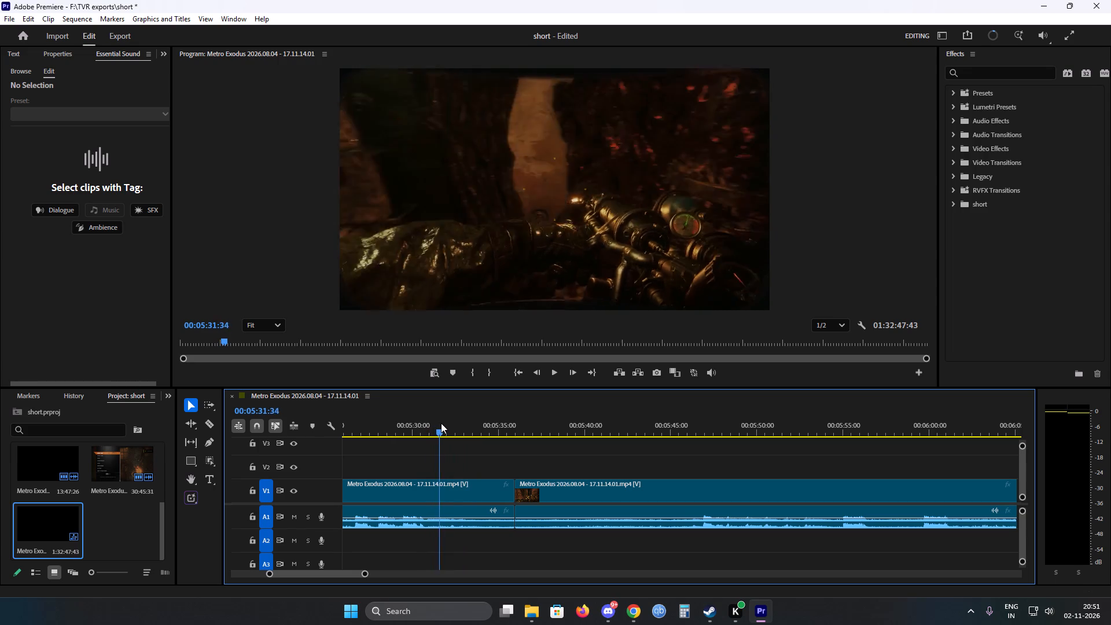
pyautogui.moveTo(441, 423); pyautogui.dragTo(442, 421)
pyautogui.press('c')
pyautogui.click(443, 487)
pyautogui.press('v')
# Ripple delete the short segment between the cuts at 00:05:31:36 and 00:05:35:59.
pyautogui.click(484, 489)
pyautogui.rightClick(484, 489)
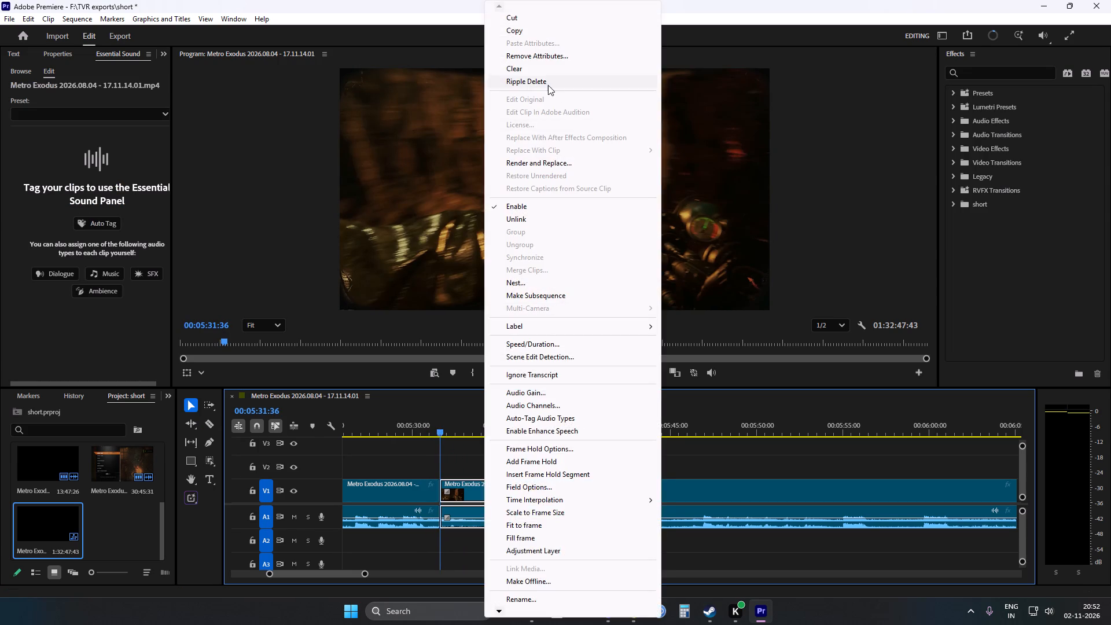
pyautogui.click(548, 85)
# Find where the flamethrower fire starts after the join at 00:05:31:36 and split the clip at 00:05:55:53.
pyautogui.moveTo(443, 429); pyautogui.dragTo(595, 441)
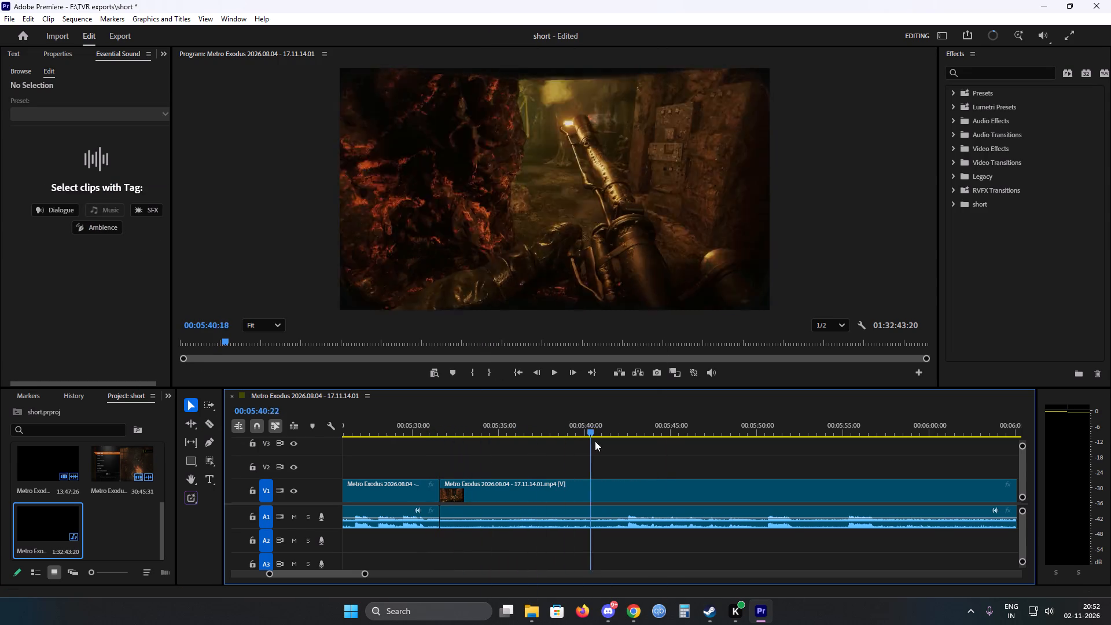
pyautogui.moveTo(595, 441); pyautogui.dragTo(741, 442)
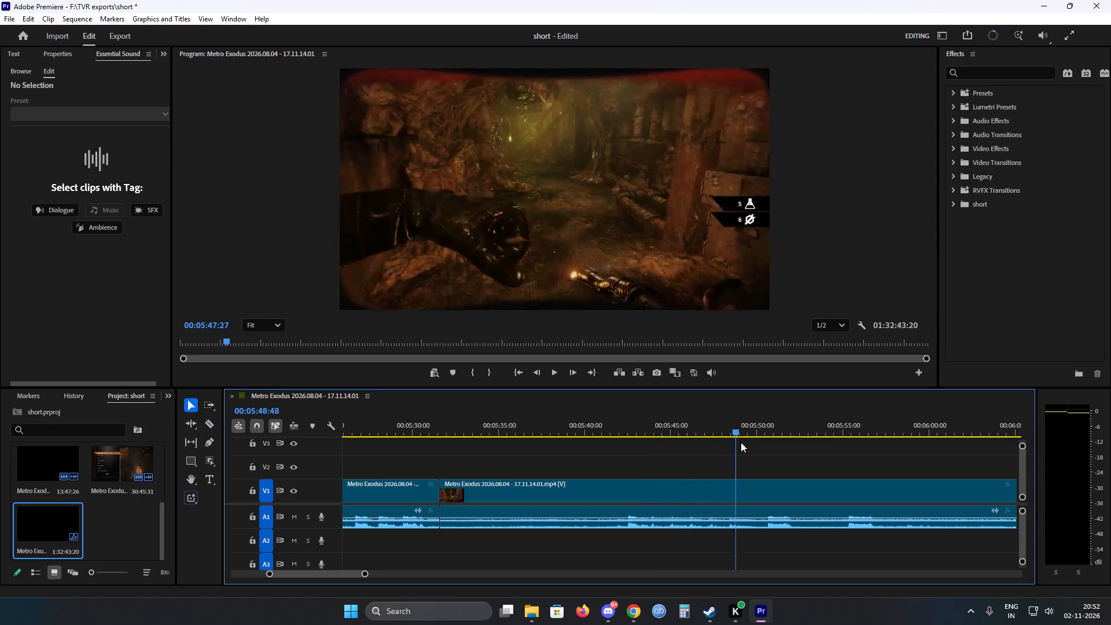
pyautogui.moveTo(741, 442); pyautogui.dragTo(919, 445)
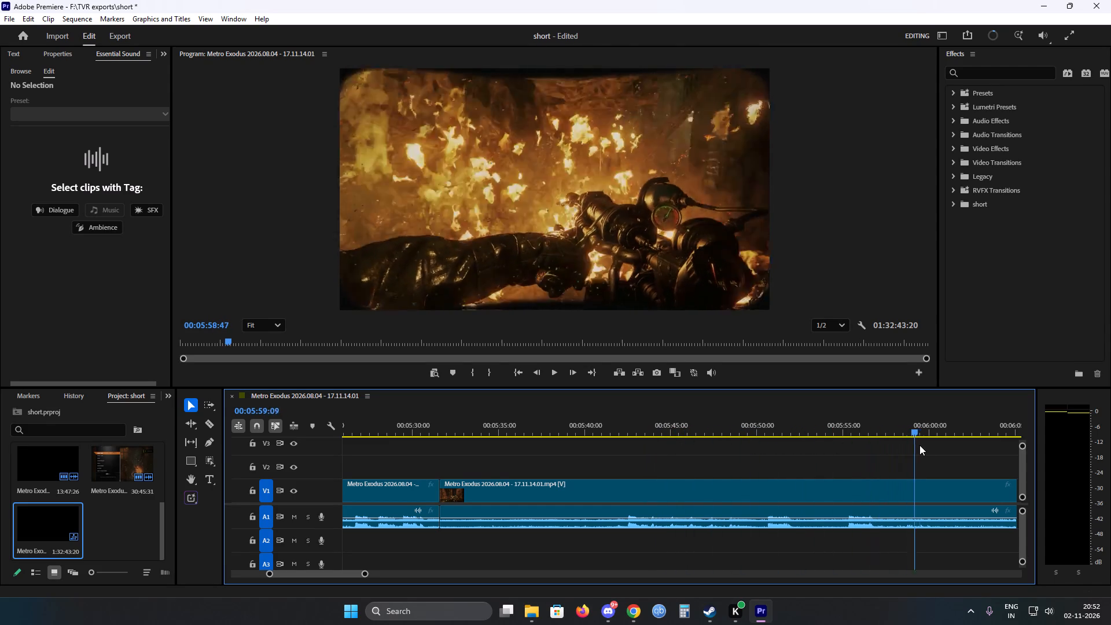
pyautogui.moveTo(919, 445); pyautogui.dragTo(926, 445)
pyautogui.scroll(-14, 776, 468)
pyautogui.moveTo(678, 429); pyautogui.dragTo(661, 428)
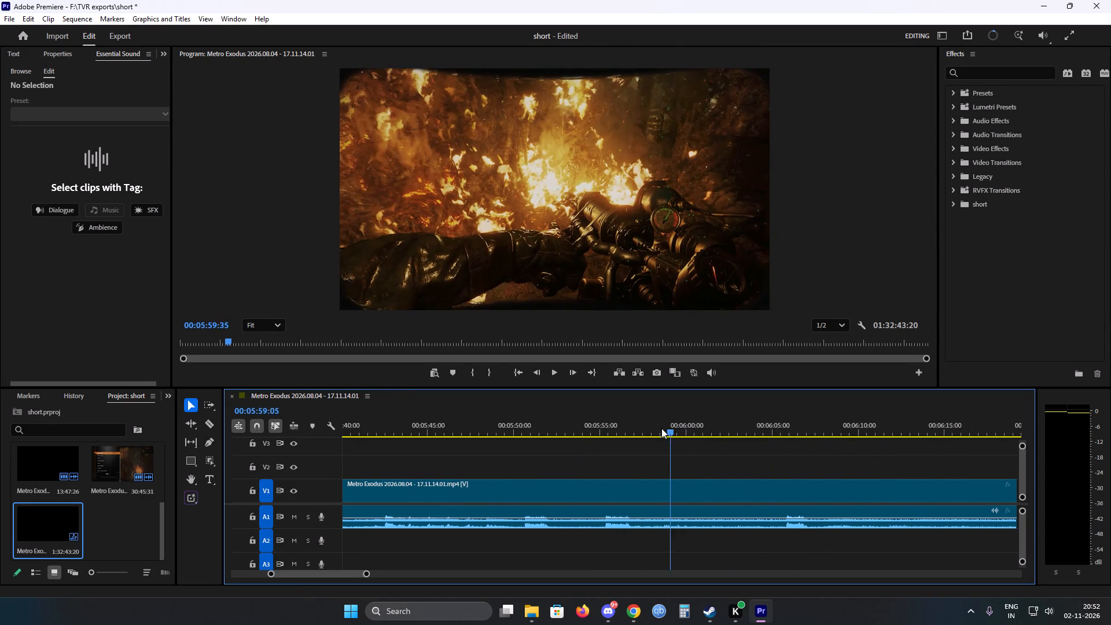
pyautogui.moveTo(661, 428); pyautogui.dragTo(609, 424)
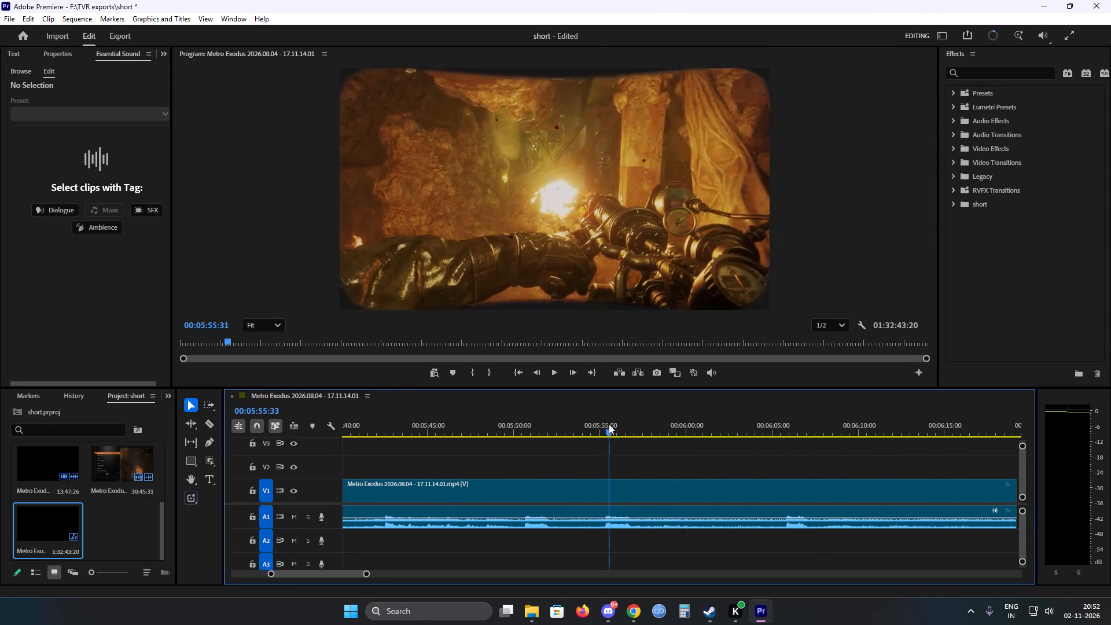
pyautogui.moveTo(609, 424); pyautogui.dragTo(605, 422)
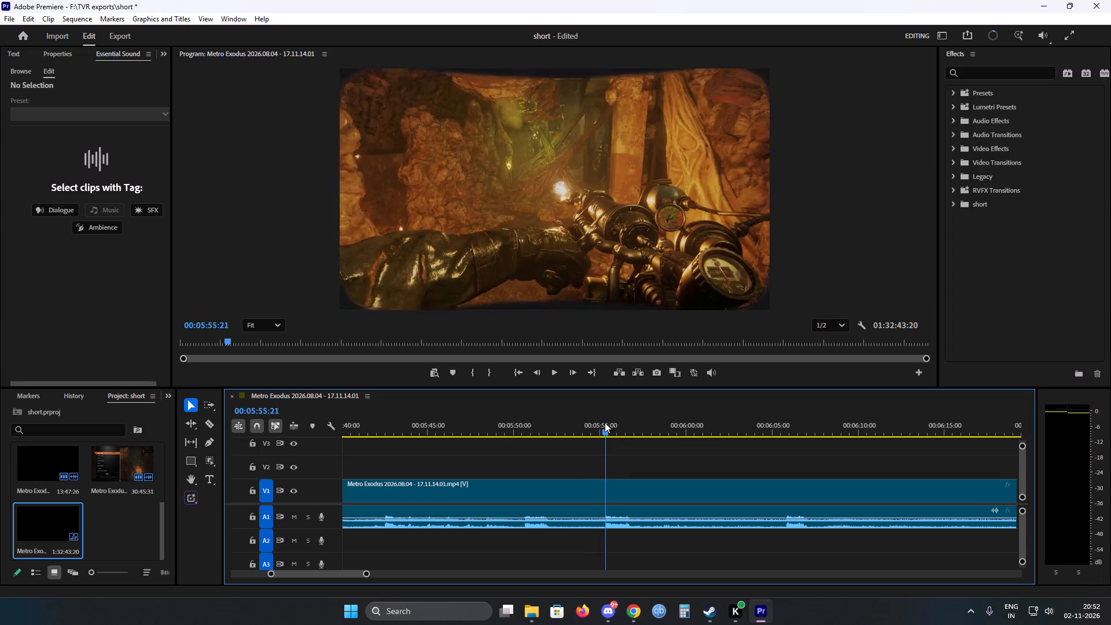
pyautogui.moveTo(605, 422); pyautogui.dragTo(614, 422)
pyautogui.press('c')
pyautogui.click(610, 491)
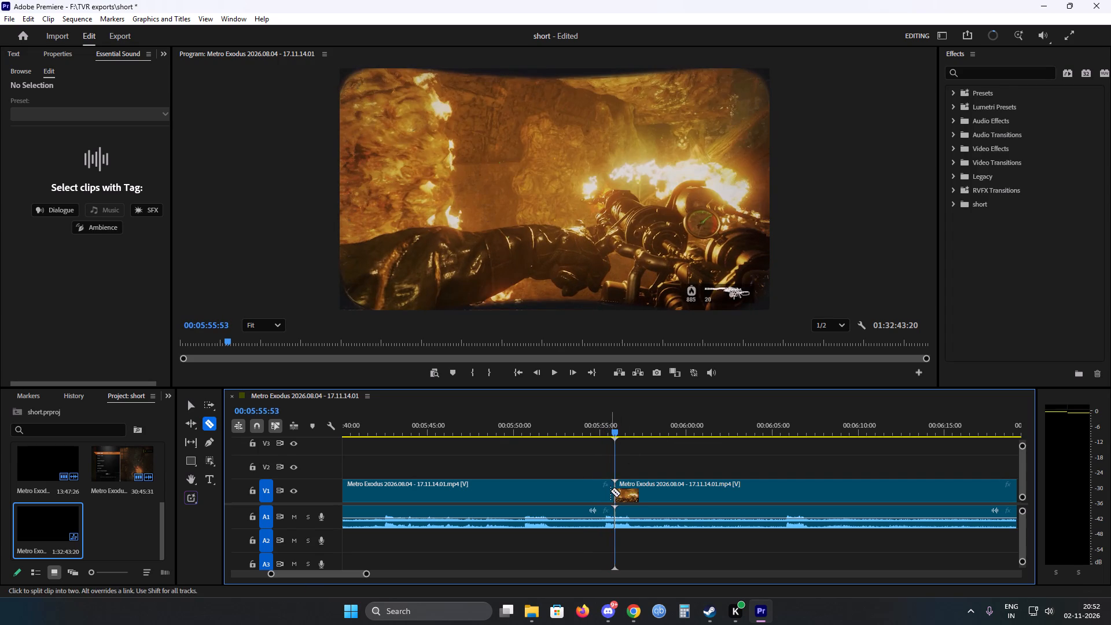
# Ripple delete the segment between the cuts at 00:05:31:36 and 00:05:55:53, and save the project.
pyautogui.press('v')
pyautogui.click(577, 488)
pyautogui.rightClick(577, 488)
pyautogui.click(620, 84)
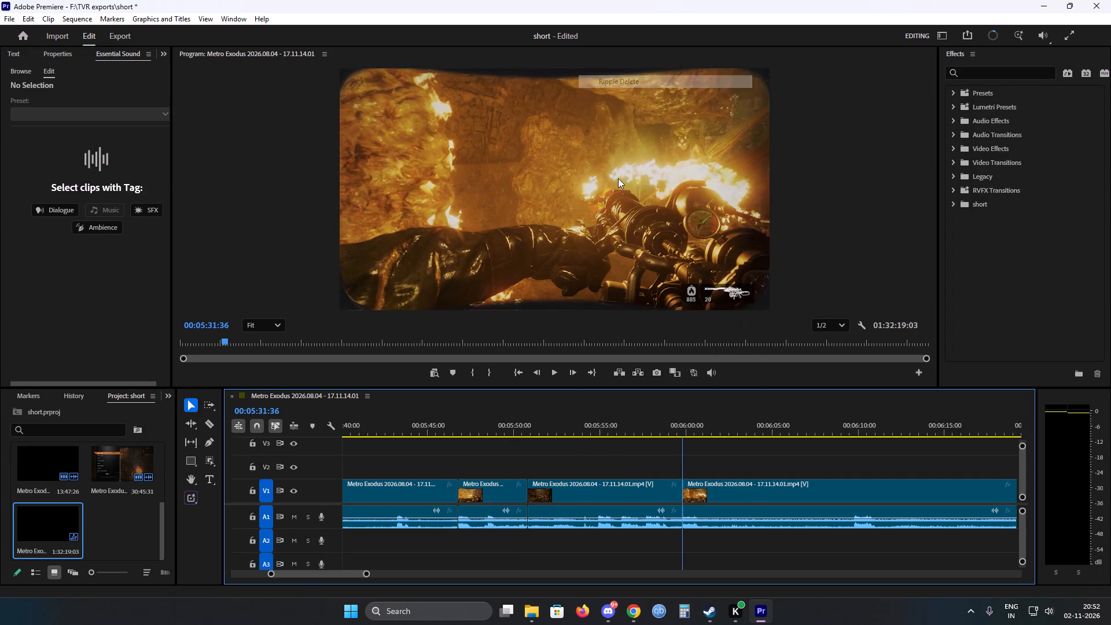
pyautogui.hotkey('ctrl', 's')
# Play the burning passage from the join at 00:05:31:36 and split the clip at 00:05:38:41, as the fire dies down.
pyautogui.click(681, 435)
pyautogui.press('space')
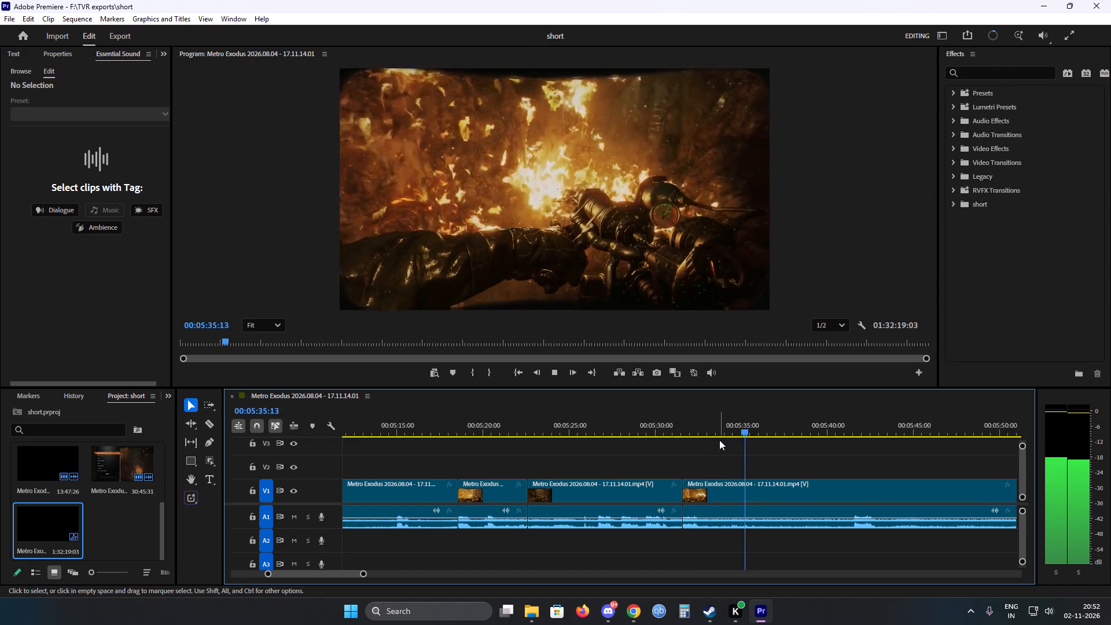
pyautogui.scroll(-8, 658, 450)
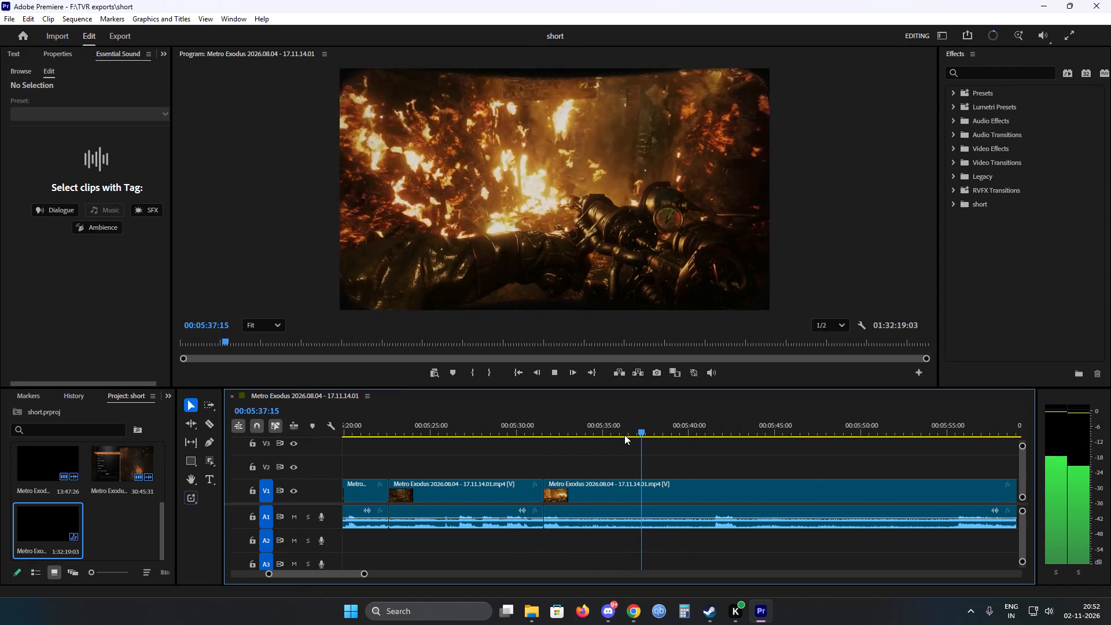
pyautogui.scroll(-2, 623, 435)
pyautogui.press('space')
pyautogui.press('c')
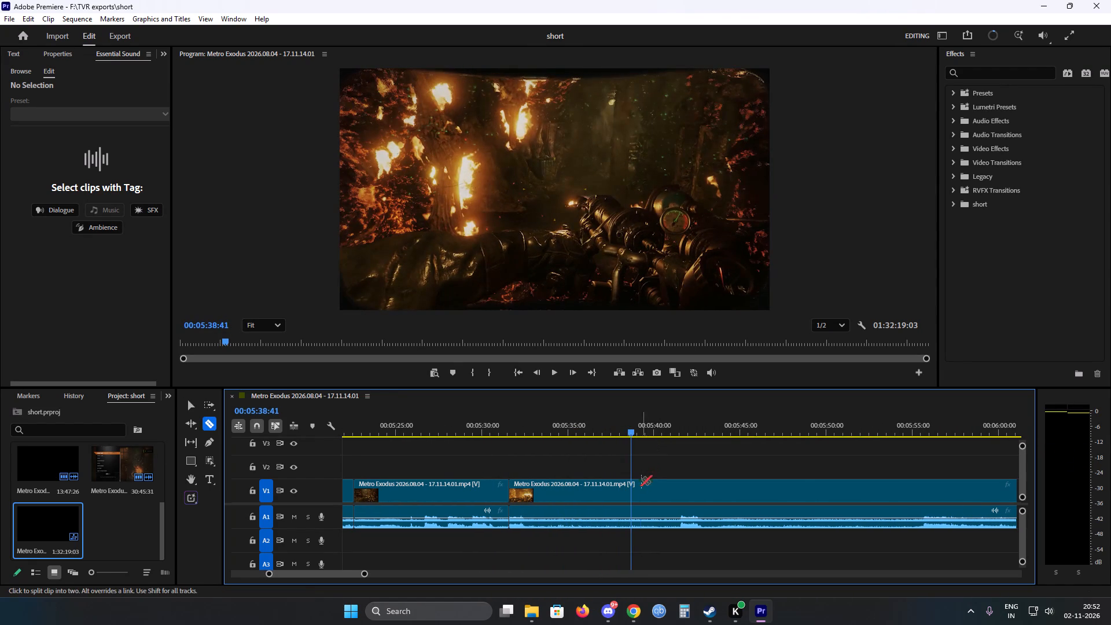
pyautogui.click(631, 487)
pyautogui.press('v')
# Review the footage after the cut at 00:05:38:41, through the flamethrower bursts near the fence, for the next passage to keep.
pyautogui.press('space')
pyautogui.scroll(-3, 599, 464)
pyautogui.moveTo(591, 433); pyautogui.dragTo(598, 433)
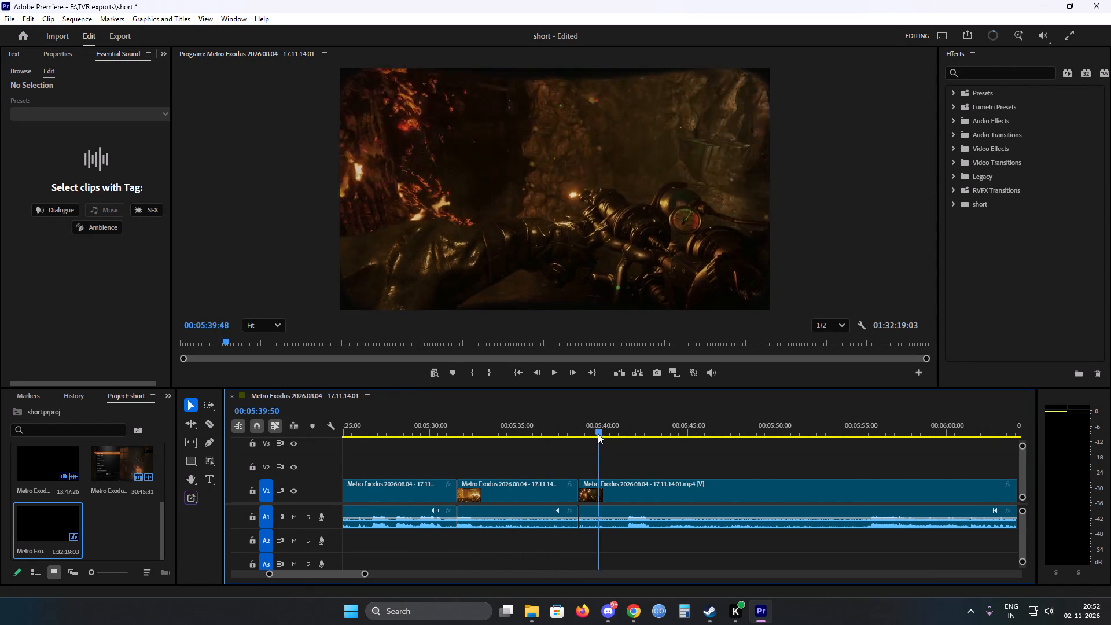
pyautogui.moveTo(598, 433); pyautogui.dragTo(723, 429)
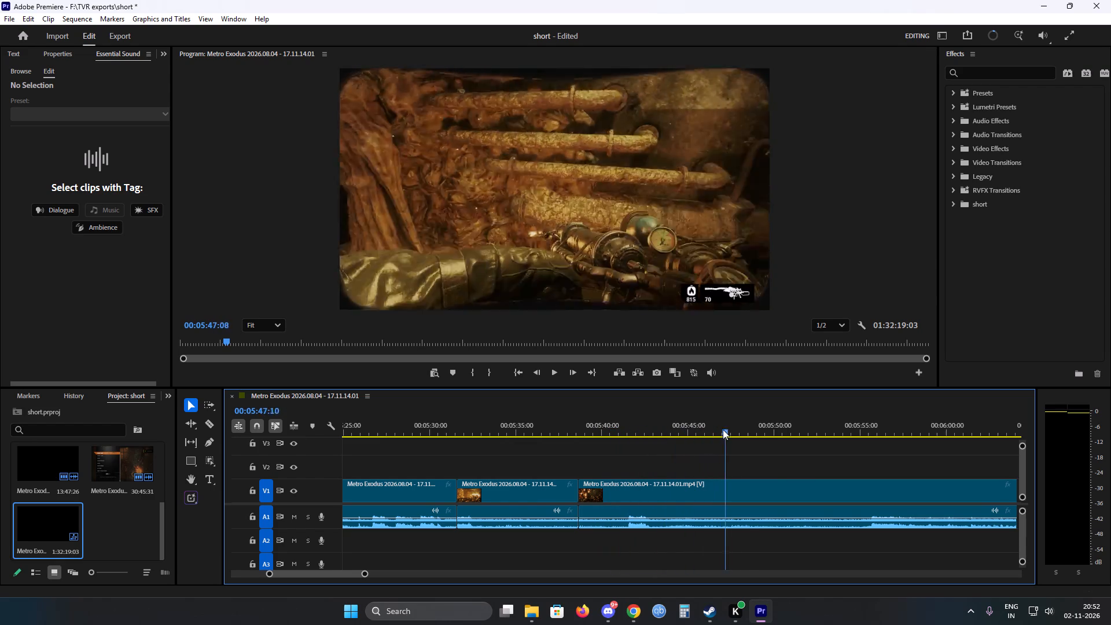
pyautogui.moveTo(723, 429); pyautogui.dragTo(874, 430)
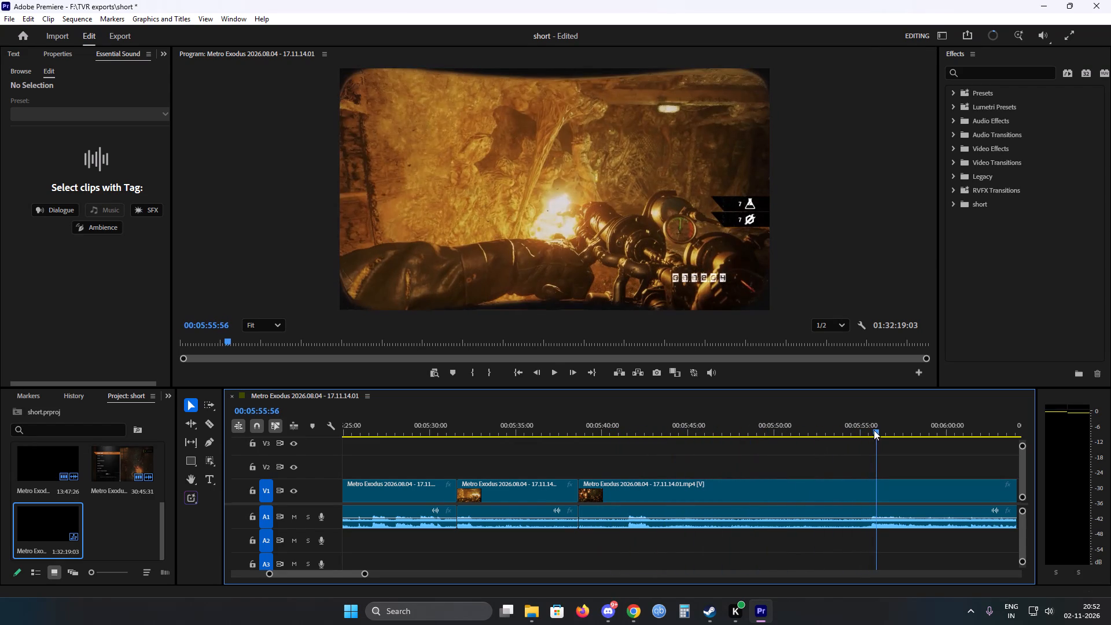
pyautogui.press('space')
pyautogui.scroll(-18, 691, 474)
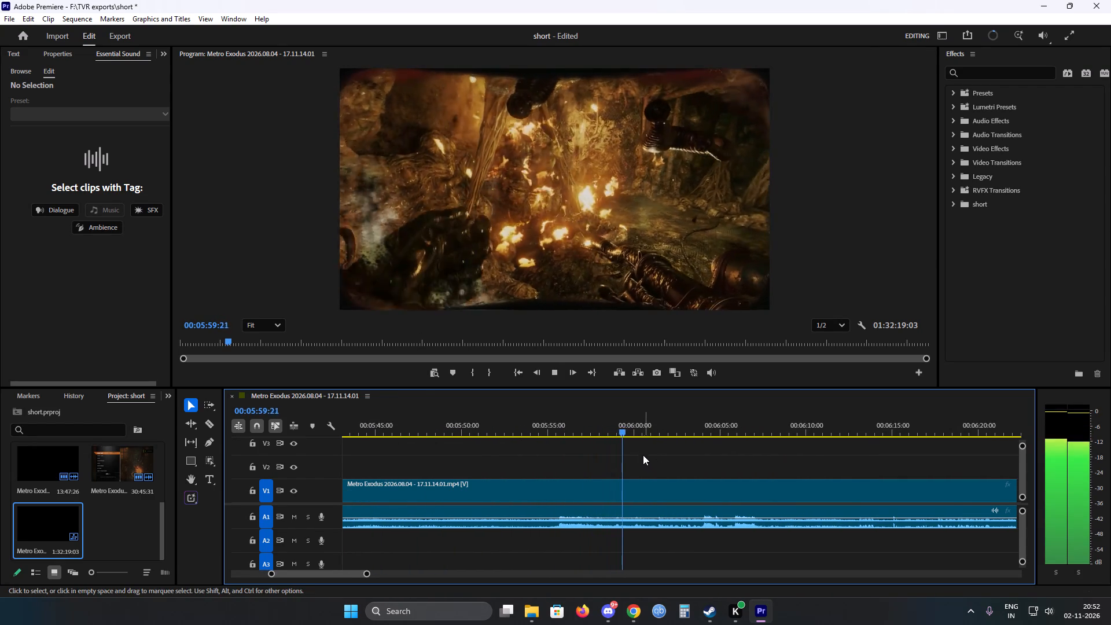
pyautogui.moveTo(624, 429); pyautogui.dragTo(787, 428)
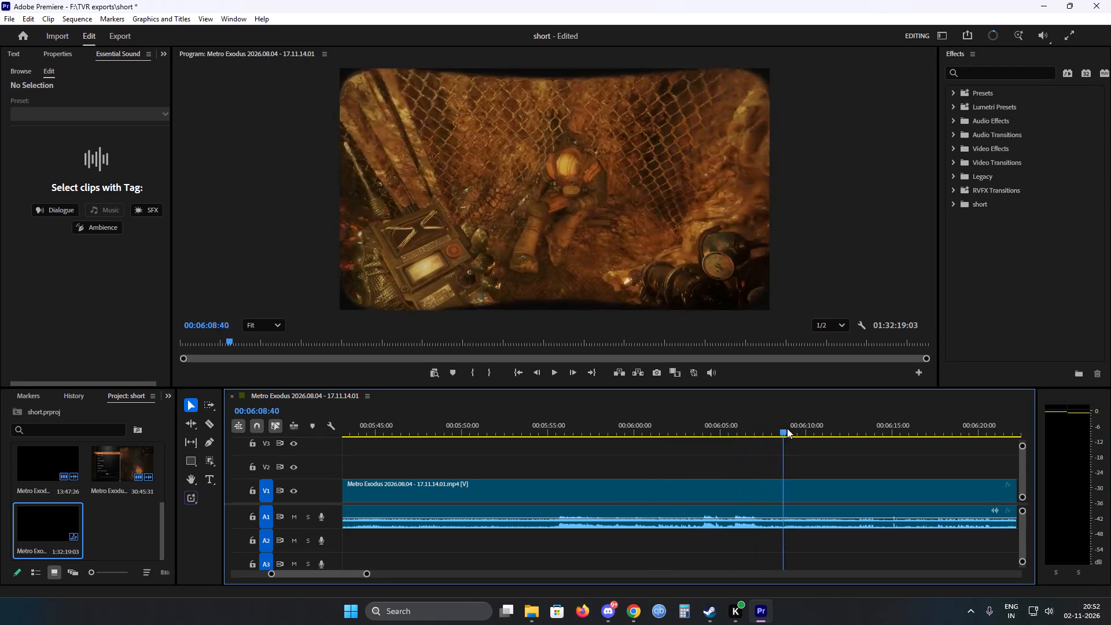
pyautogui.moveTo(787, 428); pyautogui.dragTo(725, 427)
pyautogui.press('space')
pyautogui.scroll(-1, 614, 456)
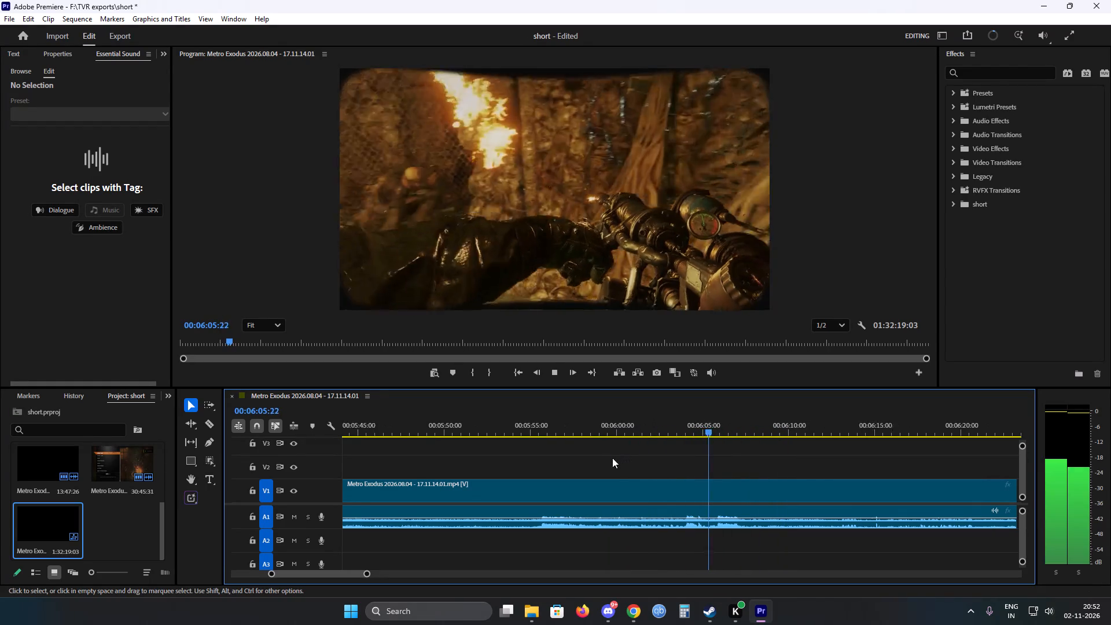
pyautogui.scroll(-10, 612, 458)
# Scan the exploration and looting footage from the seated body by the fence up to the next fight near 00:07:39.
pyautogui.moveTo(566, 431); pyautogui.dragTo(579, 429)
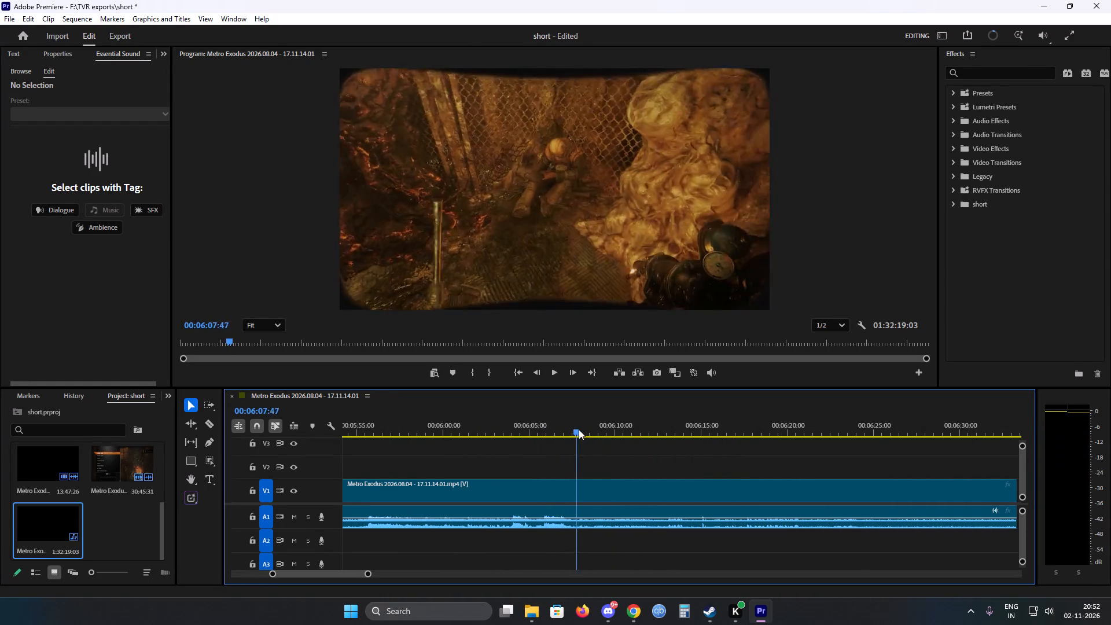
pyautogui.moveTo(579, 429); pyautogui.dragTo(764, 425)
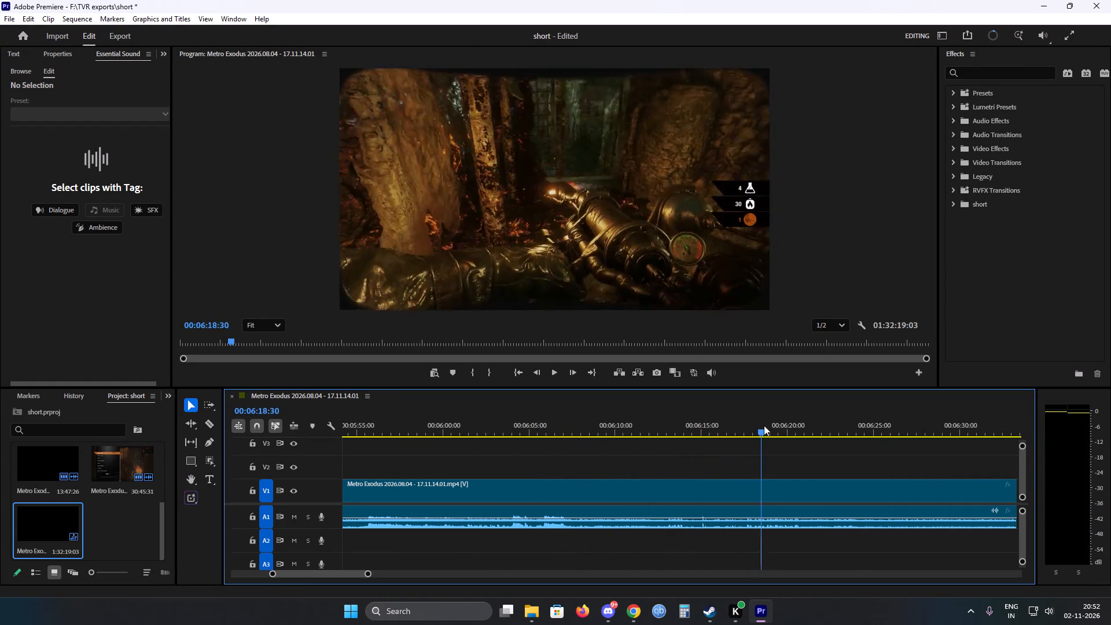
pyautogui.moveTo(764, 425); pyautogui.dragTo(859, 420)
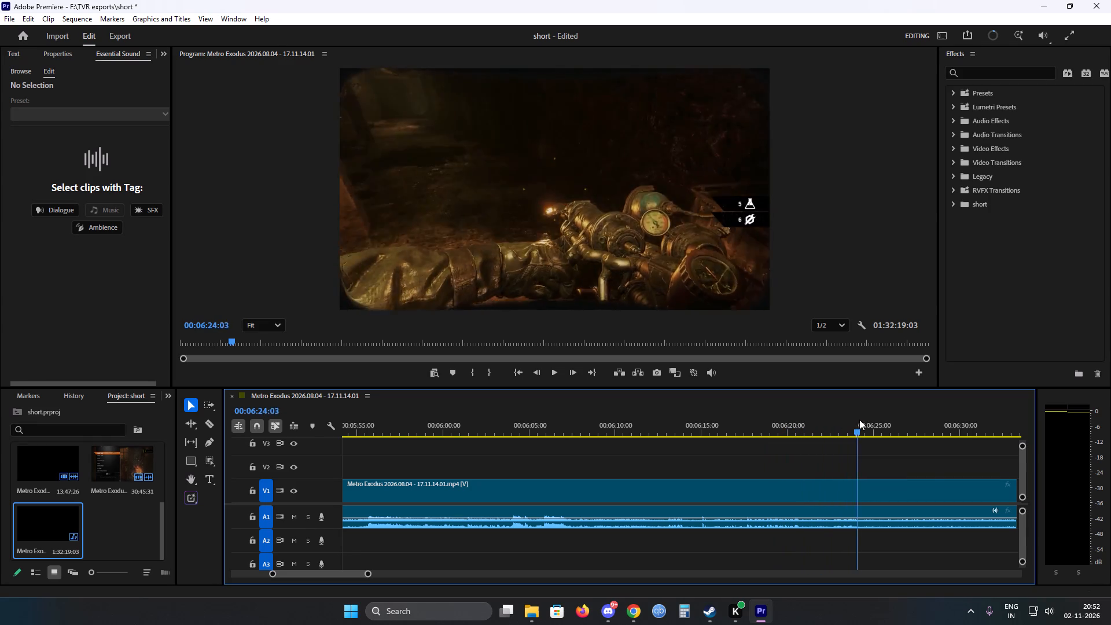
pyautogui.moveTo(859, 420); pyautogui.dragTo(935, 418)
pyautogui.press('space')
pyautogui.scroll(-9, 710, 457)
pyautogui.keyDown('alt'); pyautogui.scroll(-3, 709, 457); pyautogui.keyUp('alt')
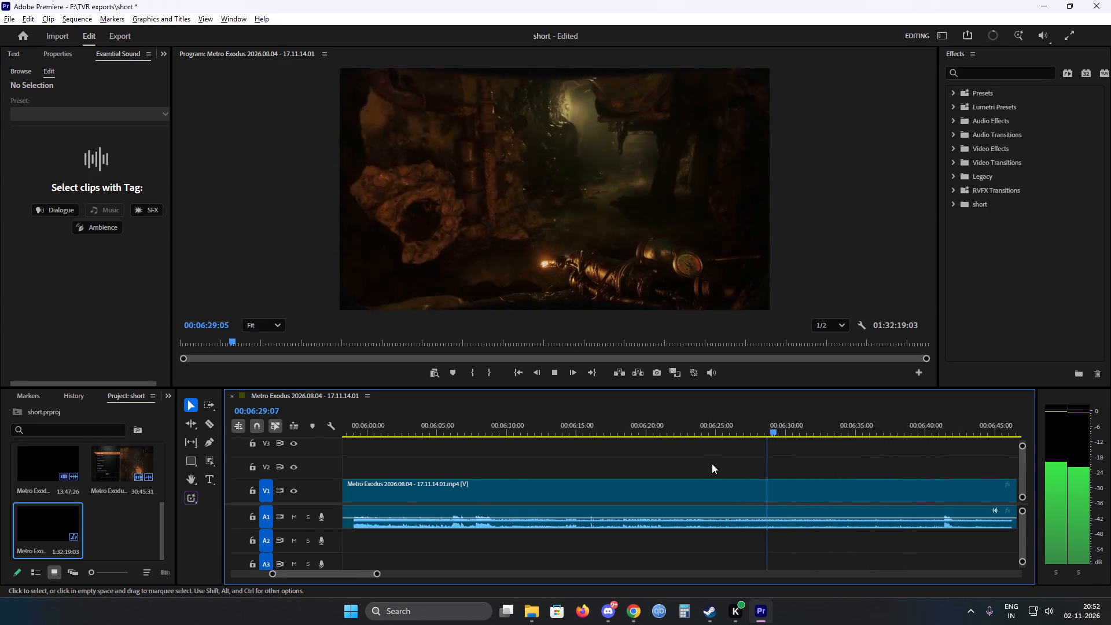
pyautogui.keyDown('alt'); pyautogui.scroll(-20, 712, 464); pyautogui.keyUp('alt')
pyautogui.keyDown('alt'); pyautogui.scroll(-1, 712, 464); pyautogui.keyUp('alt')
pyautogui.moveTo(477, 429); pyautogui.dragTo(501, 429)
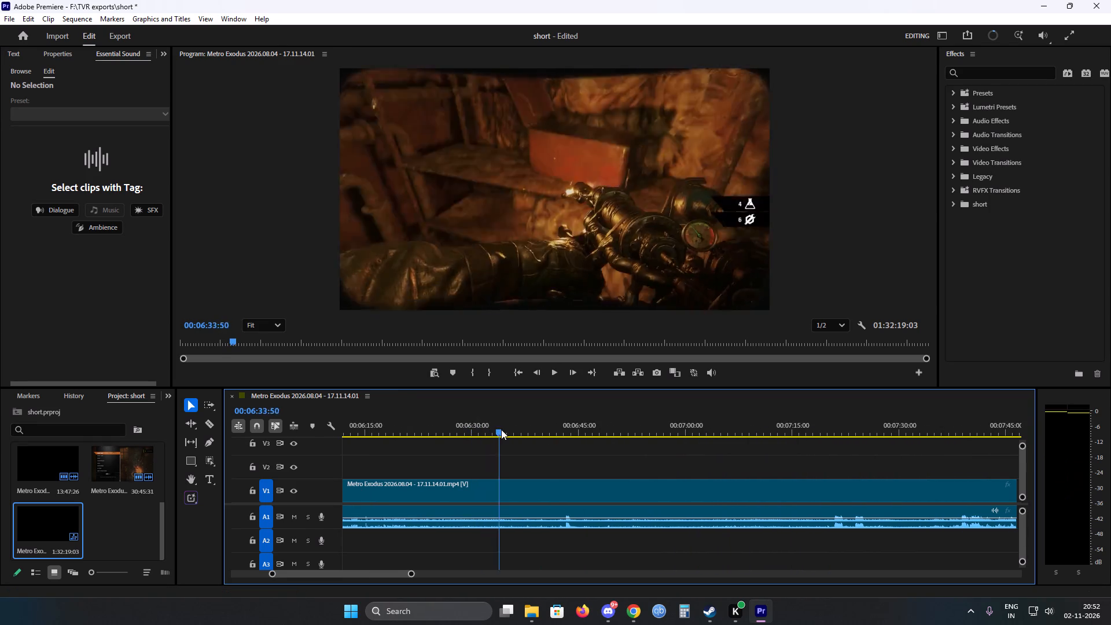
pyautogui.moveTo(501, 429); pyautogui.dragTo(609, 426)
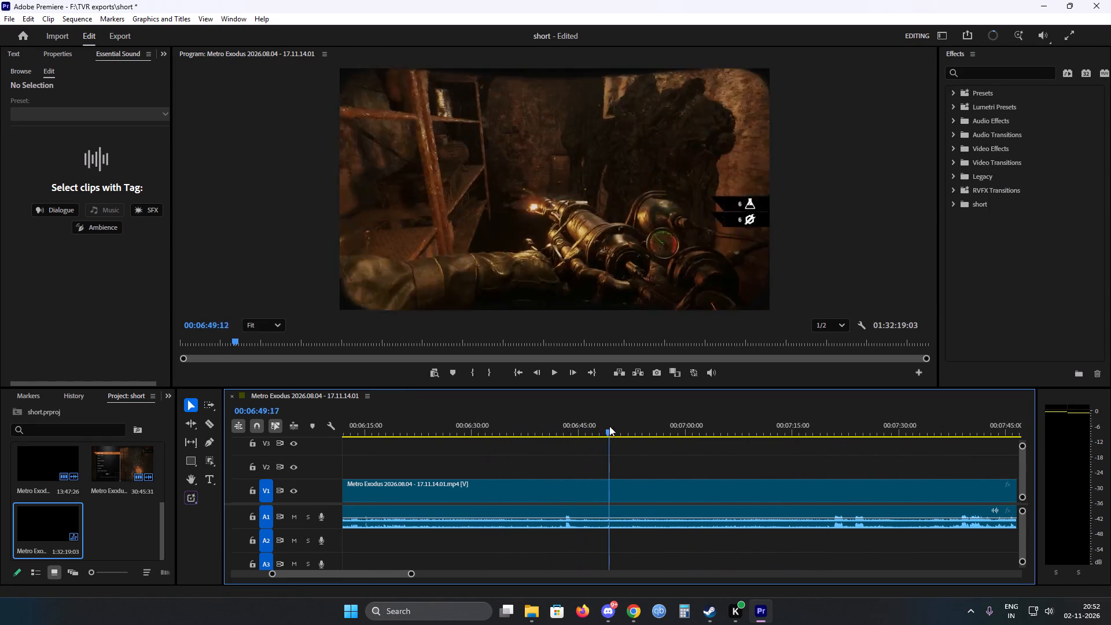
pyautogui.moveTo(609, 426); pyautogui.dragTo(752, 425)
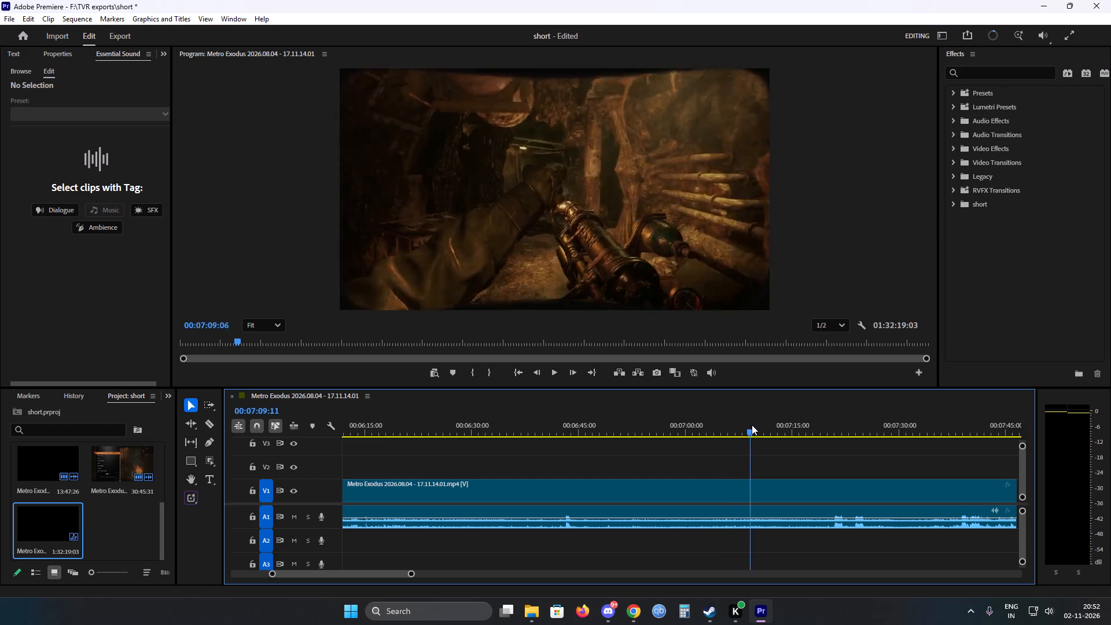
pyautogui.moveTo(752, 425); pyautogui.dragTo(830, 429)
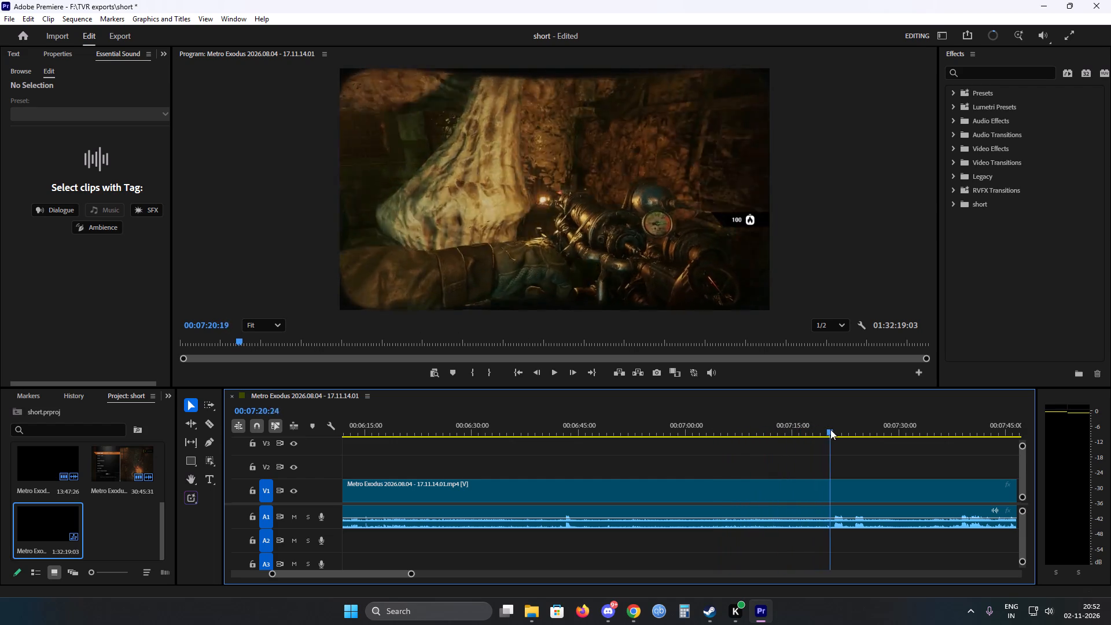
pyautogui.moveTo(830, 429); pyautogui.dragTo(894, 432)
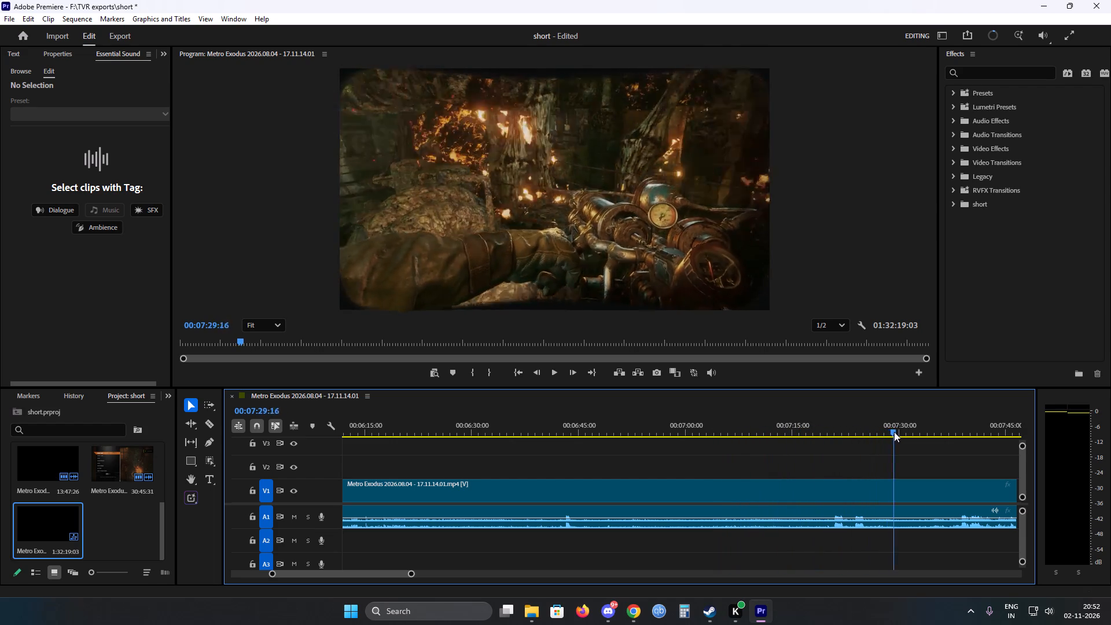
pyautogui.moveTo(894, 432); pyautogui.dragTo(965, 436)
# Check the fight and the flooded area after it, and split the clip at 00:07:59:11, facing the creature beside the waterfall.
pyautogui.press('space')
pyautogui.scroll(-8, 766, 468)
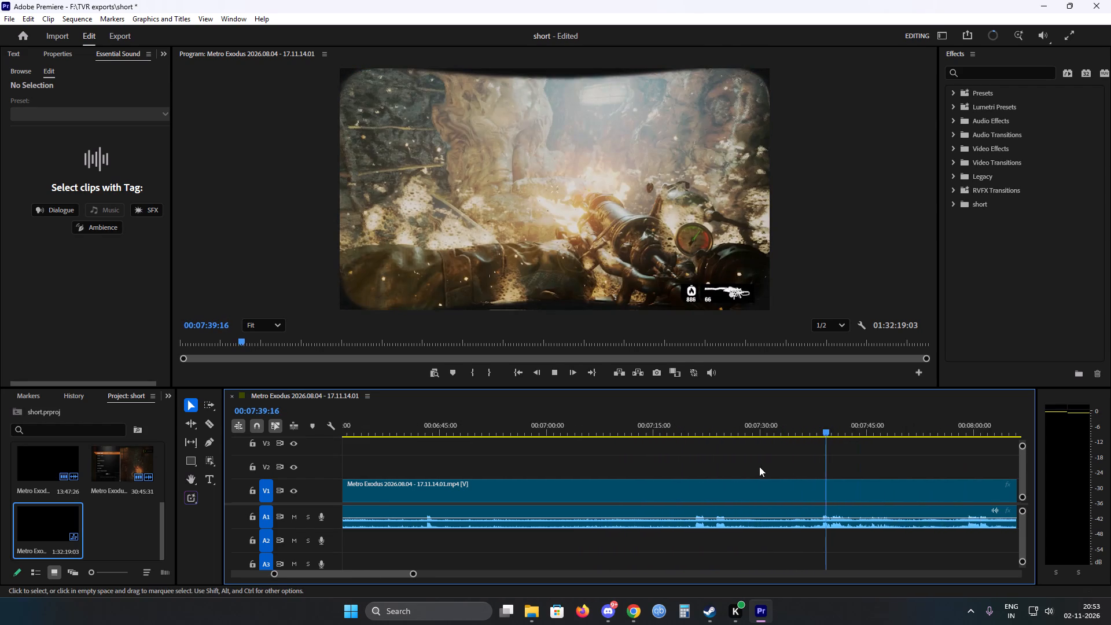
pyautogui.scroll(-15, 733, 464)
pyautogui.moveTo(577, 428); pyautogui.dragTo(593, 429)
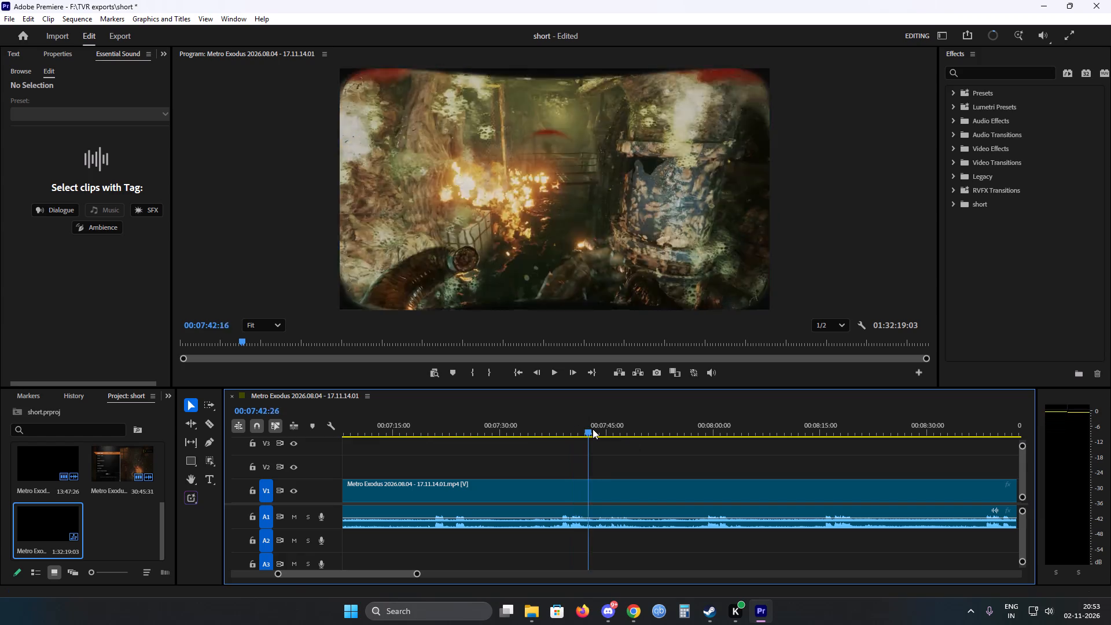
pyautogui.moveTo(593, 429); pyautogui.dragTo(676, 428)
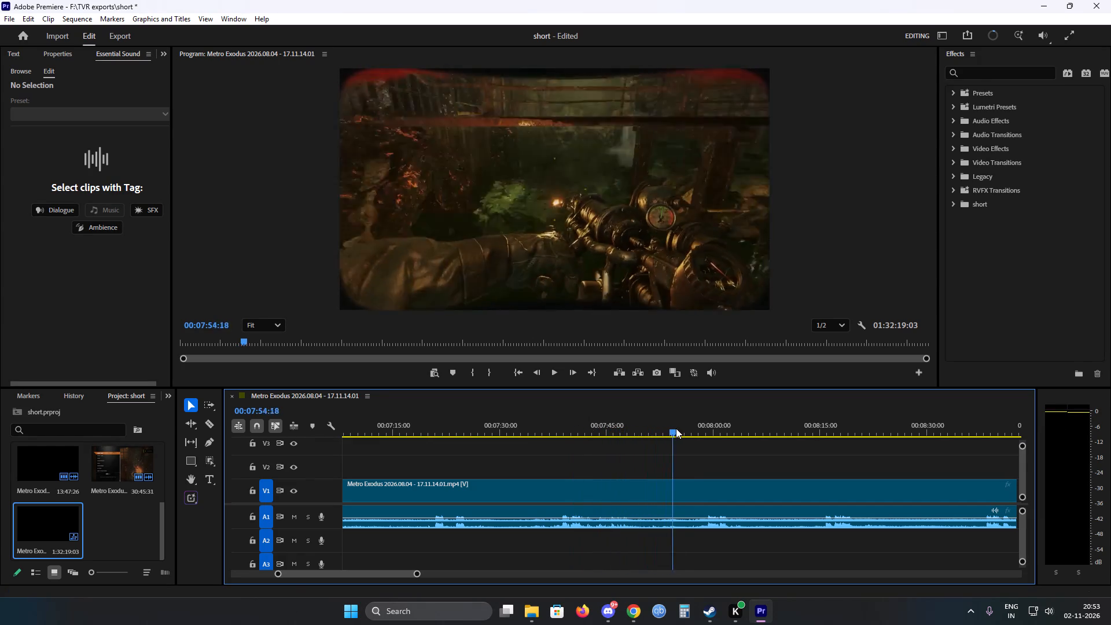
pyautogui.moveTo(676, 428); pyautogui.dragTo(730, 427)
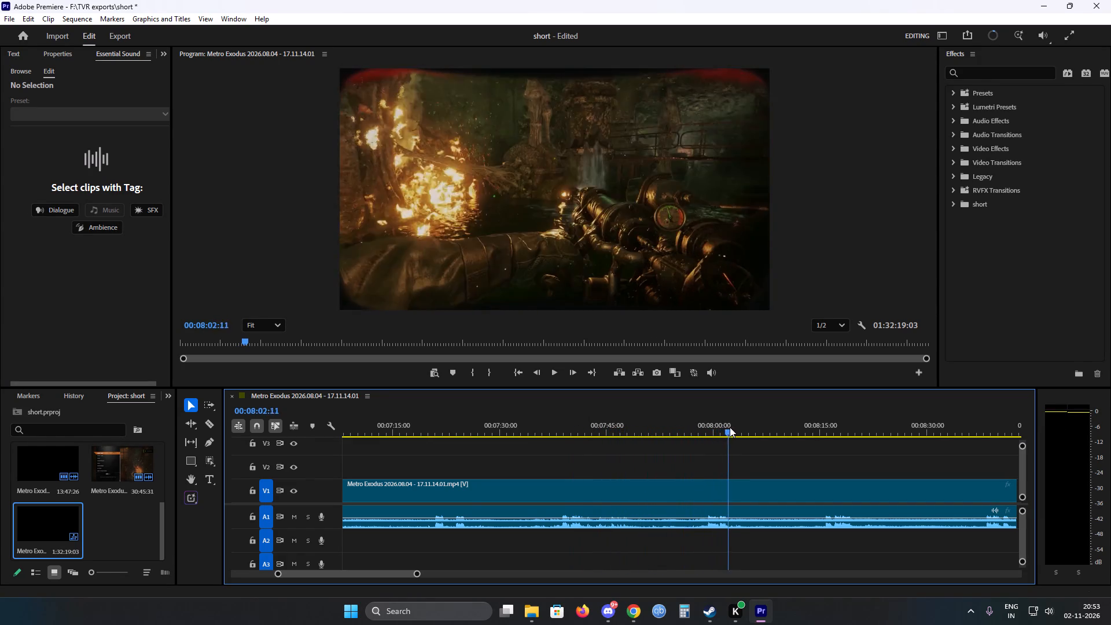
pyautogui.moveTo(730, 427); pyautogui.dragTo(719, 427)
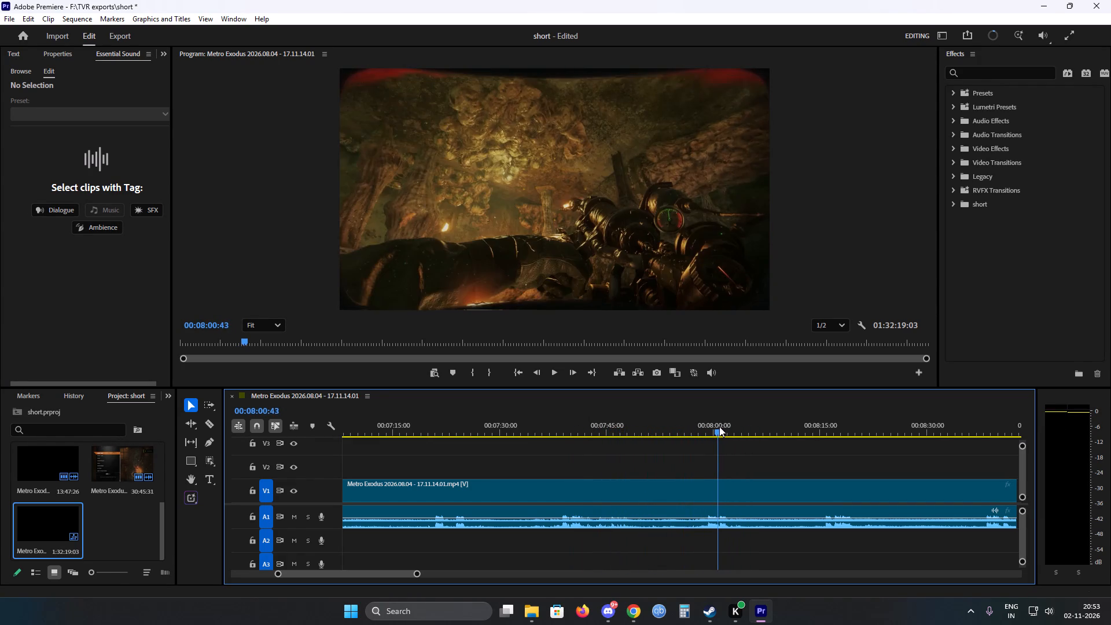
pyautogui.moveTo(719, 427); pyautogui.dragTo(708, 427)
pyautogui.press('c')
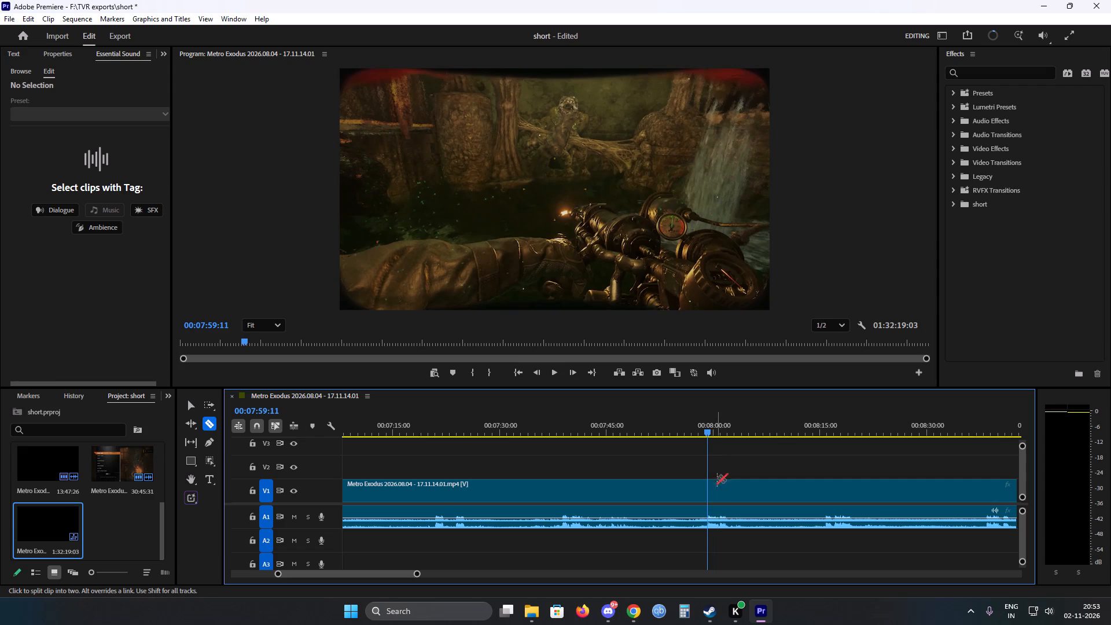
pyautogui.click(709, 495)
# Ripple delete the segment between the cuts at 00:05:38:41 and 00:07:59:11, and save the project.
pyautogui.press('v')
pyautogui.click(674, 494)
pyautogui.rightClick(674, 494)
pyautogui.click(724, 86)
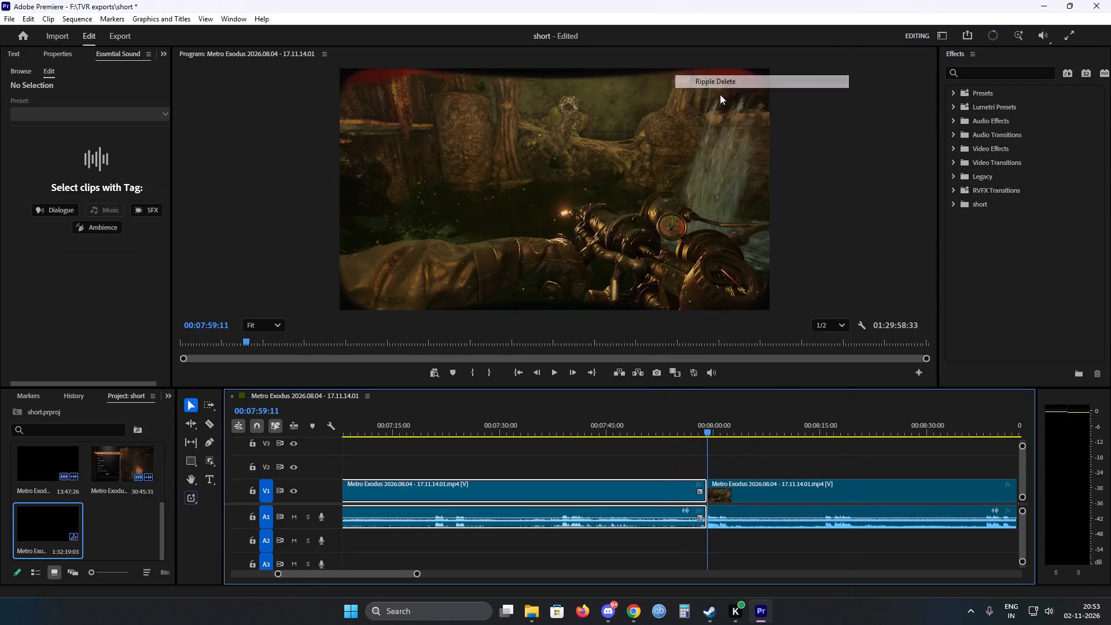
pyautogui.hotkey('ctrl', 's')
# Apply the default transition at the join at 00:05:38:41 and play the footage across it.
pyautogui.hotkey('ctrl', 'd')
pyautogui.click(682, 434)
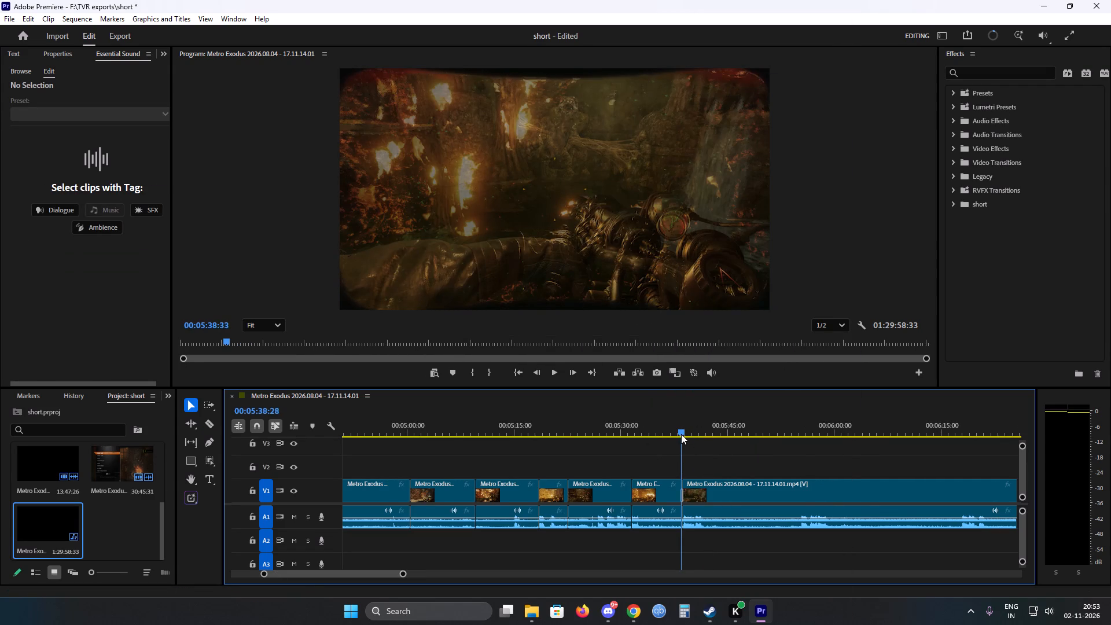
pyautogui.press('space')
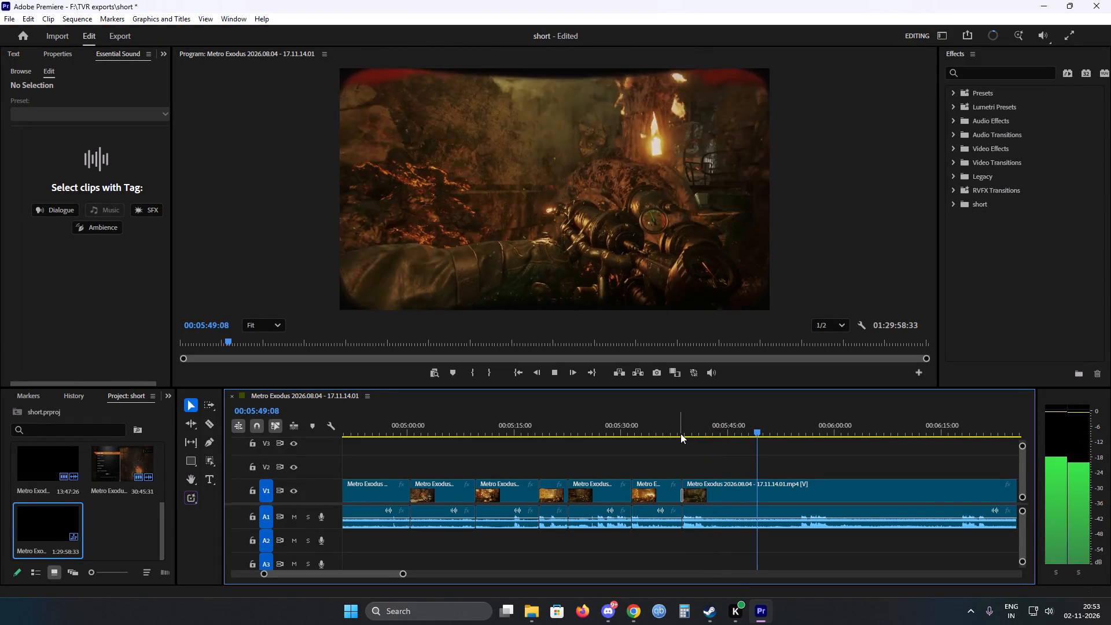
# Stop the playback and split the clip at 00:05:49:54.
pyautogui.press('space')
pyautogui.scroll(-8, 699, 470)
pyautogui.press('c')
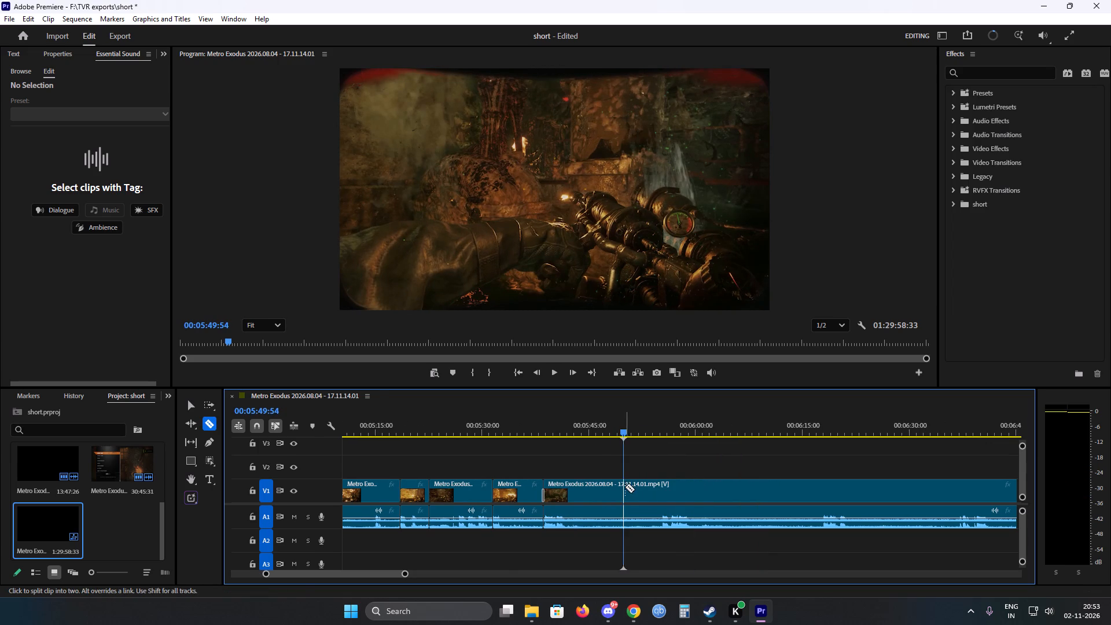
pyautogui.click(625, 487)
pyautogui.press('v')
# Find the frame facing the red valve wheel where the interaction prompt is gone and split the clip there, at 00:06:27:18.
pyautogui.press('space')
pyautogui.moveTo(624, 428); pyautogui.dragTo(687, 425)
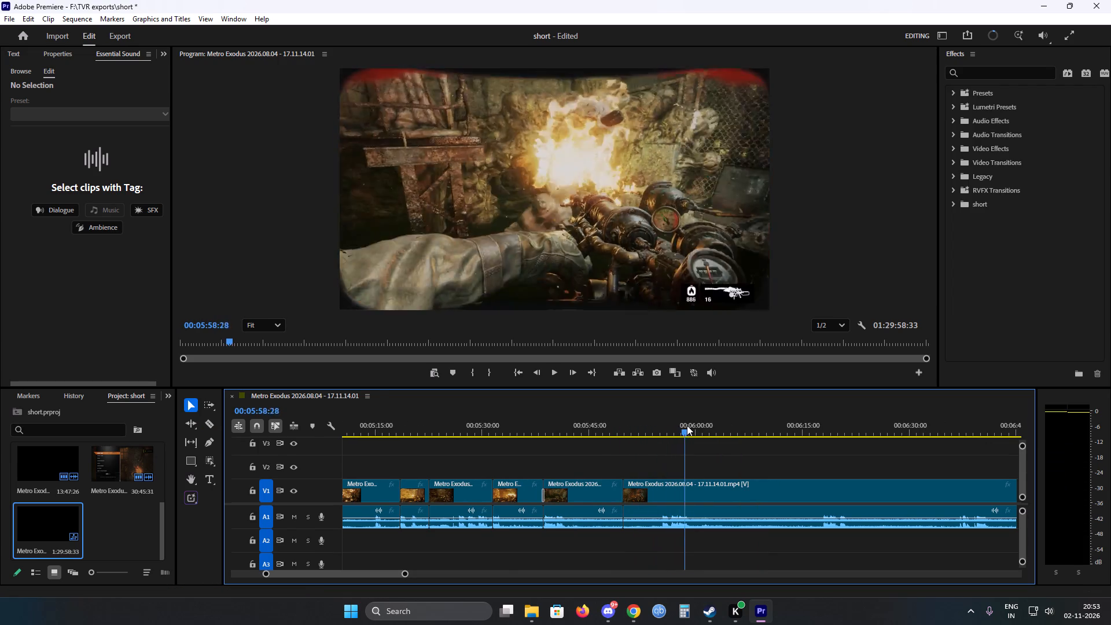
pyautogui.moveTo(687, 425); pyautogui.dragTo(756, 421)
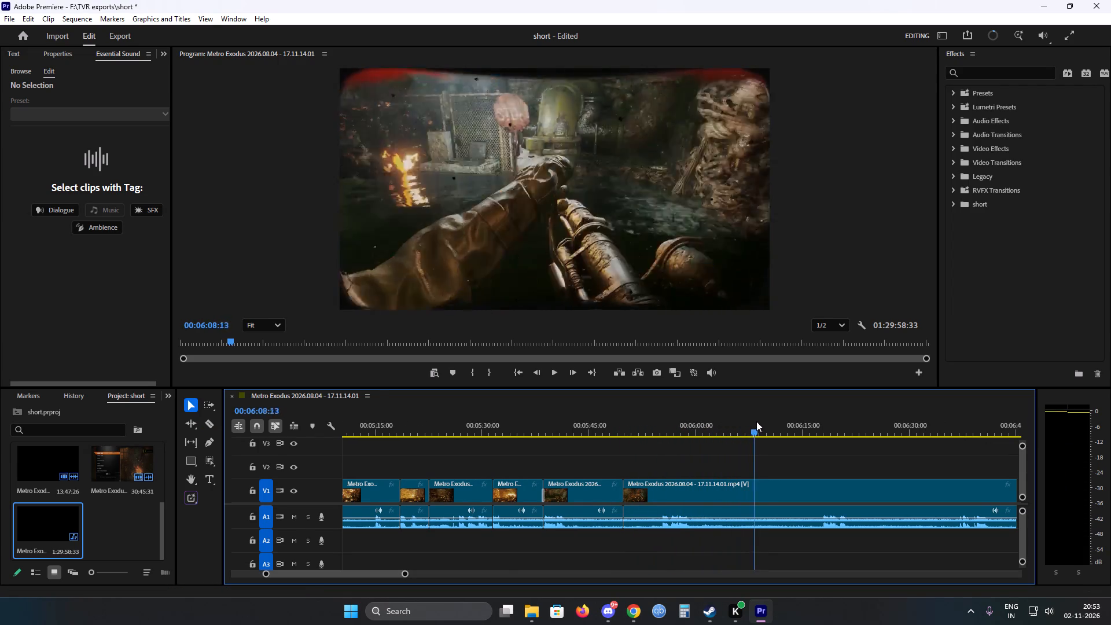
pyautogui.moveTo(756, 421); pyautogui.dragTo(847, 418)
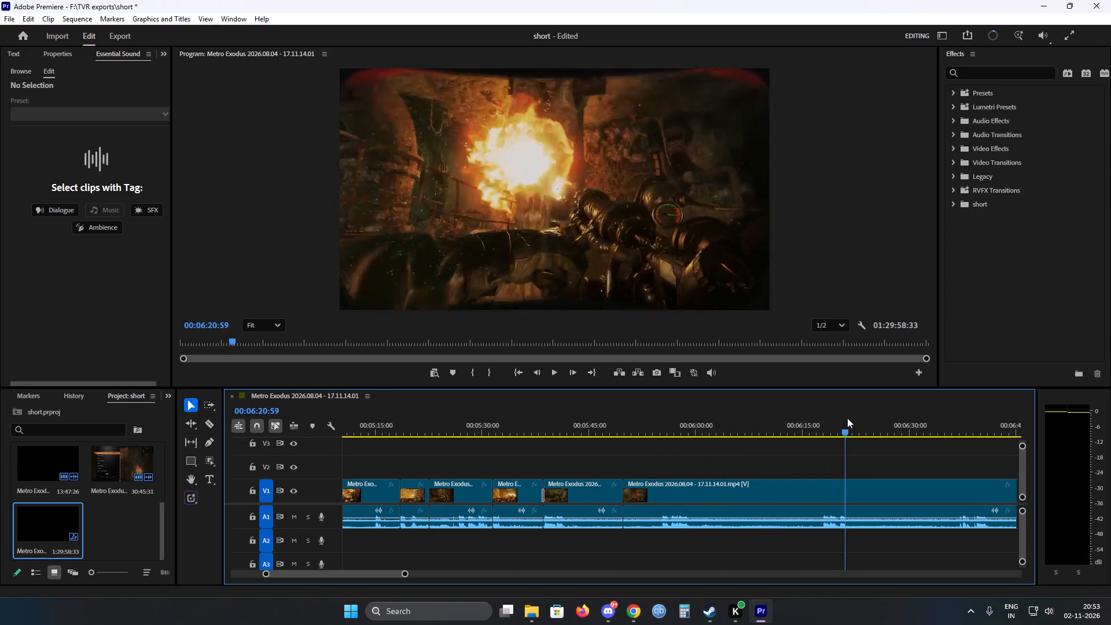
pyautogui.moveTo(847, 418); pyautogui.dragTo(887, 416)
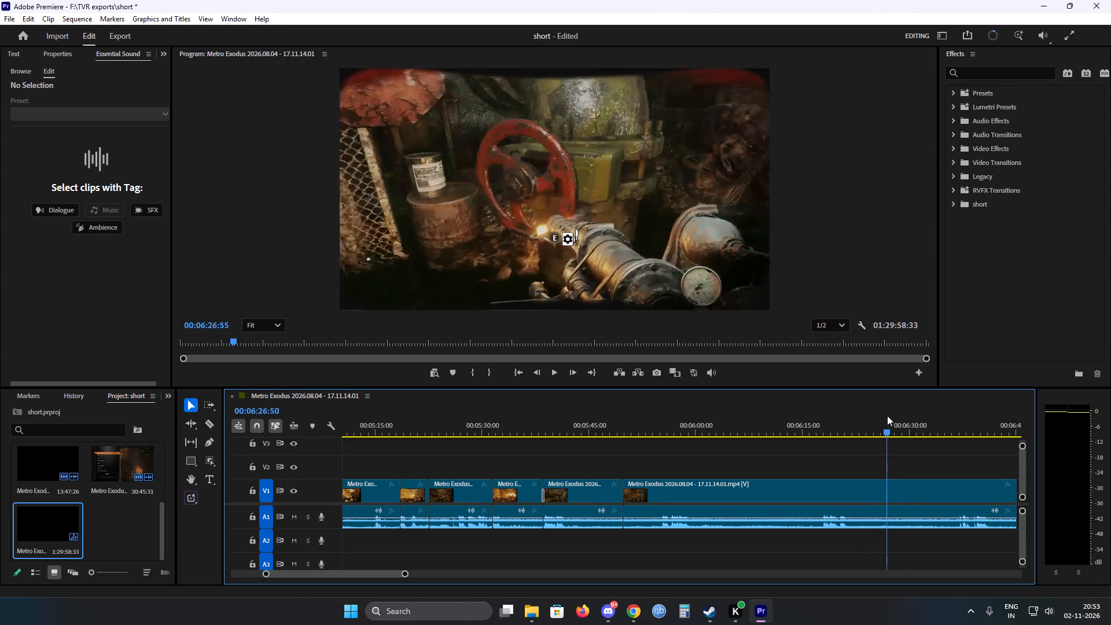
pyautogui.moveTo(887, 416); pyautogui.dragTo(890, 416)
pyautogui.press('Right')
pyautogui.press('Right')
pyautogui.press('Right')
pyautogui.press('Right')
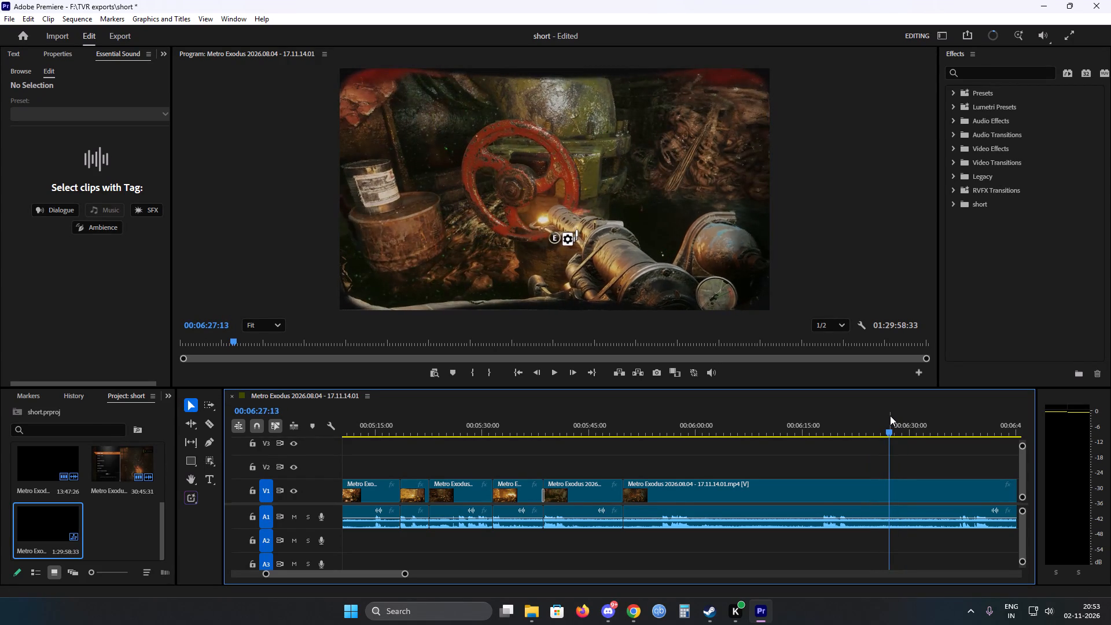
pyautogui.press('Right')
pyautogui.press('Right')
pyautogui.press('Right')
pyautogui.press('Right')
pyautogui.press('Right')
pyautogui.press('Left')
pyautogui.press('Right')
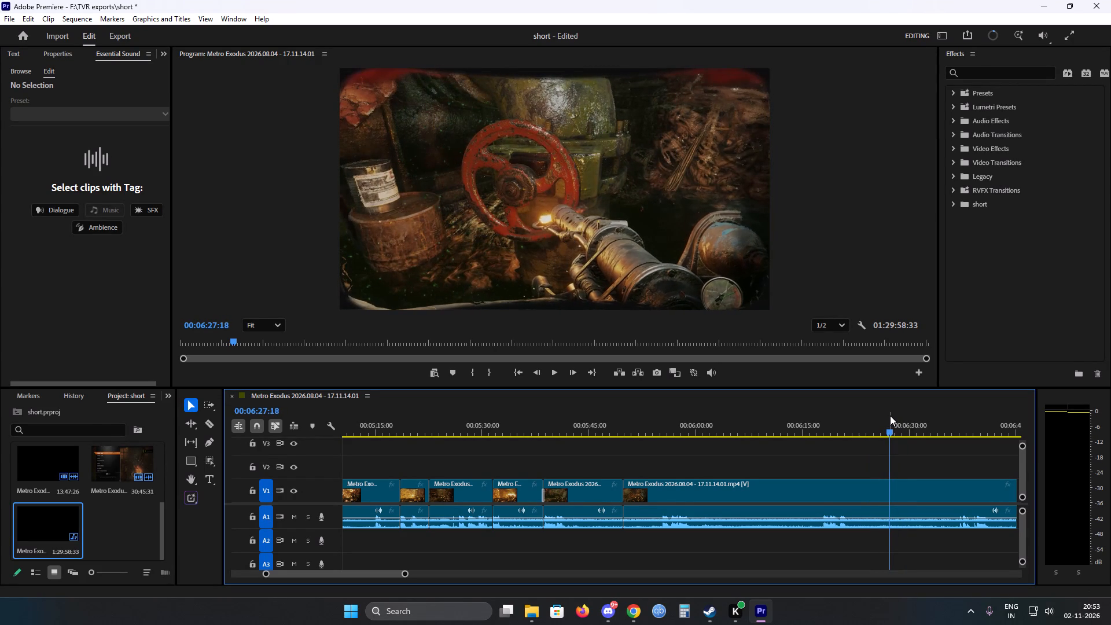
pyautogui.press('c')
pyautogui.click(893, 486)
pyautogui.press('v')
# Ripple delete the segment between the cuts at 00:05:49:54 and 00:06:27:18, and save the project.
pyautogui.click(839, 491)
pyautogui.rightClick(839, 491)
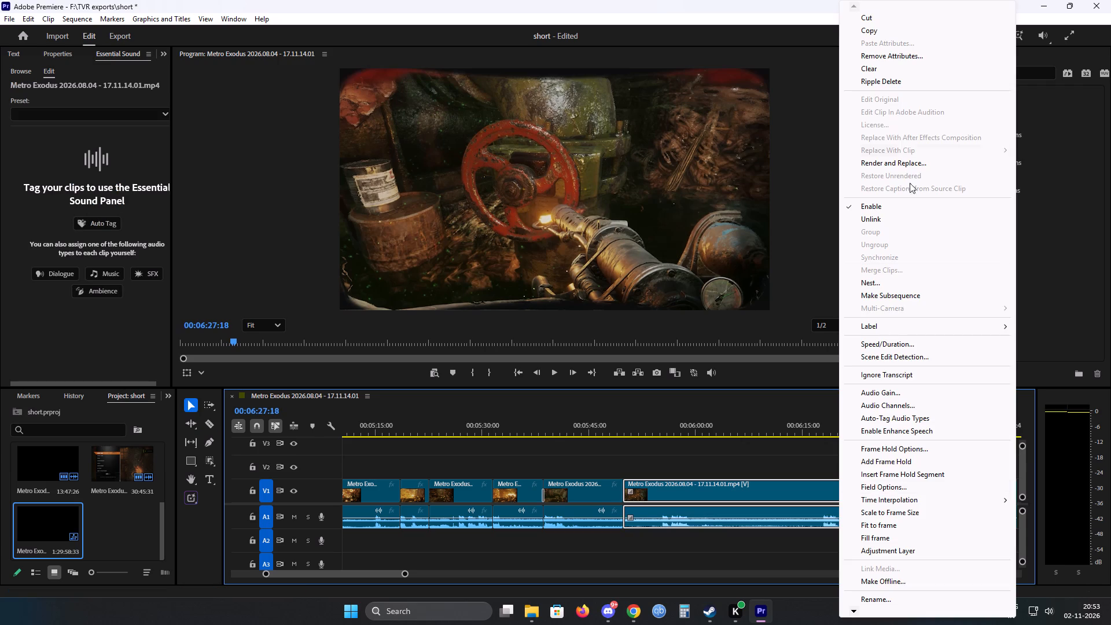
pyautogui.click(883, 87)
pyautogui.hotkey('ctrl', 's')
# Check the valve-turning footage and split the clip after it at 00:05:59:19.
pyautogui.press('space')
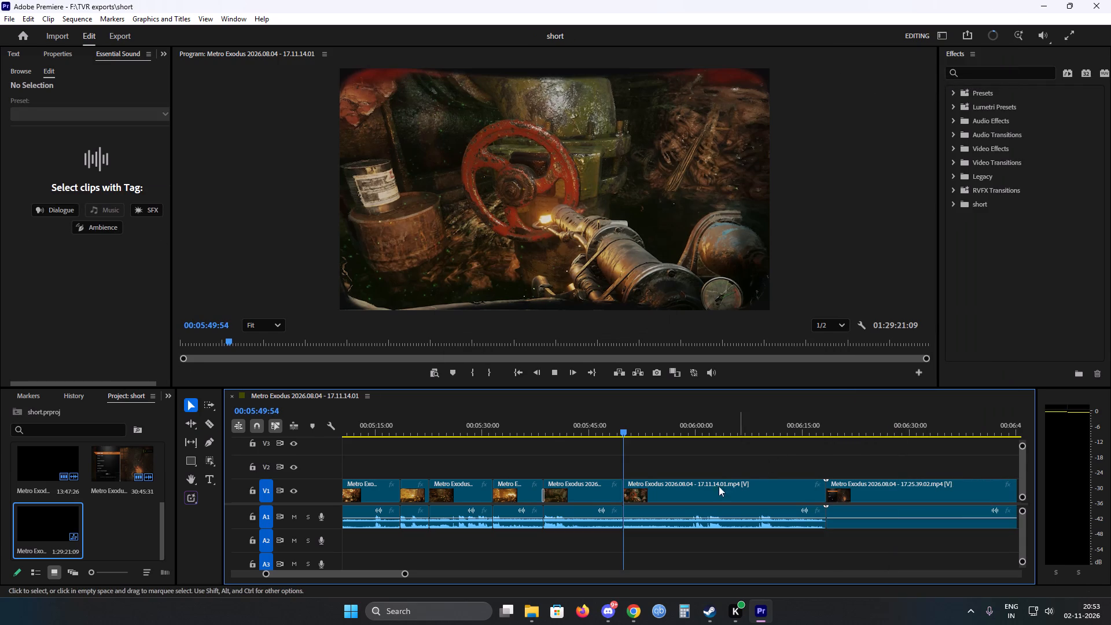
pyautogui.keyDown('alt'); pyautogui.scroll(4, 593, 495); pyautogui.keyUp('alt')
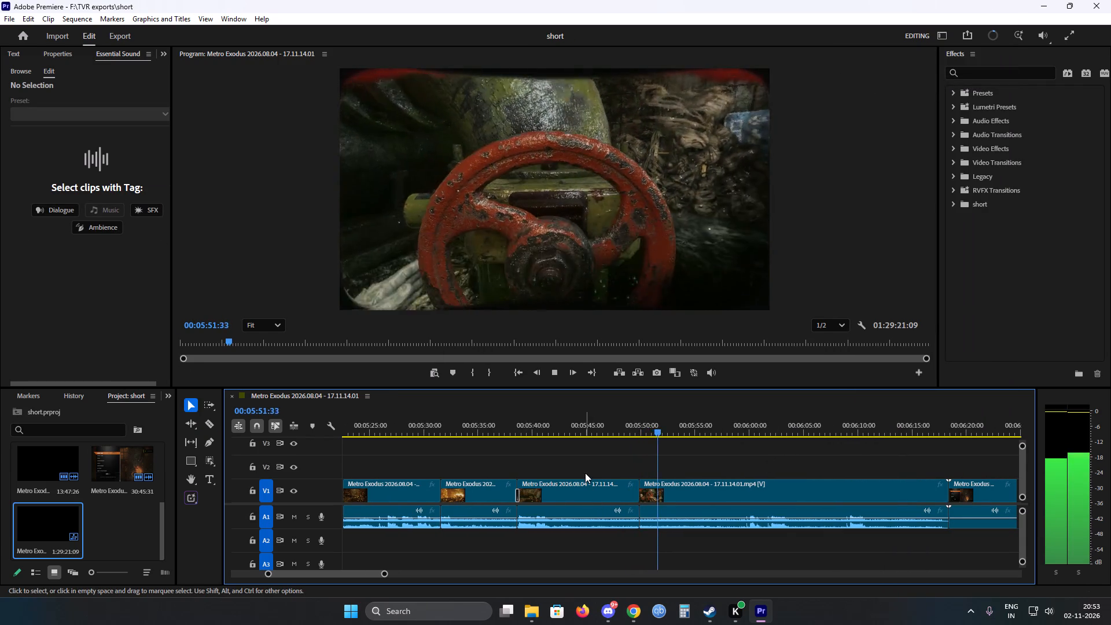
pyautogui.scroll(-2, 585, 473)
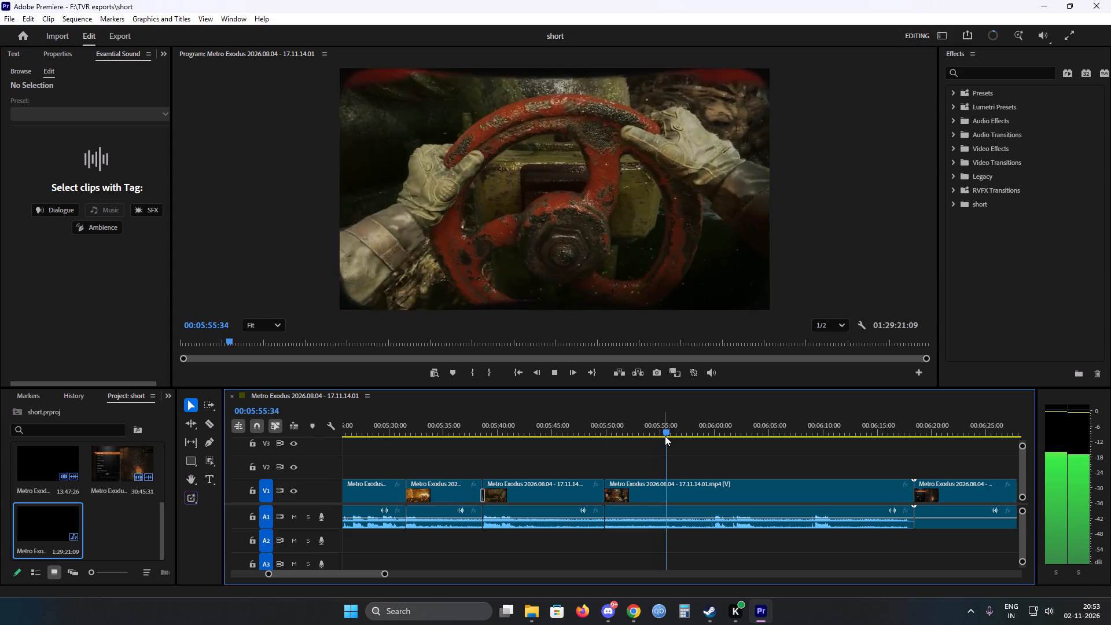
pyautogui.moveTo(669, 431); pyautogui.dragTo(703, 428)
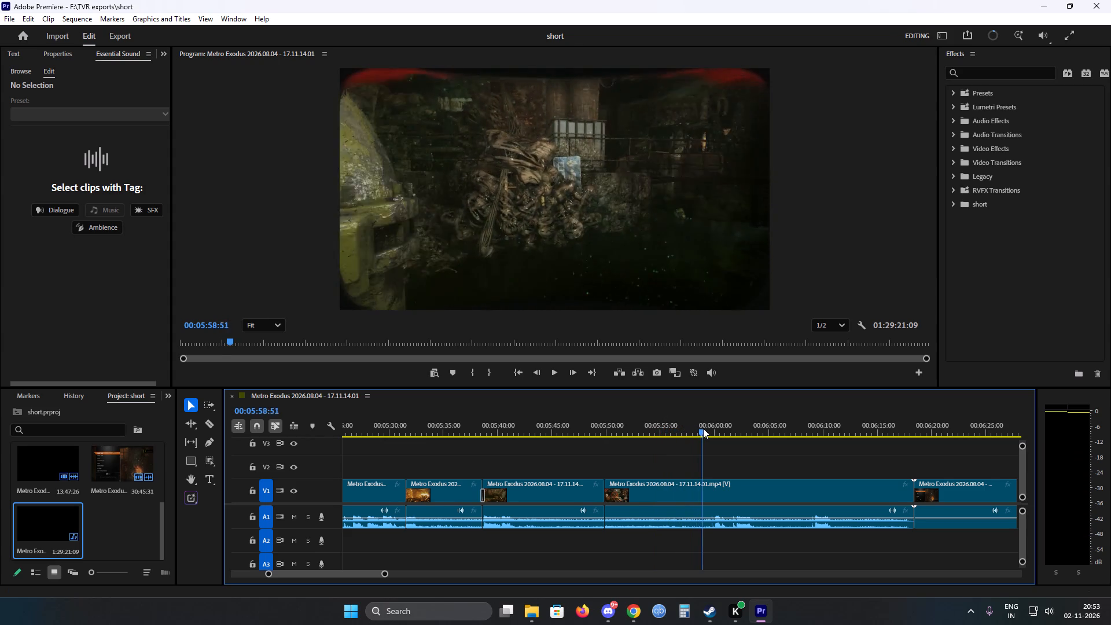
pyautogui.moveTo(703, 428); pyautogui.dragTo(708, 428)
pyautogui.press('c')
pyautogui.click(707, 494)
pyautogui.press('v')
# Scan the footage after the cut at 00:05:59:19, through the pause menu, workbench and crafting passages, to the corridor past 00:07:36.
pyautogui.press('space')
pyautogui.scroll(-2, 671, 492)
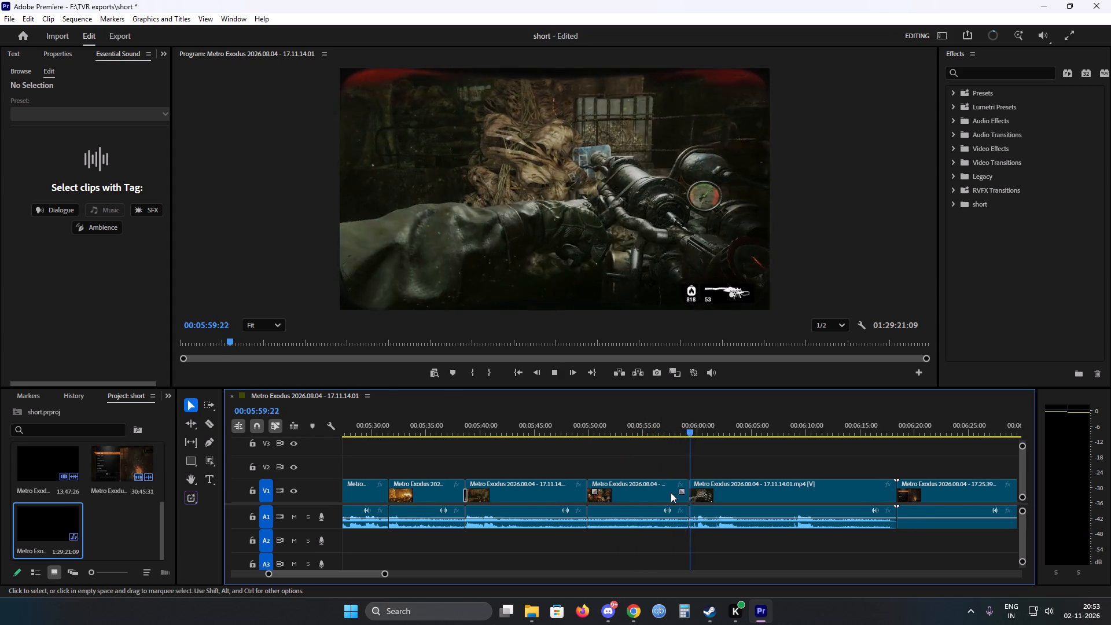
pyautogui.scroll(-4, 671, 492)
pyautogui.moveTo(615, 429); pyautogui.dragTo(685, 428)
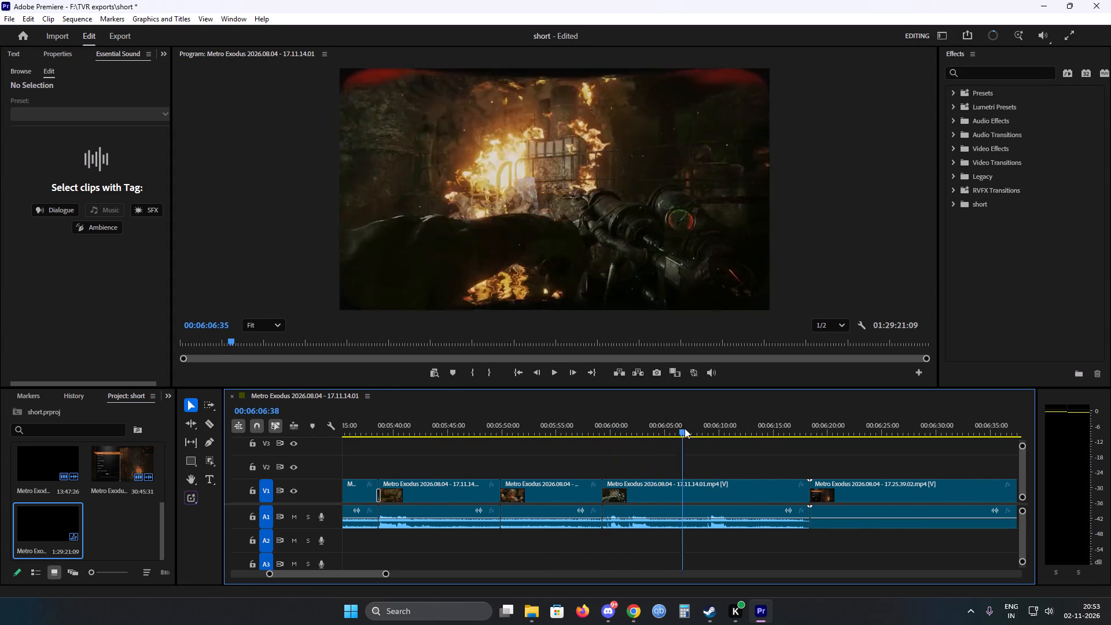
pyautogui.moveTo(685, 428); pyautogui.dragTo(832, 433)
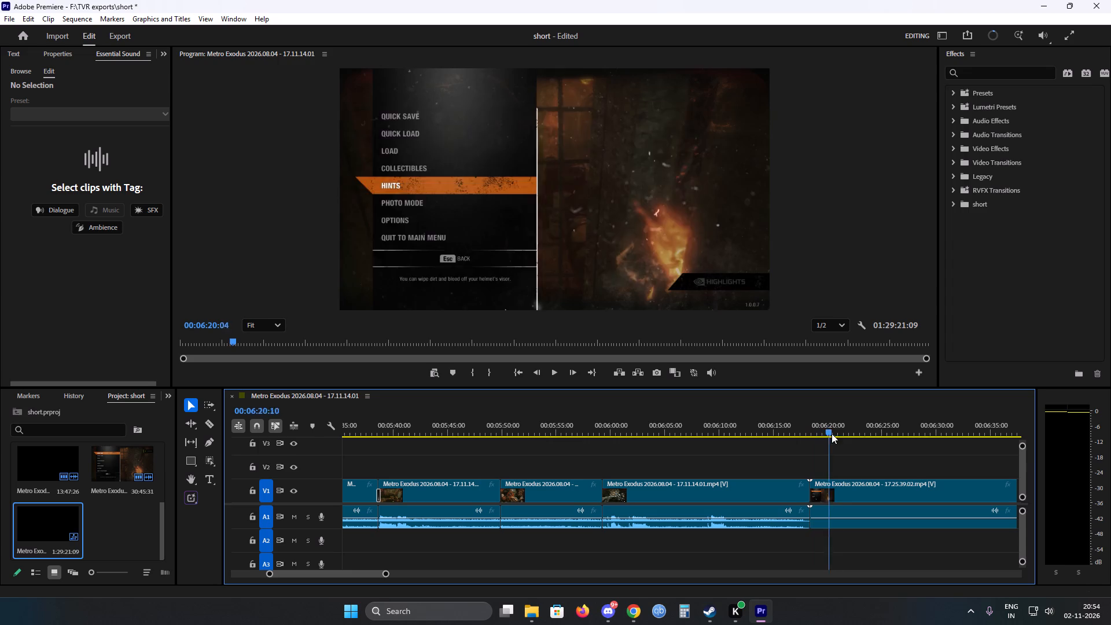
pyautogui.moveTo(832, 433); pyautogui.dragTo(931, 437)
pyautogui.press('space')
pyautogui.scroll(-7, 750, 483)
pyautogui.keyDown('alt'); pyautogui.scroll(-3, 744, 481); pyautogui.keyUp('alt')
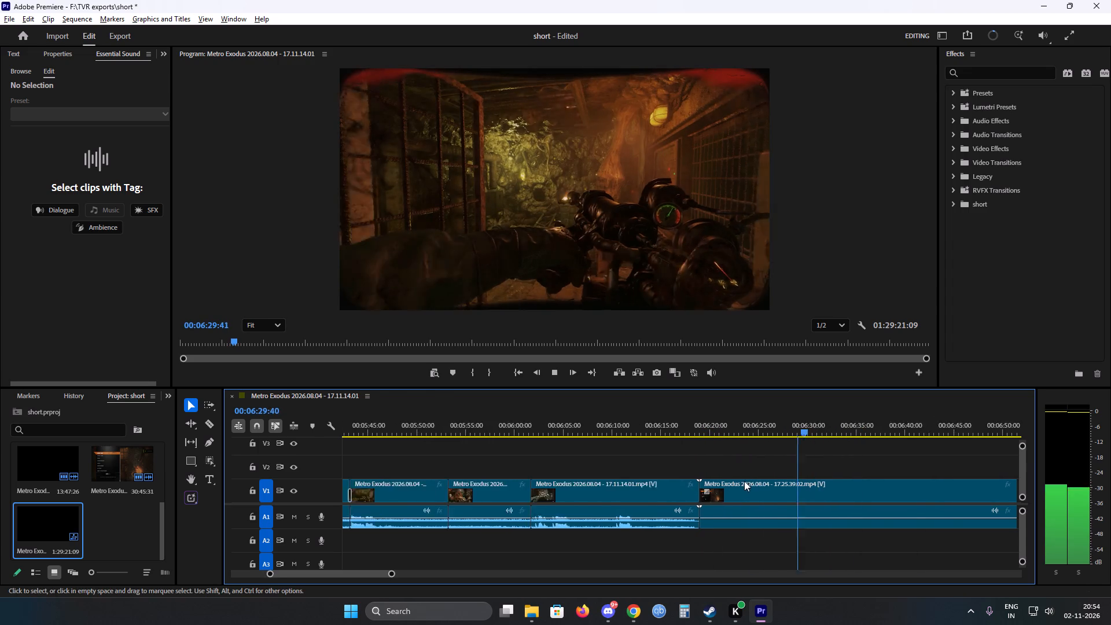
pyautogui.keyDown('alt'); pyautogui.scroll(-4, 744, 481); pyautogui.keyUp('alt')
pyautogui.scroll(-12, 754, 479)
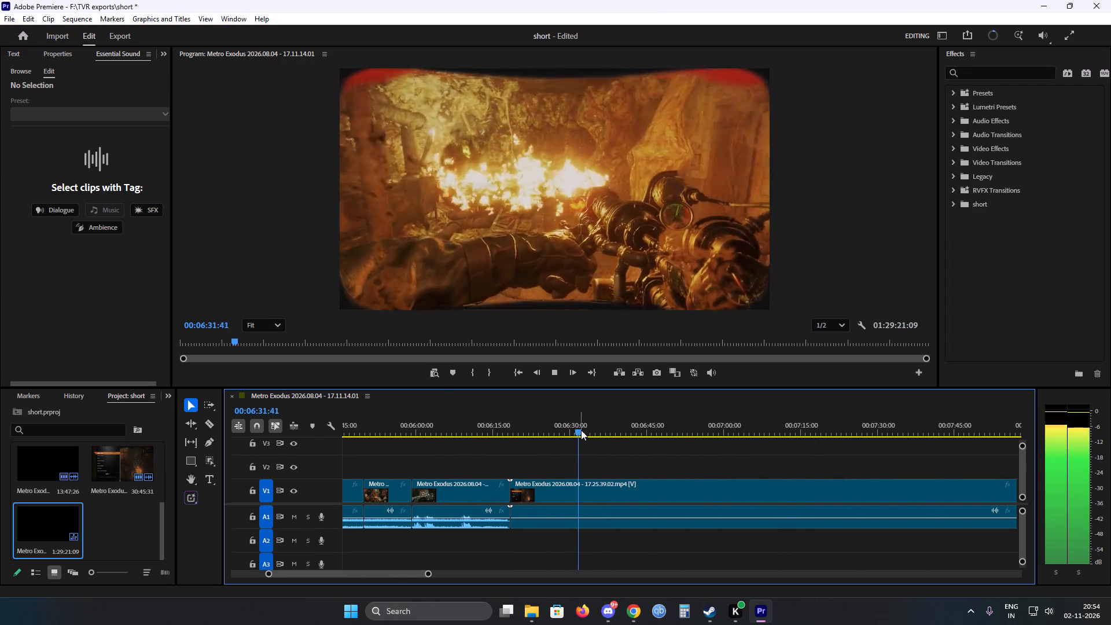
pyautogui.moveTo(591, 429); pyautogui.dragTo(656, 428)
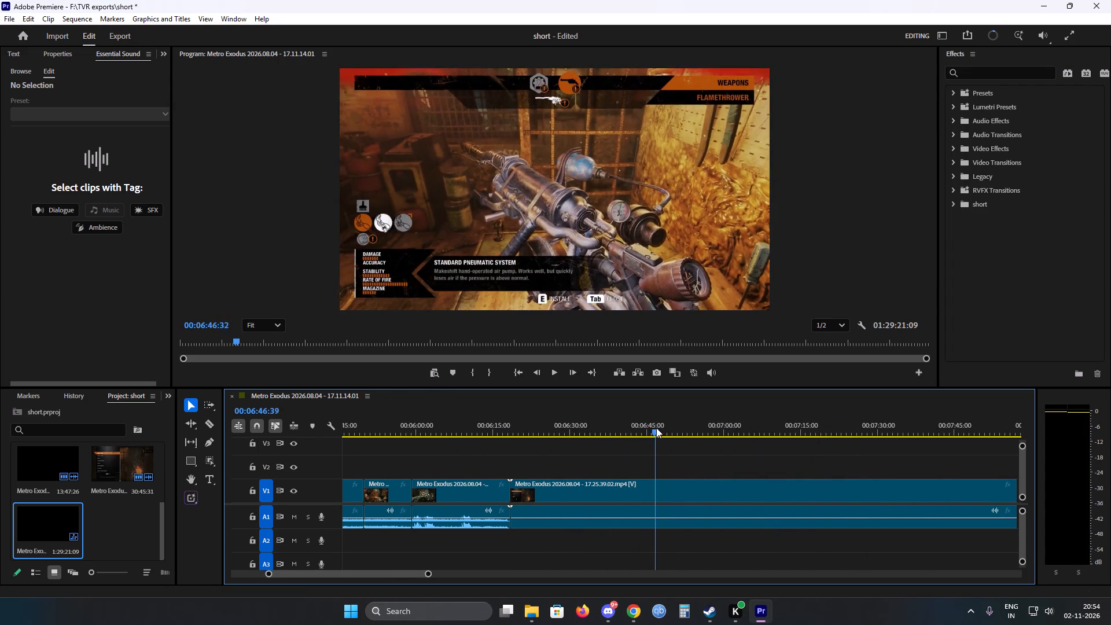
pyautogui.moveTo(656, 428); pyautogui.dragTo(707, 428)
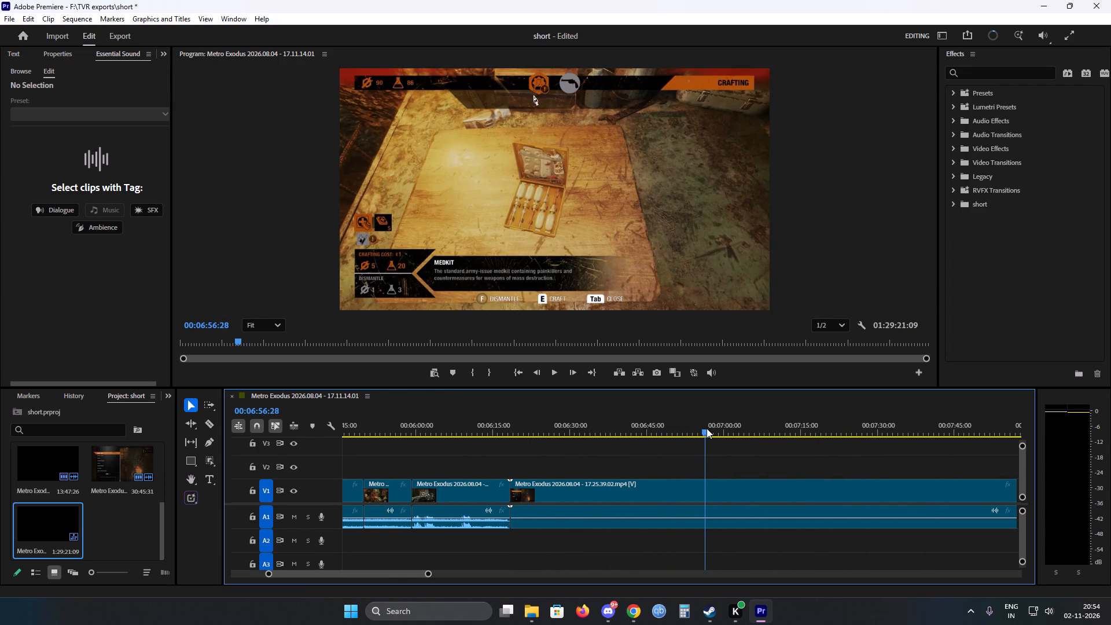
pyautogui.moveTo(707, 428); pyautogui.dragTo(815, 435)
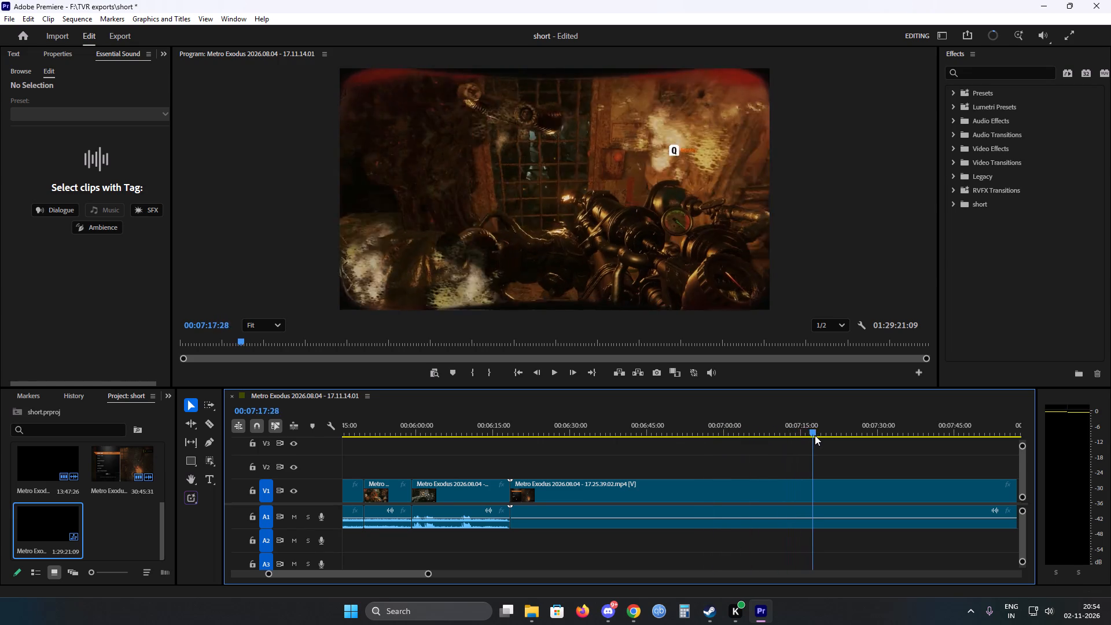
pyautogui.moveTo(815, 435); pyautogui.dragTo(841, 436)
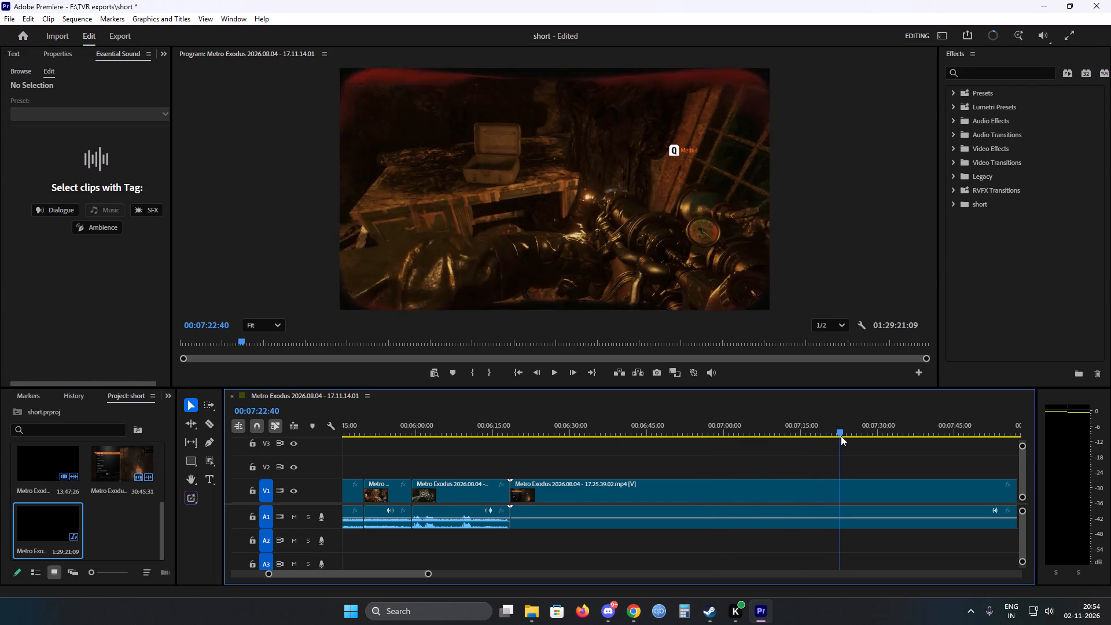
pyautogui.moveTo(841, 436); pyautogui.dragTo(913, 437)
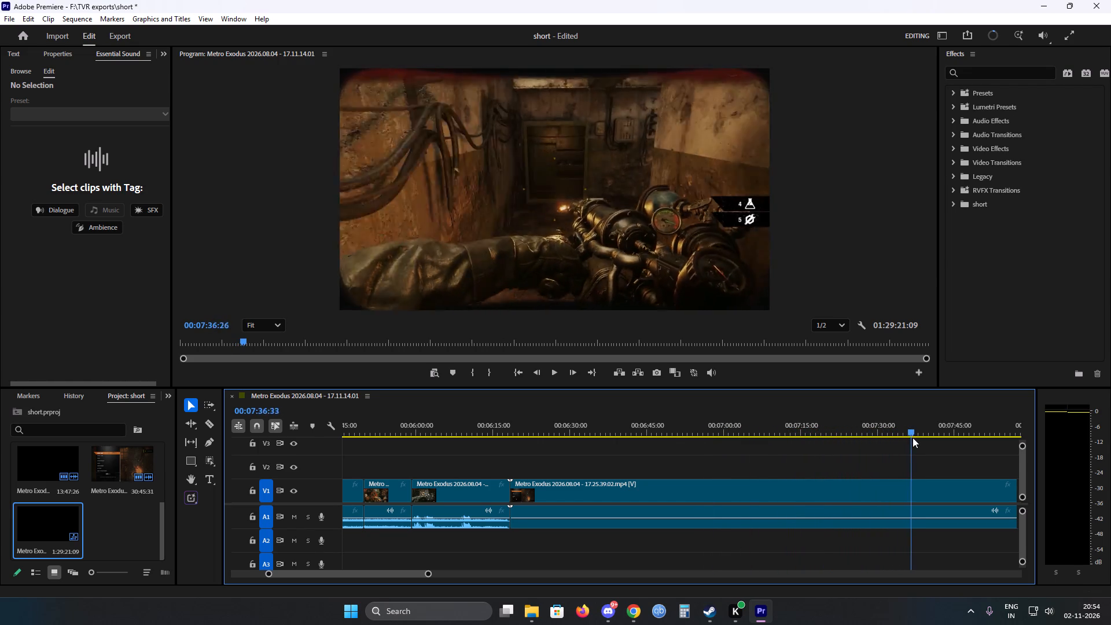
pyautogui.moveTo(913, 437); pyautogui.dragTo(921, 437)
# Check the looting and fire fight that follow, and split the 17.25.39.02 clip at 00:09:05:40, just after the item pickup.
pyautogui.keyDown('alt'); pyautogui.scroll(-6, 741, 498); pyautogui.keyUp('alt')
pyautogui.scroll(-8, 734, 494)
pyautogui.keyDown('alt'); pyautogui.scroll(-8, 716, 492); pyautogui.keyUp('alt')
pyautogui.moveTo(709, 433); pyautogui.dragTo(729, 430)
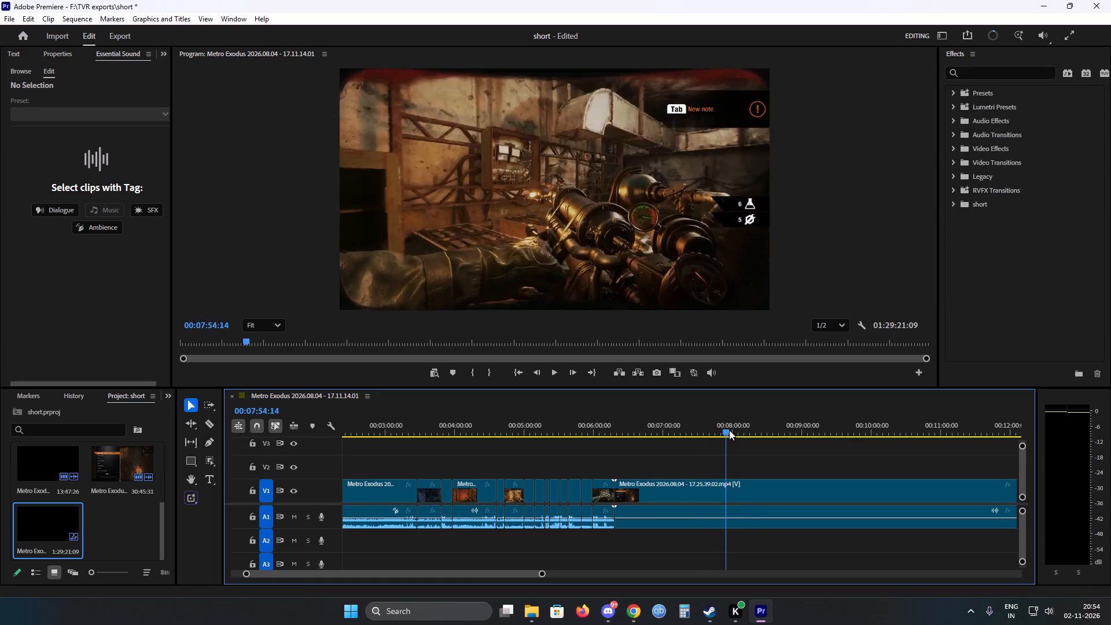
pyautogui.moveTo(729, 430); pyautogui.dragTo(770, 426)
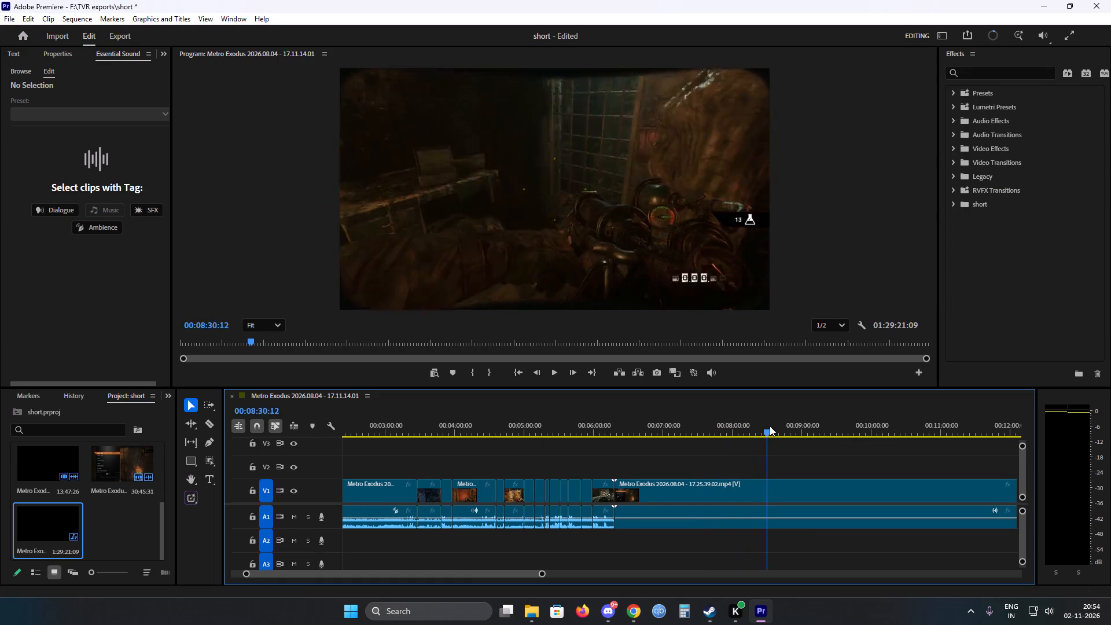
pyautogui.moveTo(770, 426); pyautogui.dragTo(786, 424)
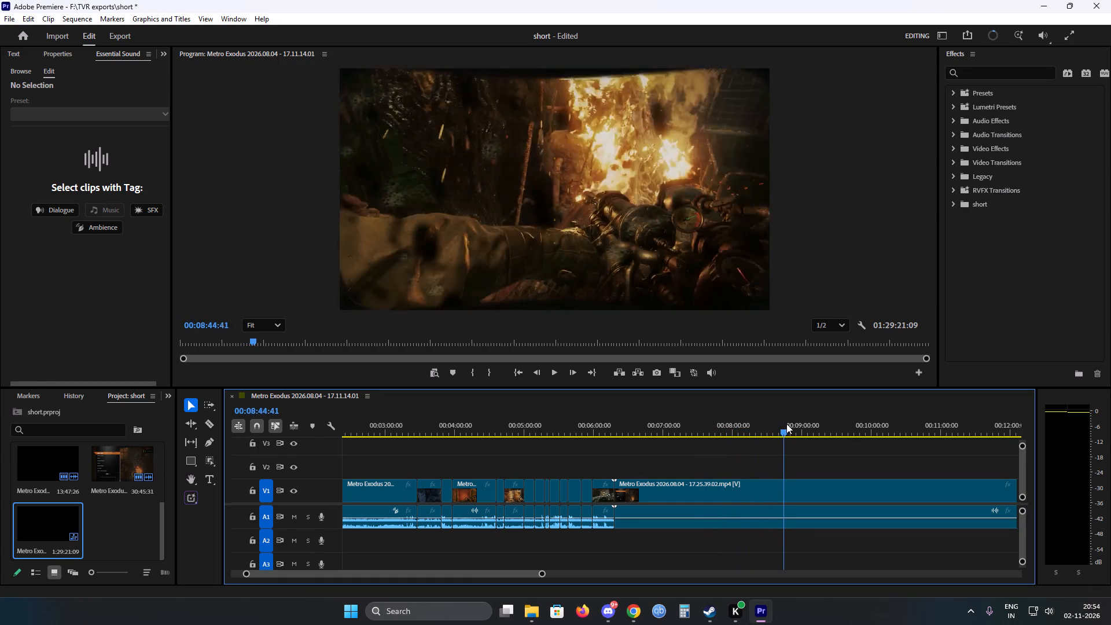
pyautogui.moveTo(786, 424); pyautogui.dragTo(804, 421)
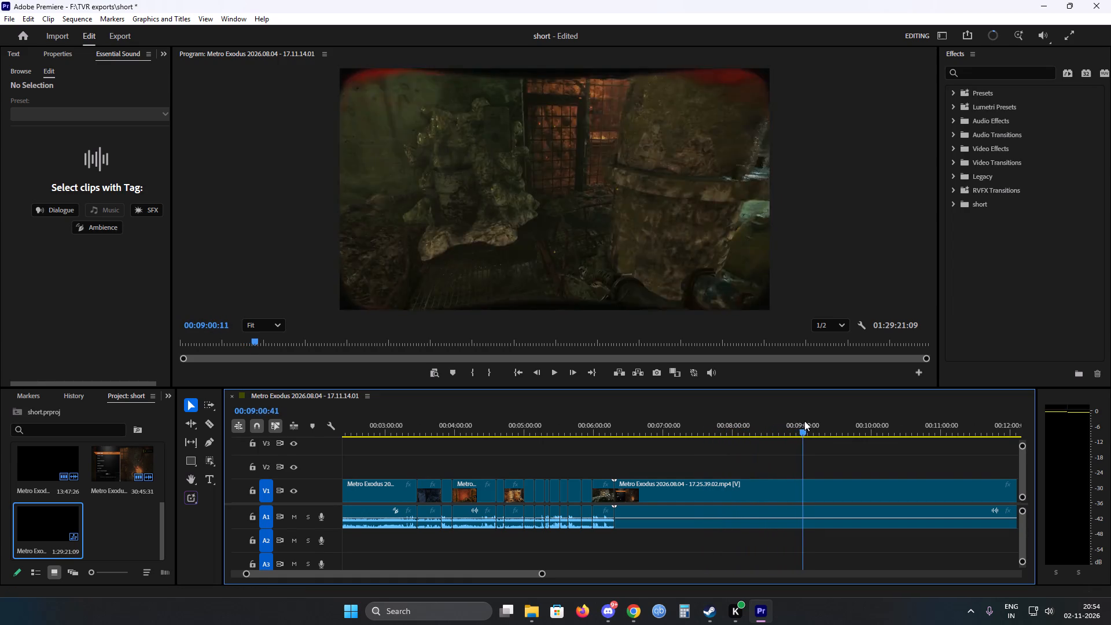
pyautogui.moveTo(804, 421); pyautogui.dragTo(811, 420)
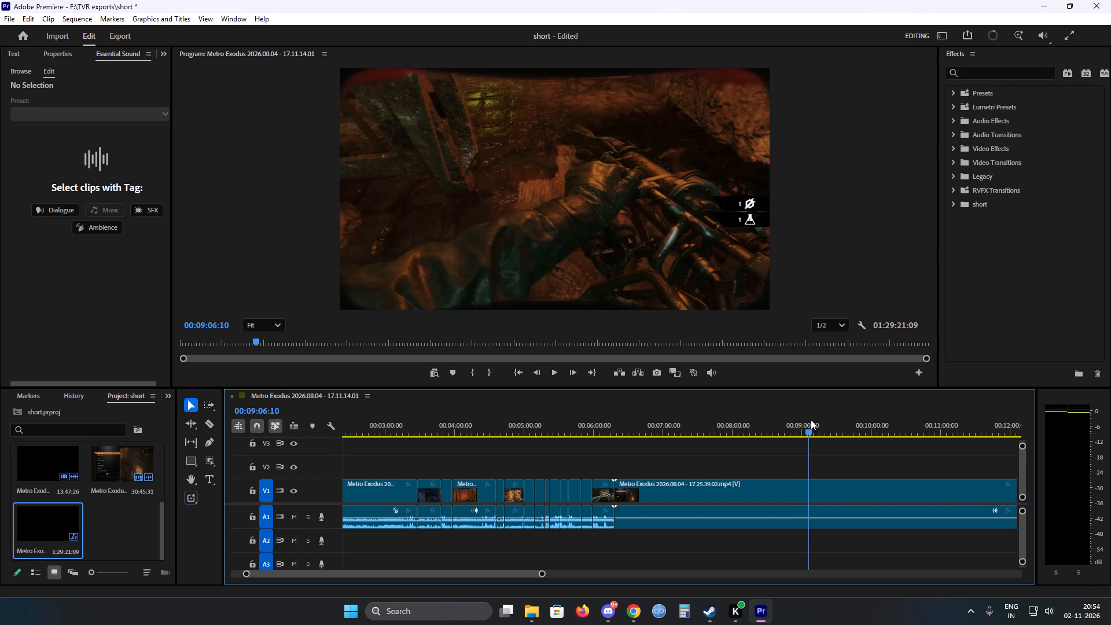
pyautogui.moveTo(811, 420); pyautogui.dragTo(810, 420)
pyautogui.press('c')
pyautogui.click(810, 483)
pyautogui.press('v')
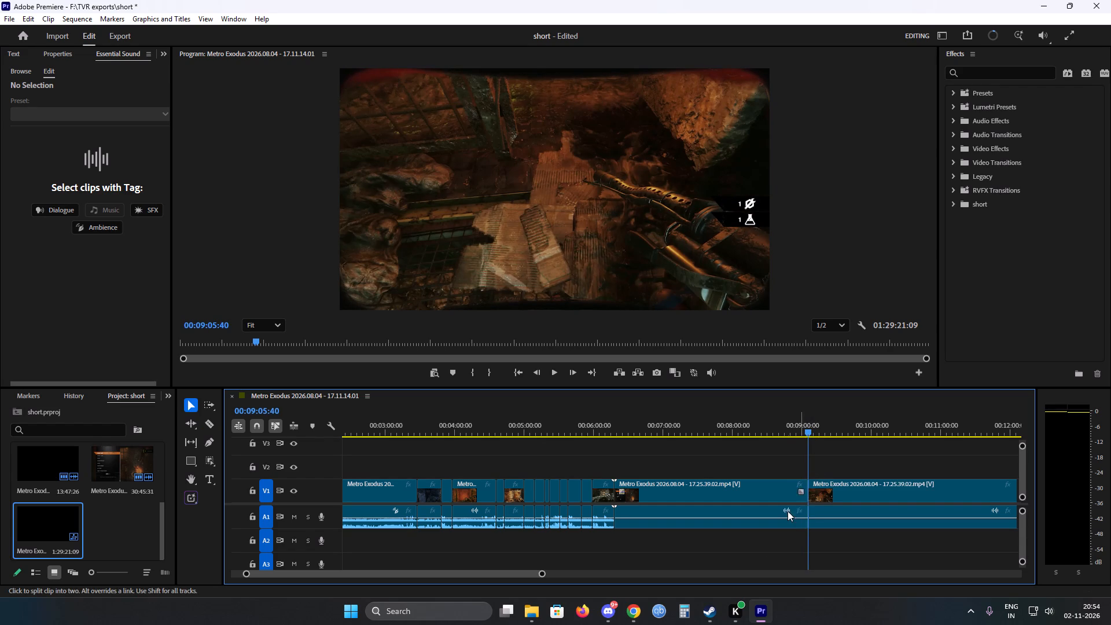
# Ripple delete the two segments between the cuts at 00:05:59:19 and 00:09:05:40.
pyautogui.moveTo(746, 554); pyautogui.dragTo(611, 483)
pyautogui.rightClick(645, 490)
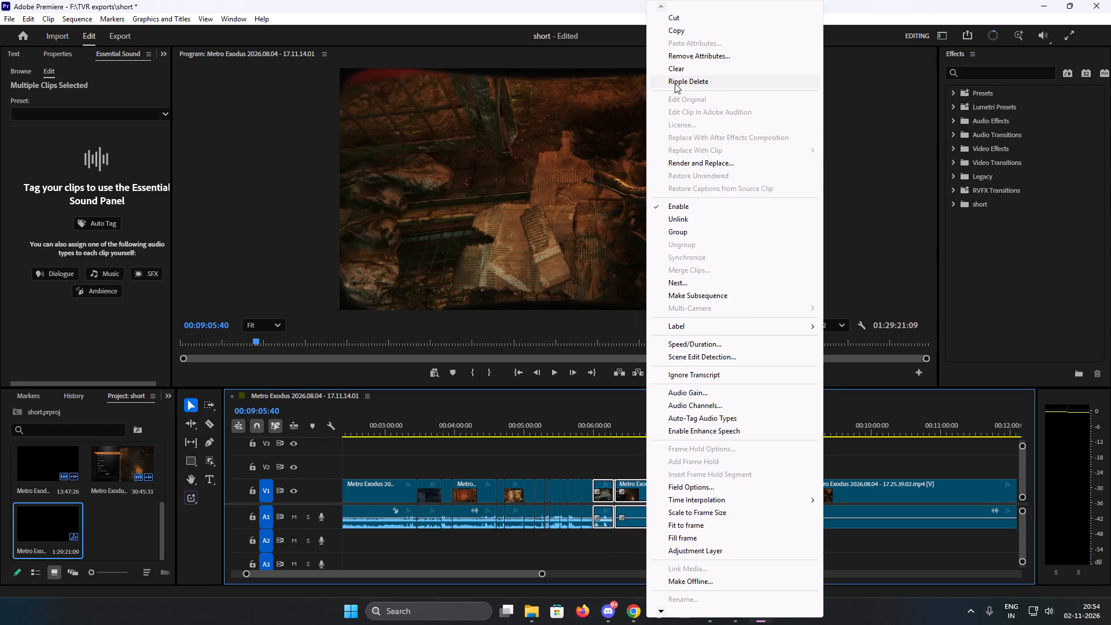
pyautogui.click(675, 83)
# Apply the default transition at the join at 00:05:59:19 and save the project.
pyautogui.keyDown('alt'); pyautogui.scroll(16, 643, 479); pyautogui.keyUp('alt')
pyautogui.scroll(7, 454, 483)
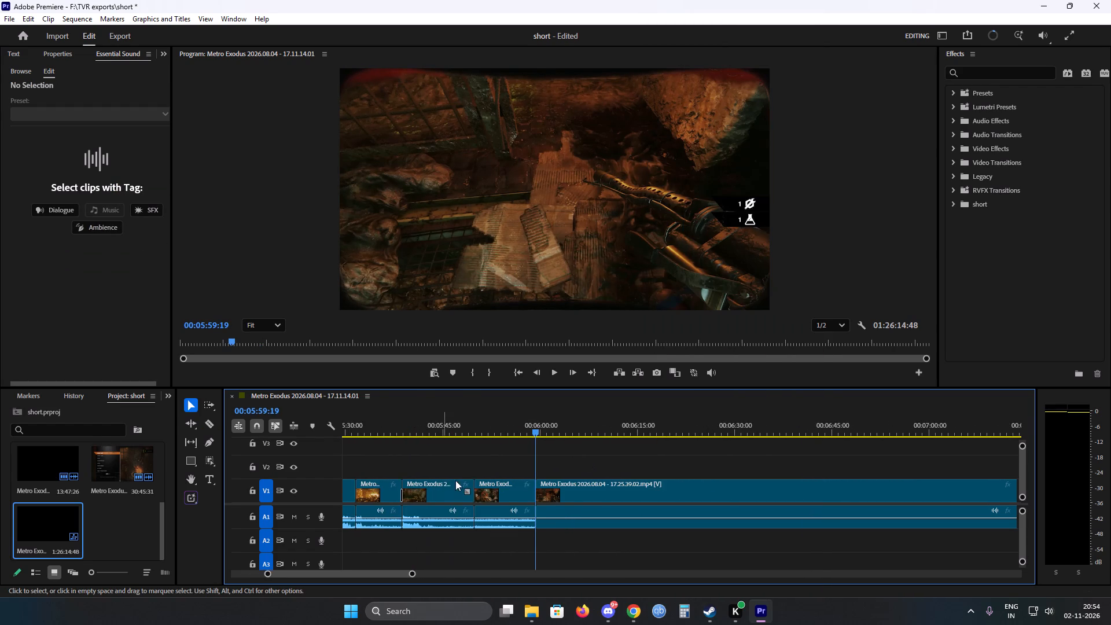
pyautogui.keyDown('alt'); pyautogui.scroll(8, 528, 479); pyautogui.keyUp('alt')
pyautogui.hotkey('ctrl', 'd')
pyautogui.hotkey('ctrl', 's')
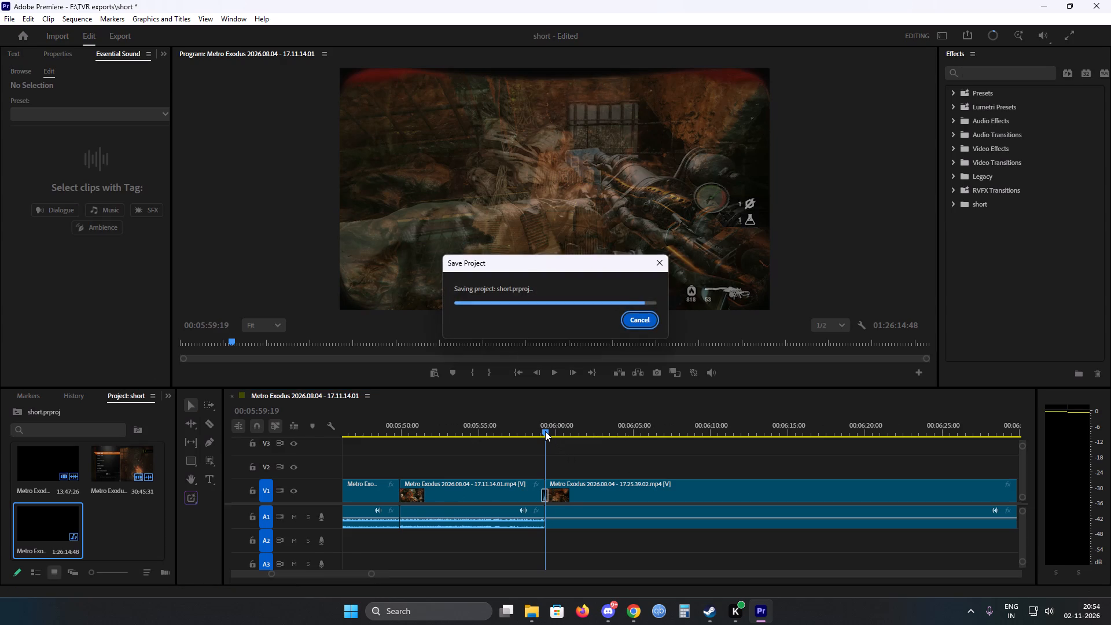
# Play the footage across the join at 00:05:59:19 and review the passage after it up to about 00:06:09.
pyautogui.click(545, 431)
pyautogui.press('space')
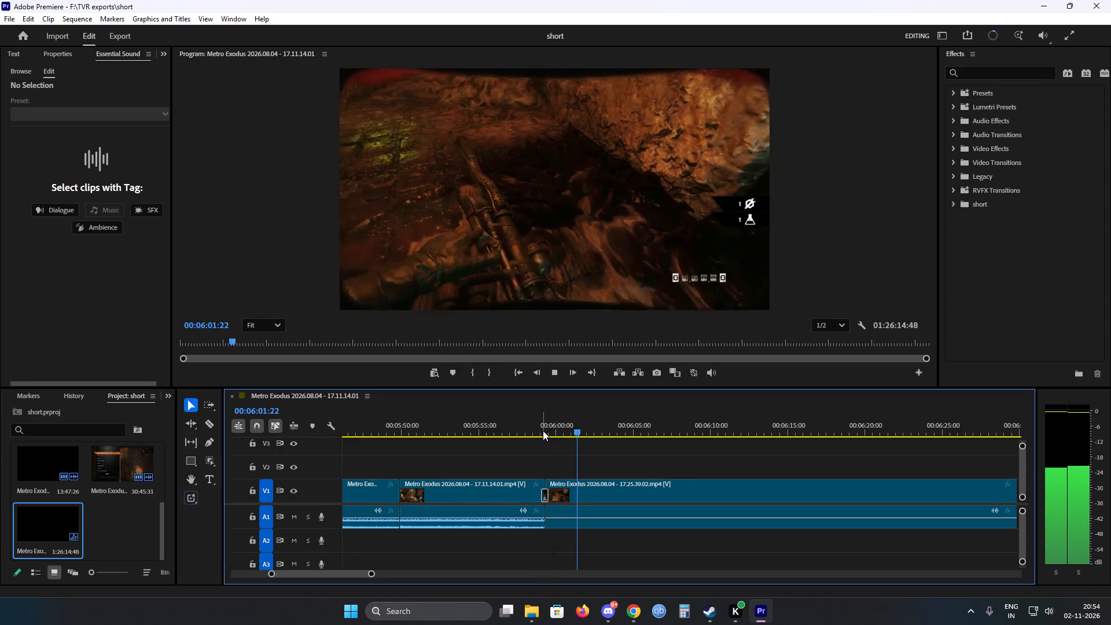
pyautogui.keyDown('alt'); pyautogui.scroll(2, 560, 504); pyautogui.keyUp('alt')
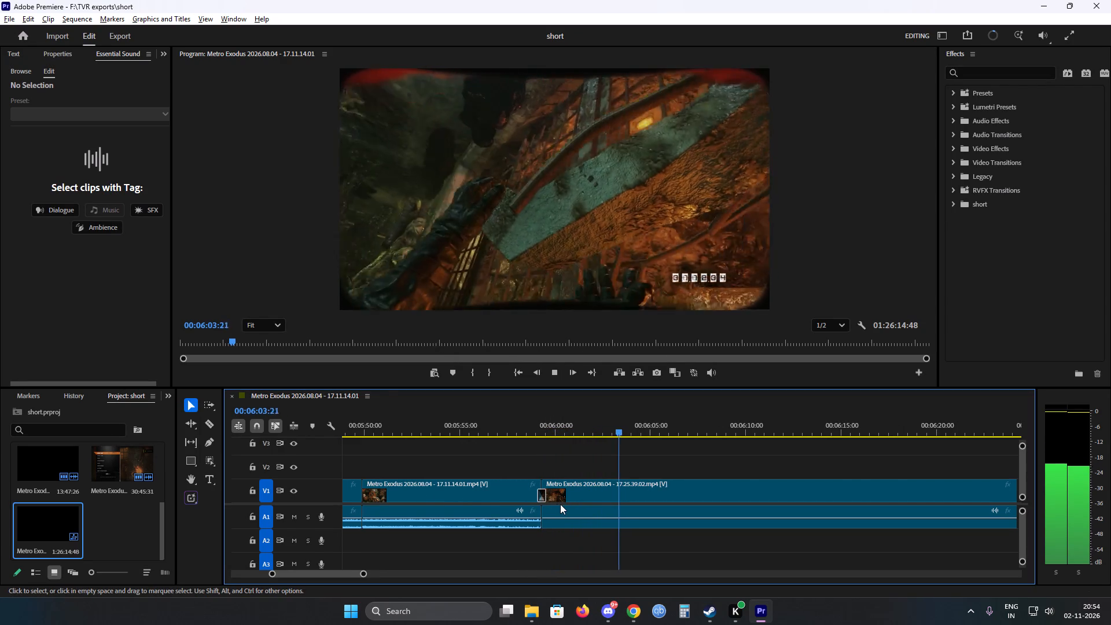
pyautogui.scroll(-4, 578, 506)
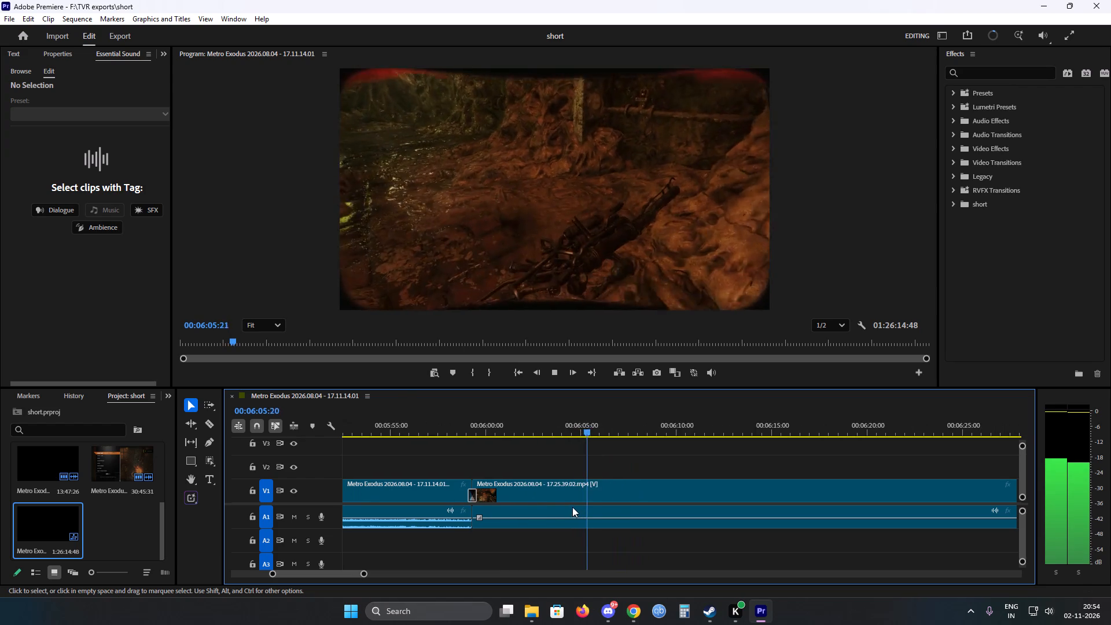
pyautogui.scroll(-11, 572, 506)
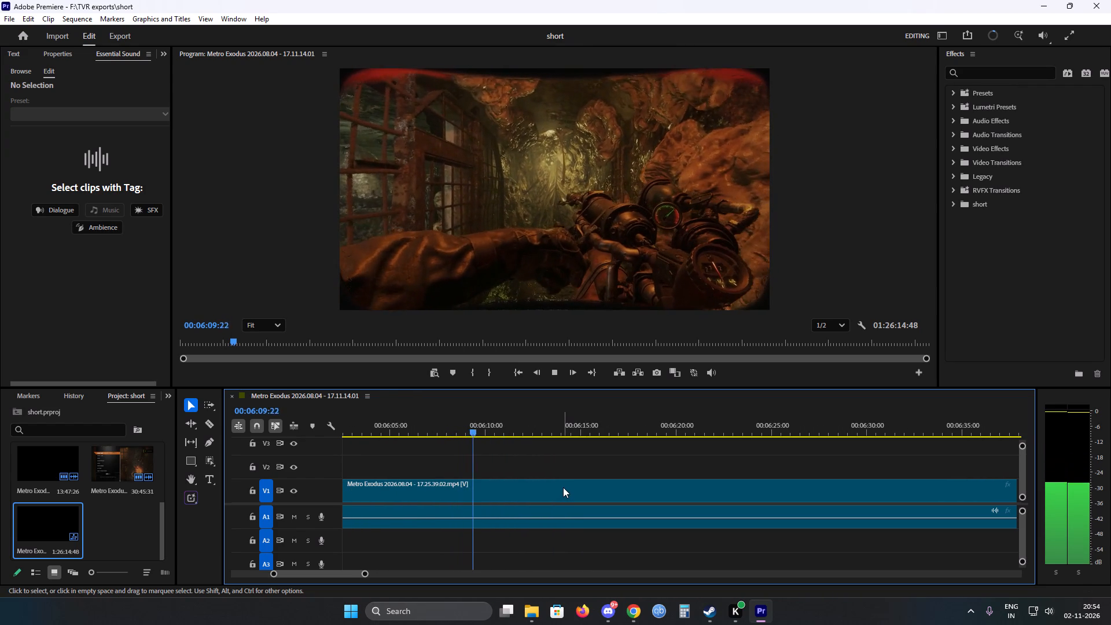
# Play the 17.25.39.02 clip from about 00:06:09 to 00:06:34 and review the burning web tunnel passage.
pyautogui.scroll(-1, 563, 487)
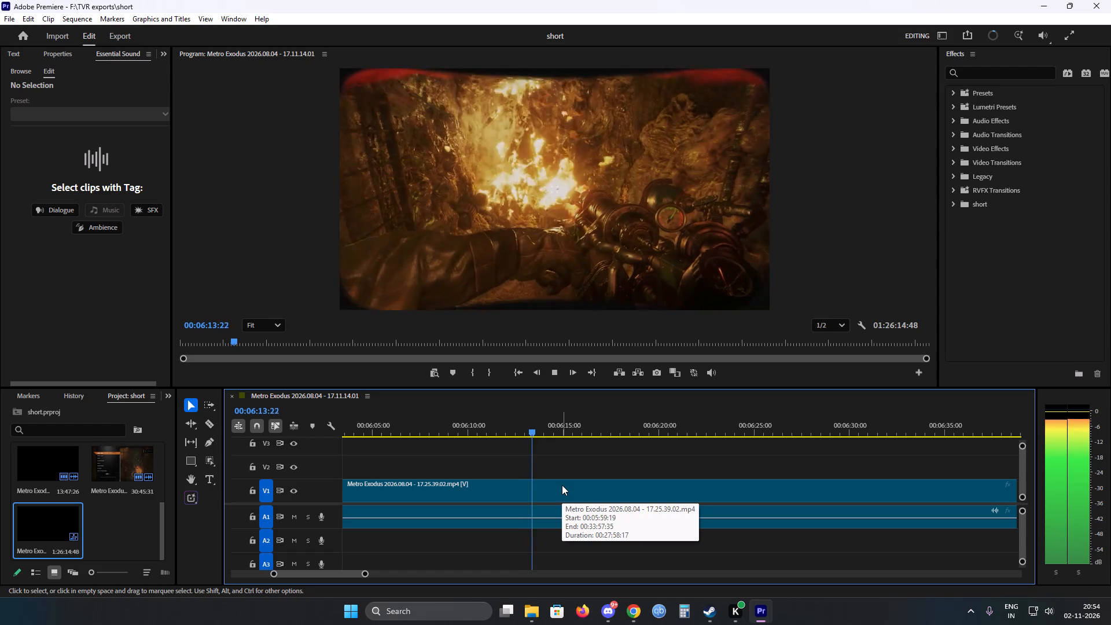
pyautogui.scroll(-1, 528, 492)
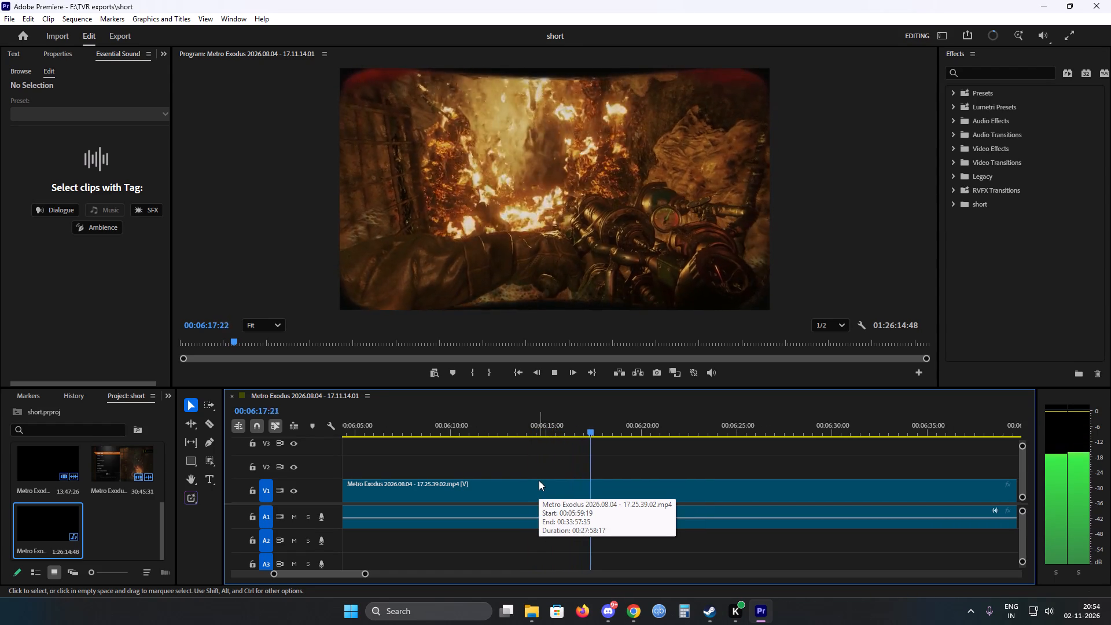
pyautogui.scroll(-3, 539, 480)
pyautogui.scroll(-1, 594, 464)
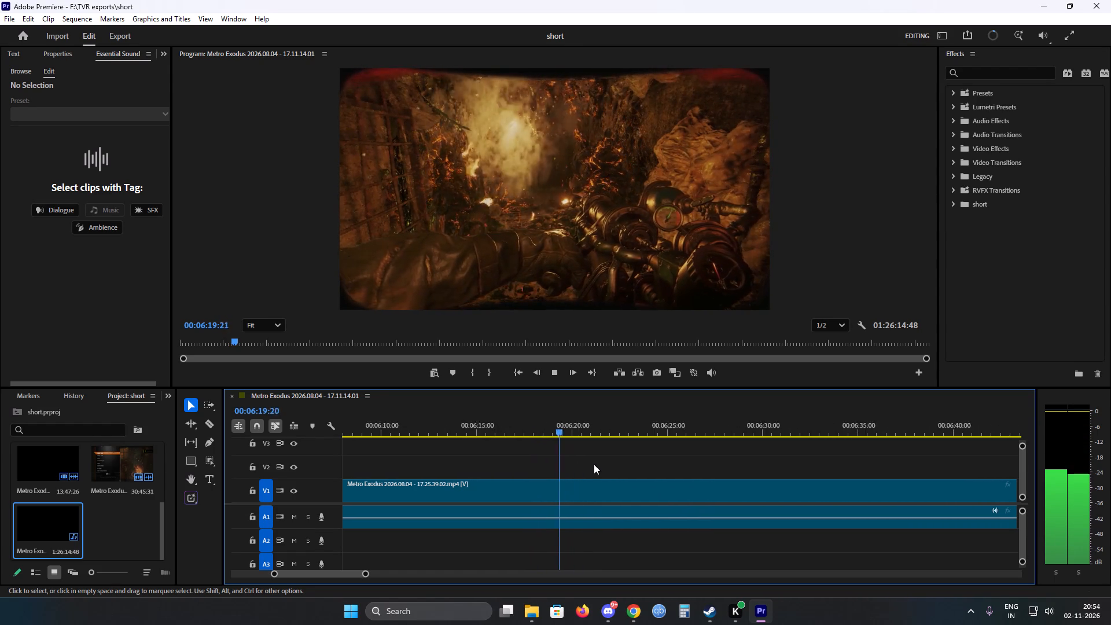
pyautogui.scroll(-1, 594, 464)
pyautogui.press('space')
pyautogui.press('space')
pyautogui.scroll(-2, 569, 476)
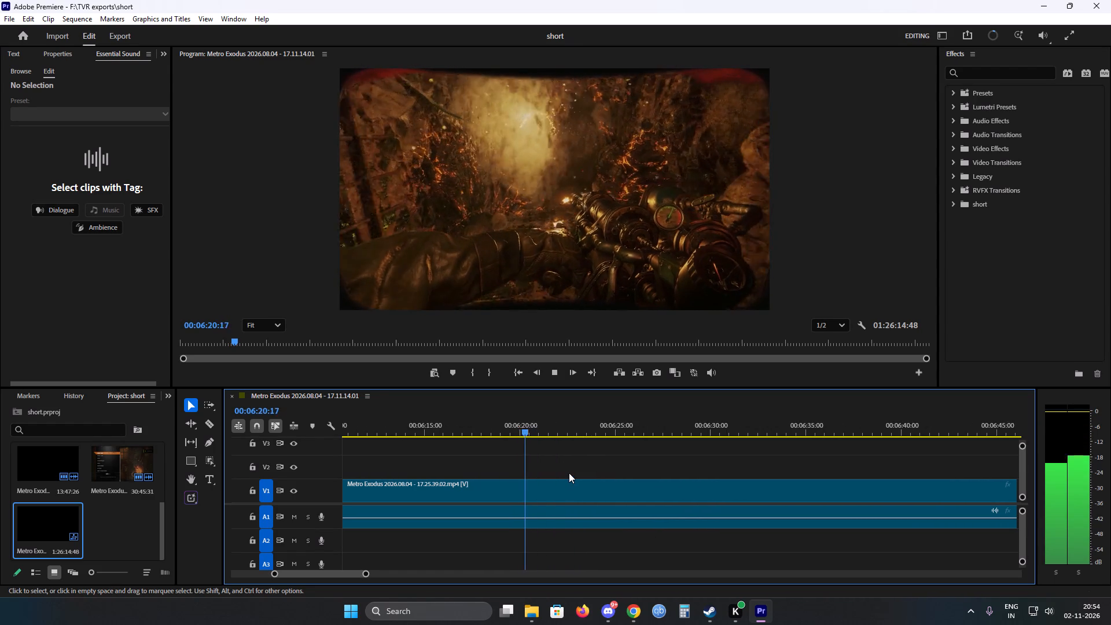
pyautogui.scroll(-1, 569, 472)
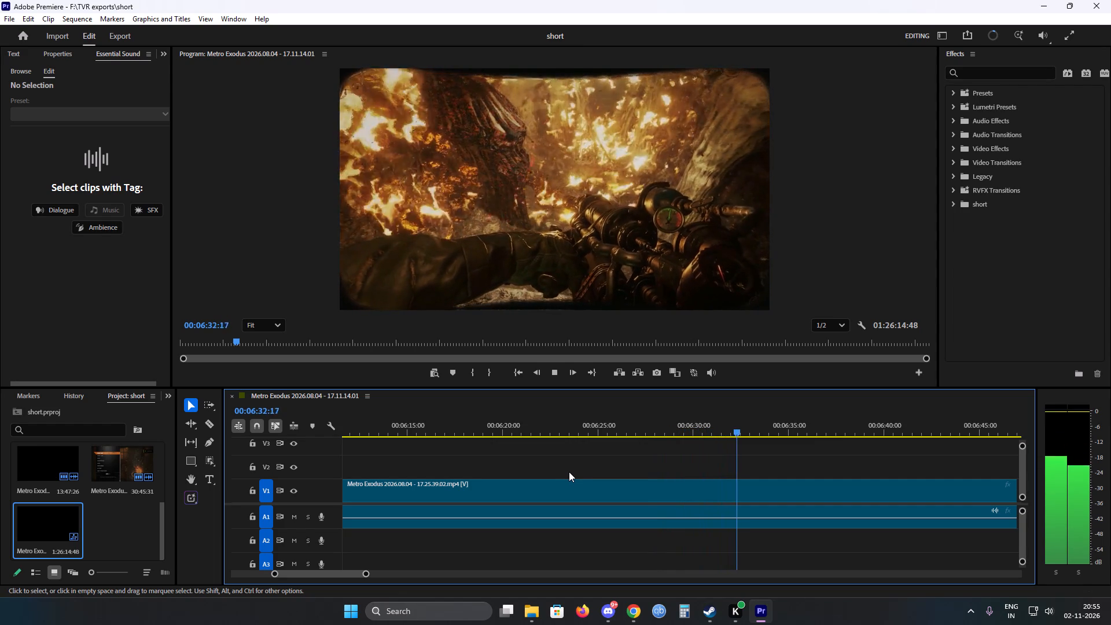
pyautogui.scroll(-4, 569, 472)
pyautogui.keyDown('alt'); pyautogui.scroll(-4, 626, 479); pyautogui.keyUp('alt')
pyautogui.scroll(-3, 629, 477)
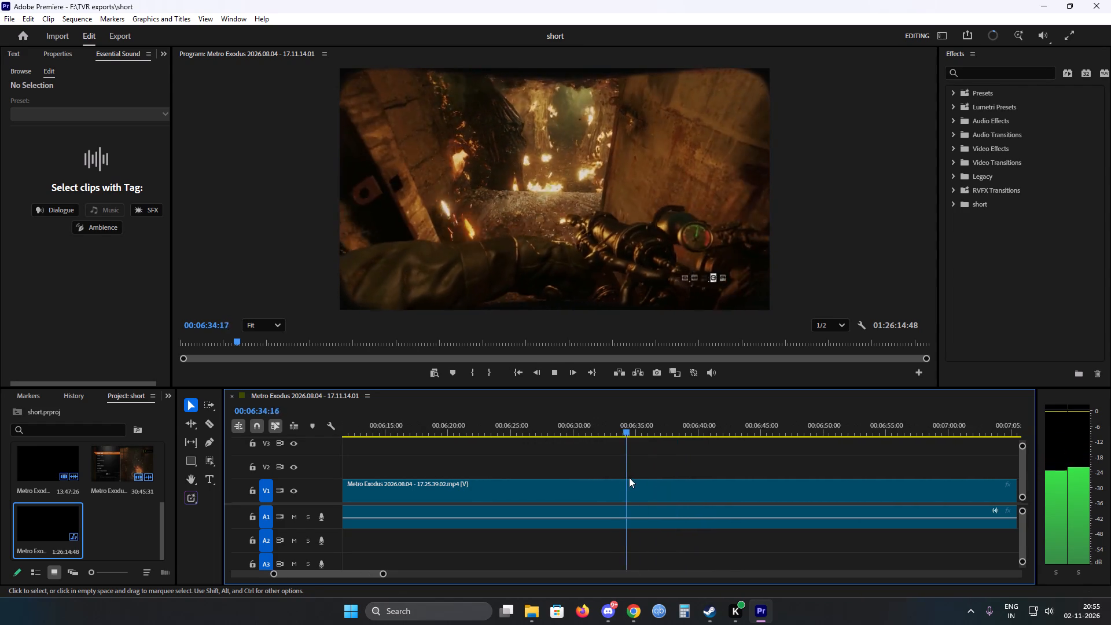
# Continue playback from about 00:06:34 to 00:07:14 and review the fire-clearing walk through the following tunnels.
pyautogui.scroll(-1, 628, 477)
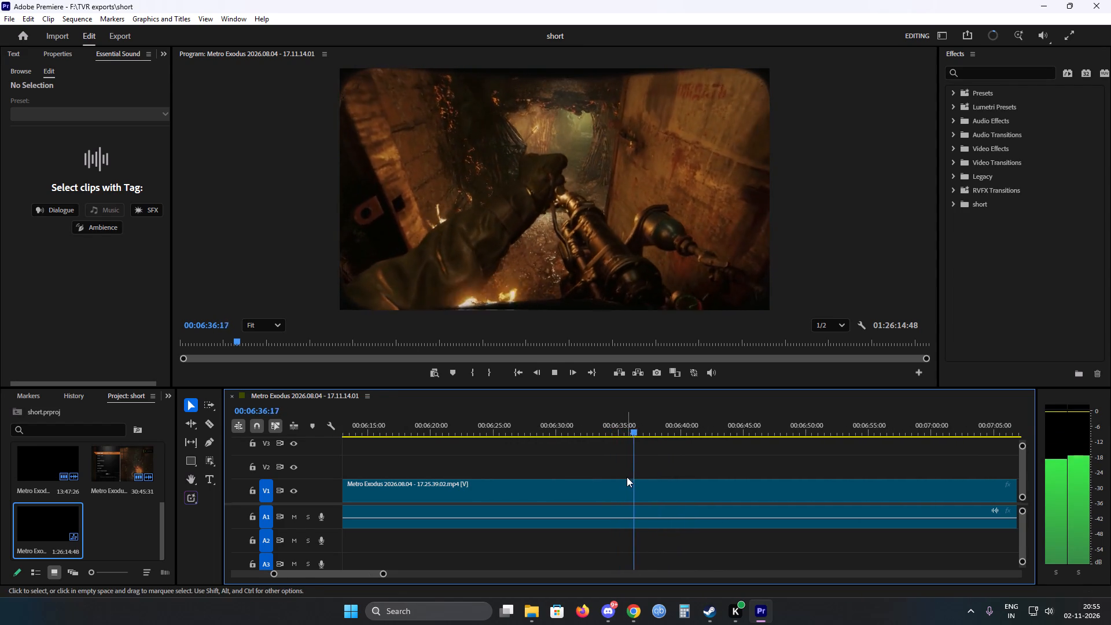
pyautogui.scroll(-5, 627, 477)
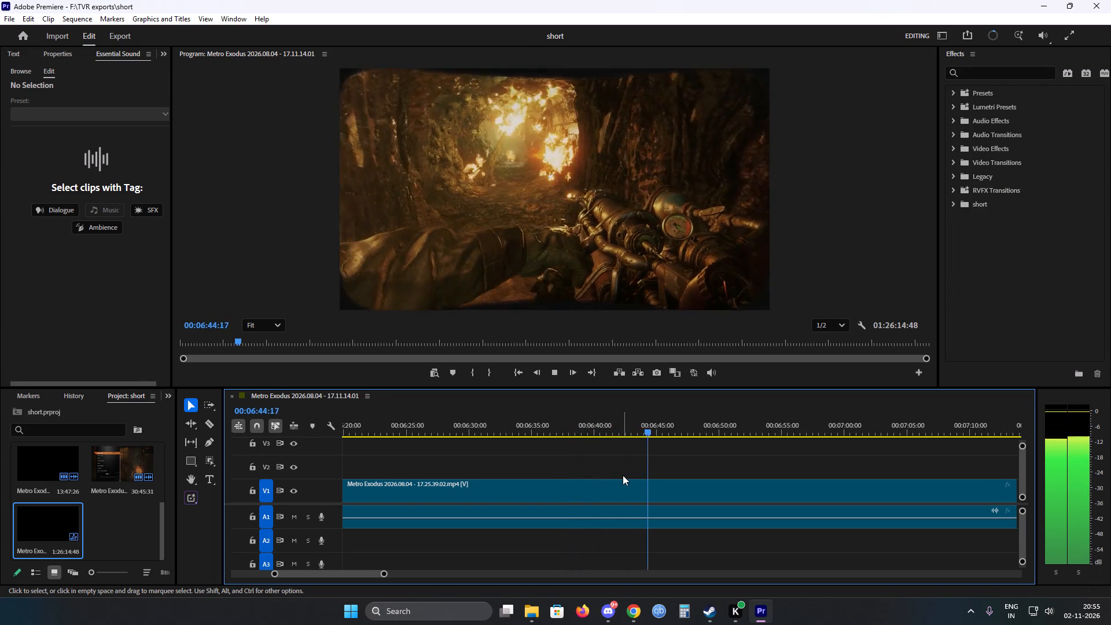
pyautogui.scroll(-5, 623, 475)
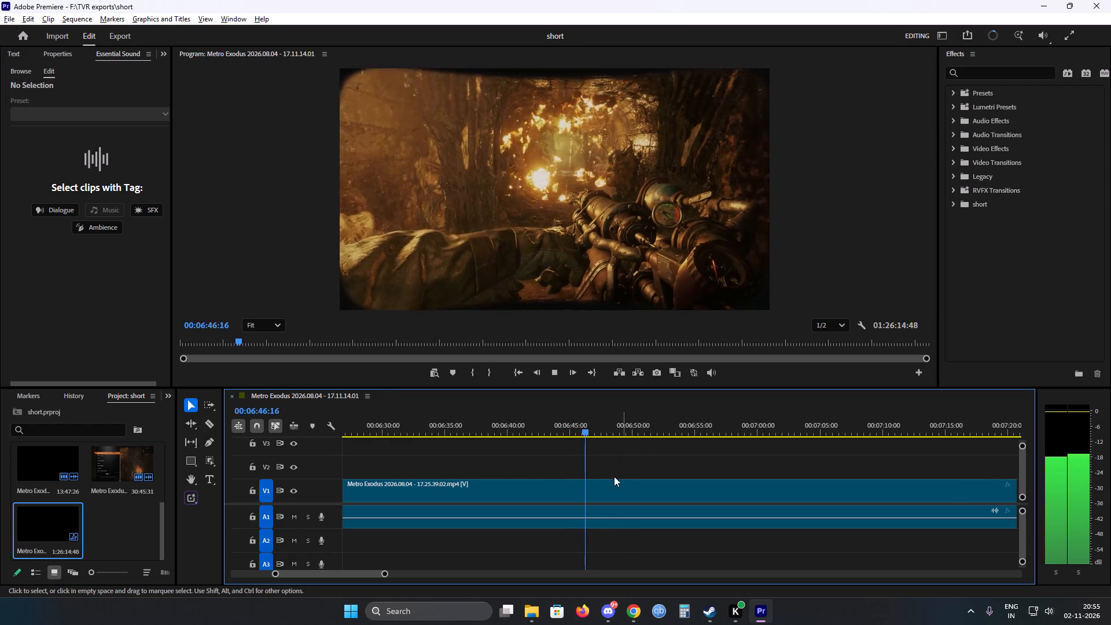
pyautogui.keyDown('alt'); pyautogui.scroll(2, 597, 476); pyautogui.keyUp('alt')
pyautogui.keyDown('alt'); pyautogui.scroll(-5, 595, 475); pyautogui.keyUp('alt')
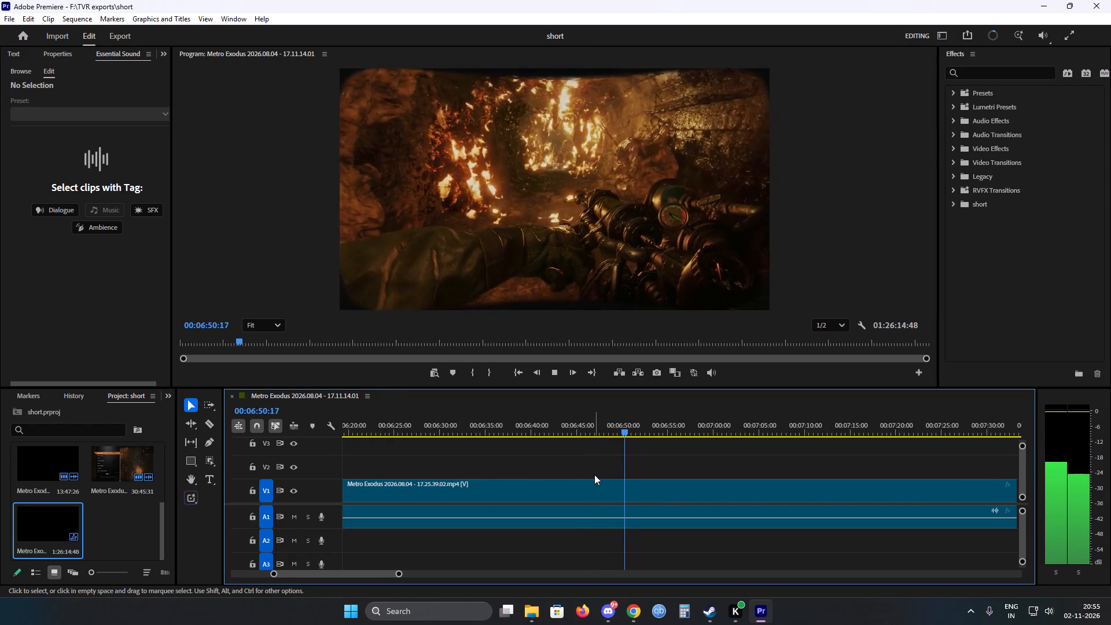
pyautogui.scroll(-3, 594, 475)
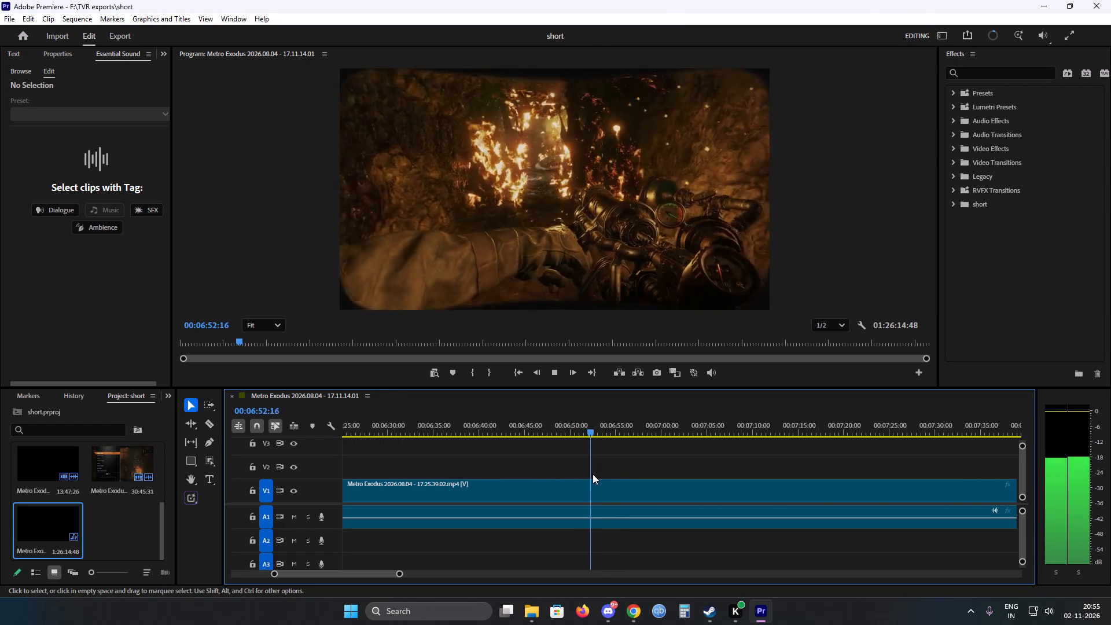
pyautogui.scroll(-1, 593, 474)
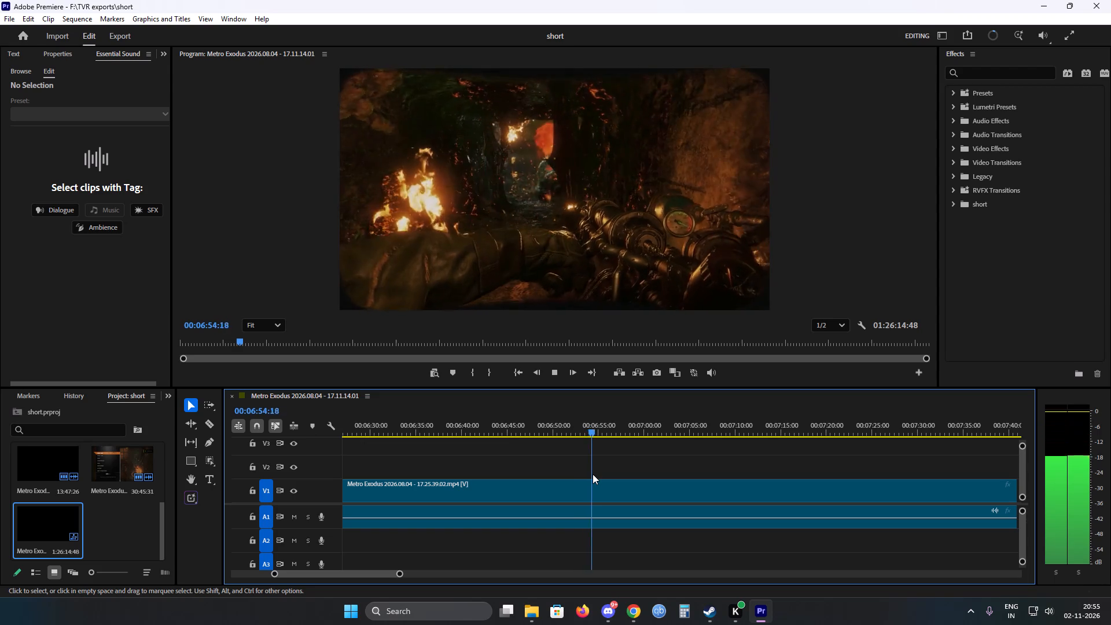
pyautogui.scroll(-1, 593, 473)
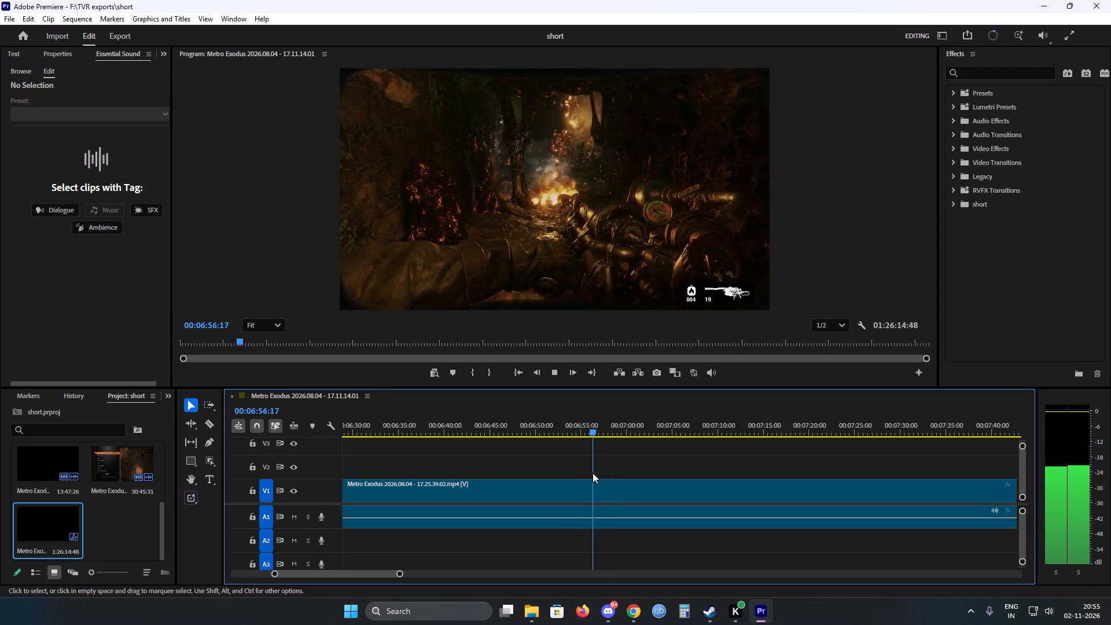
pyautogui.scroll(-5, 592, 473)
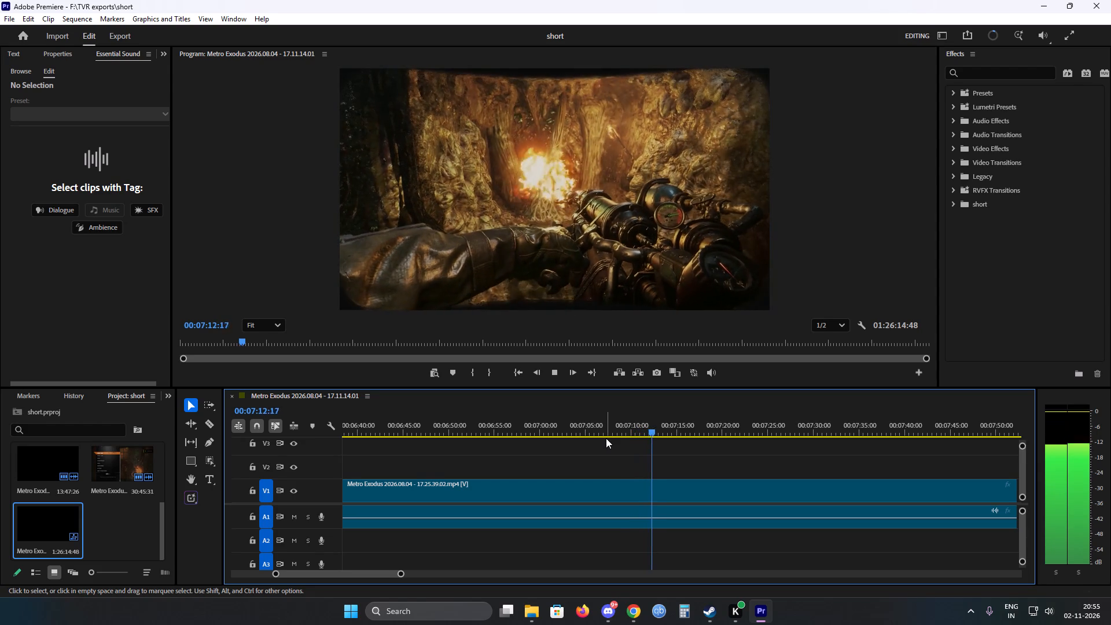
pyautogui.scroll(-2, 619, 461)
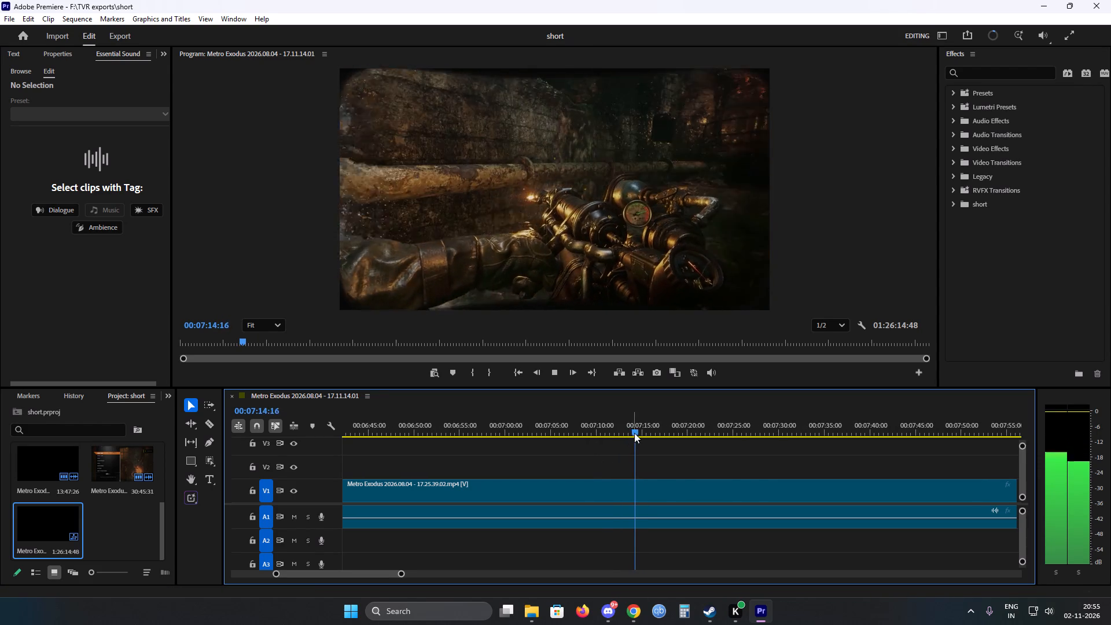
# Skip ahead to 00:07:19:11, check the scene at the railing, and split the 17.25.39.02 clip at about 00:07:30.
pyautogui.moveTo(637, 432); pyautogui.dragTo(679, 431)
pyautogui.press('space')
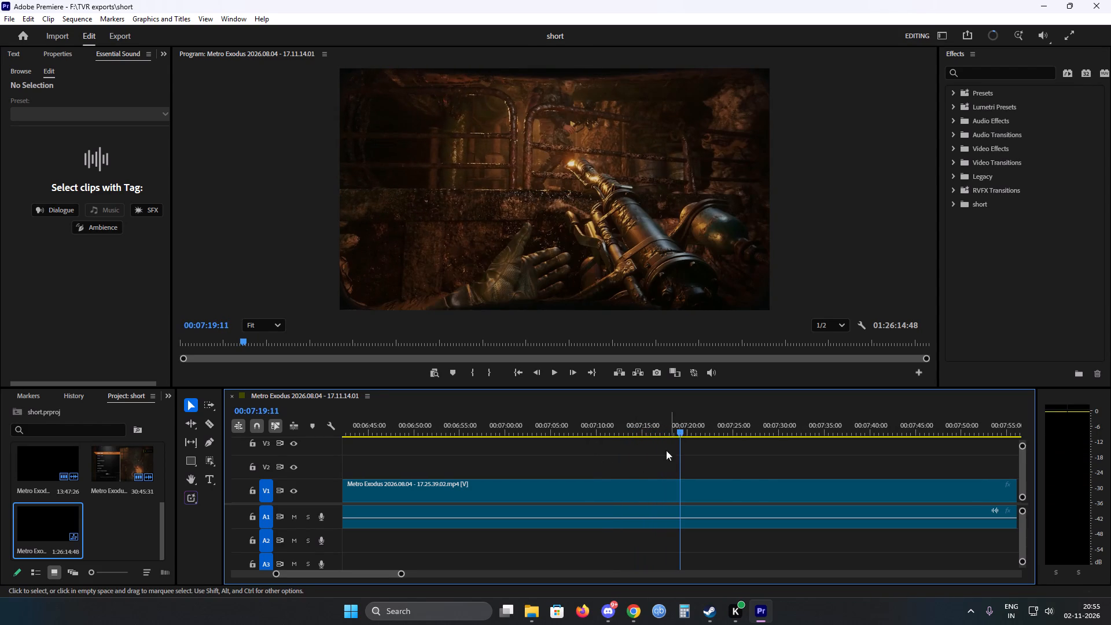
pyautogui.scroll(-14, 627, 466)
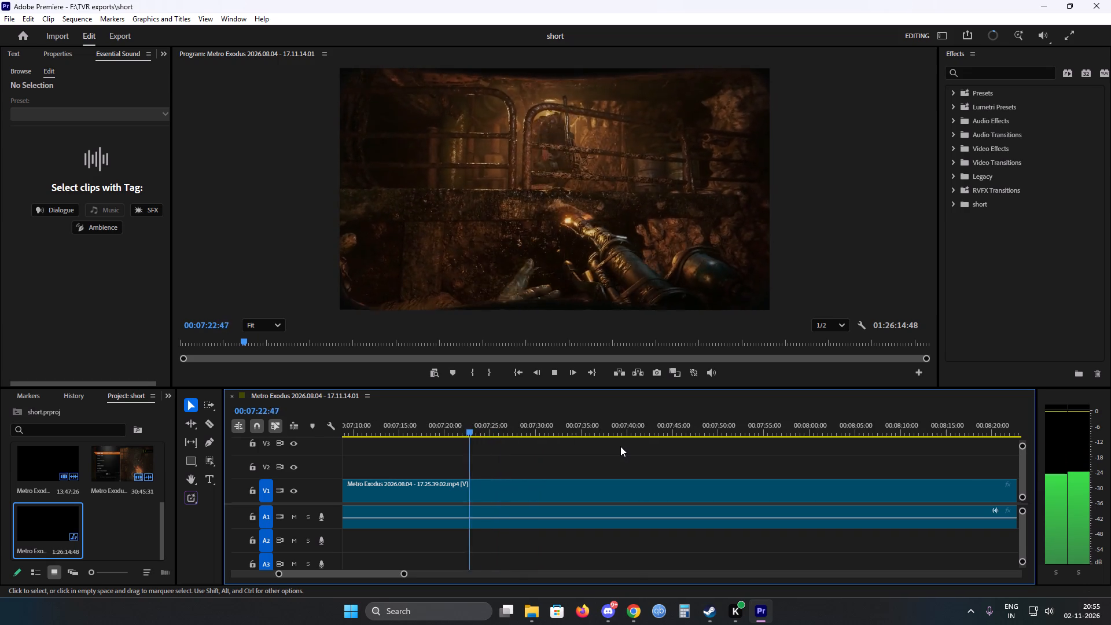
pyautogui.scroll(-1, 620, 446)
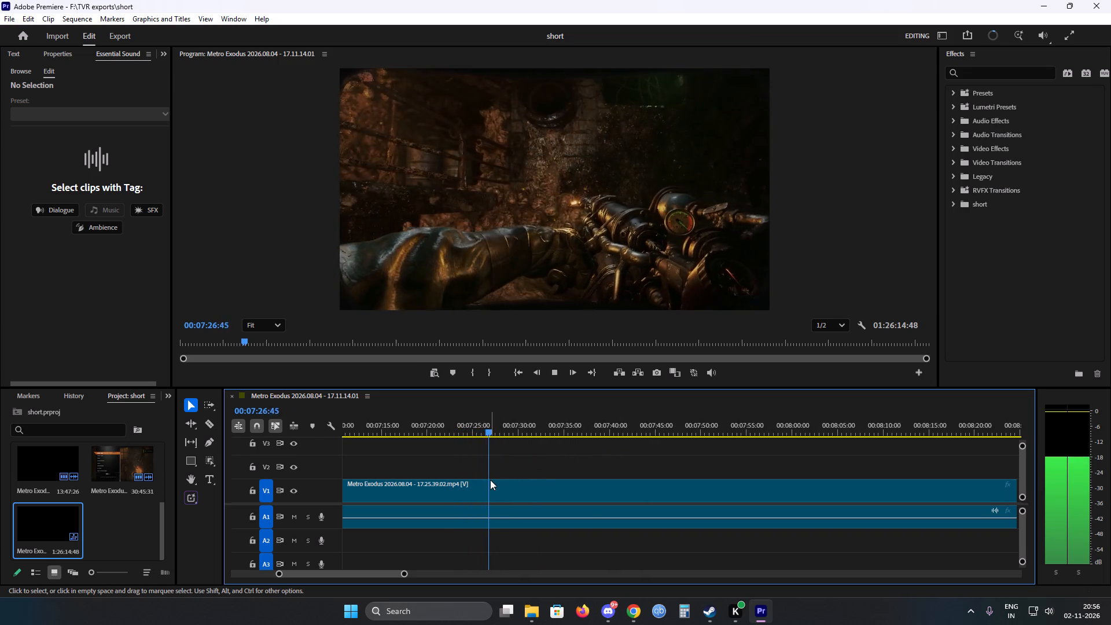
pyautogui.press('c')
pyautogui.click(521, 487)
pyautogui.press('v')
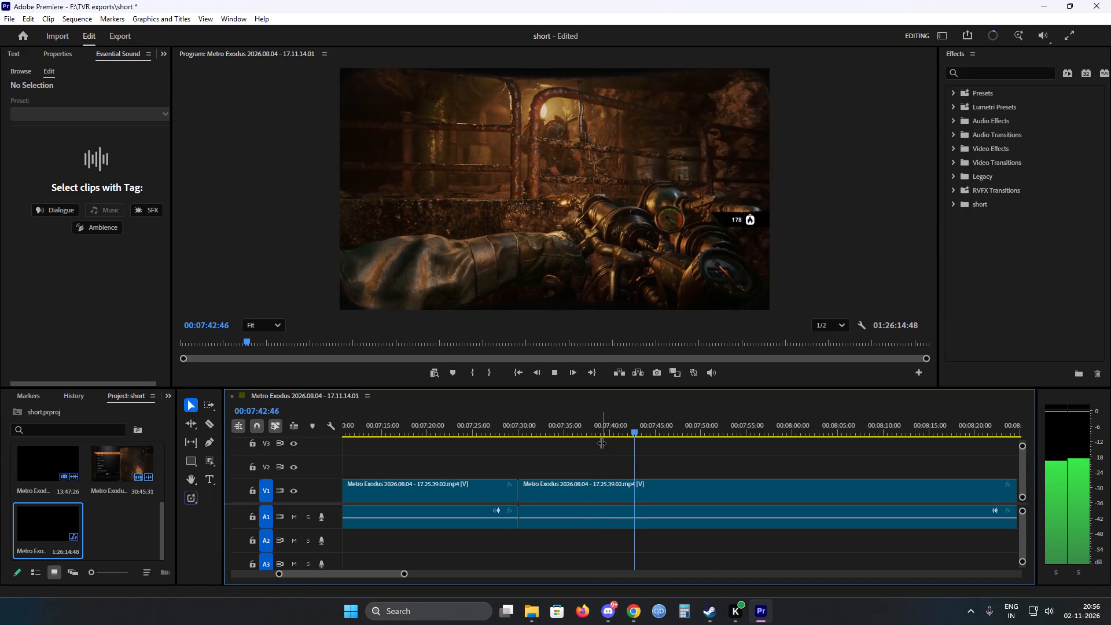
# Review the footage after the 00:07:30 cut, from the stationary railing scene up to about 00:08:04 in the flooded tunnel.
pyautogui.scroll(-4, 581, 461)
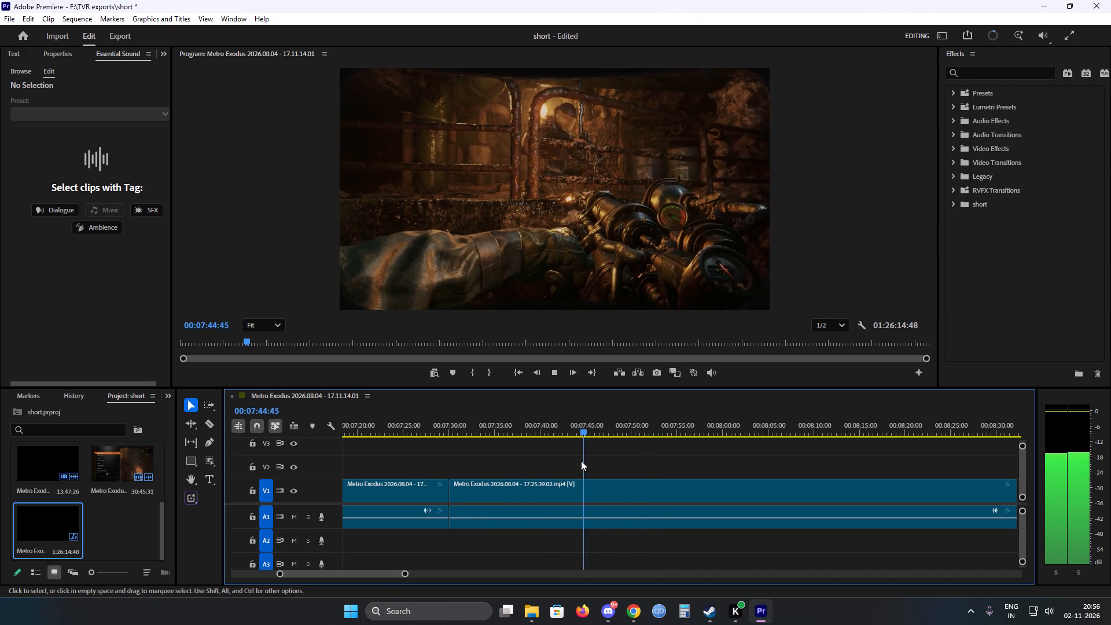
pyautogui.scroll(-5, 580, 461)
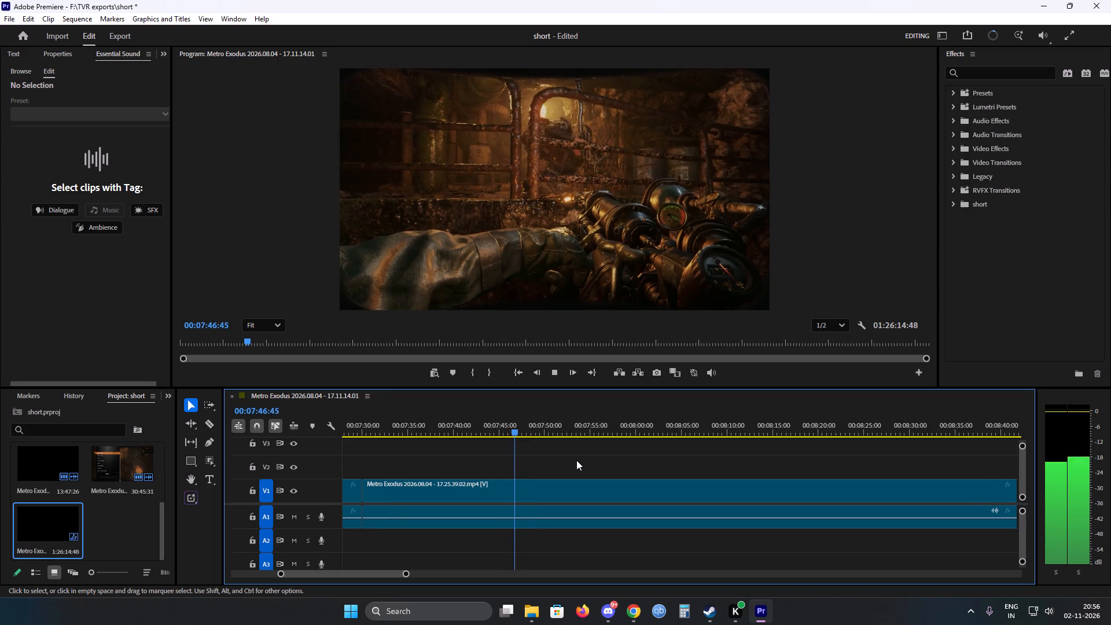
pyautogui.scroll(-4, 575, 460)
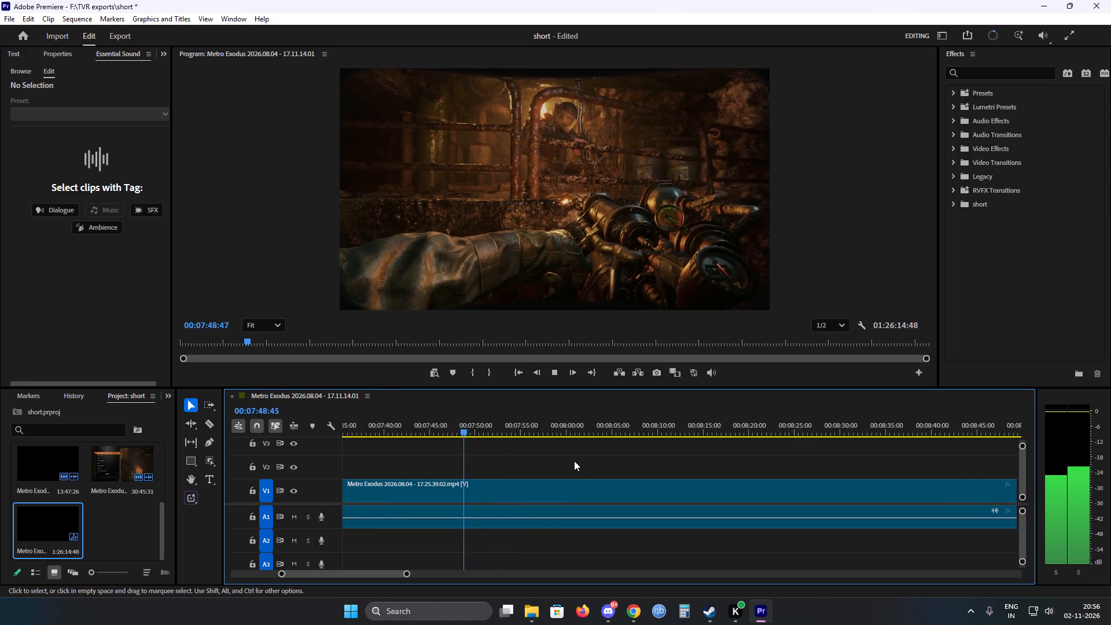
pyautogui.scroll(-1, 574, 461)
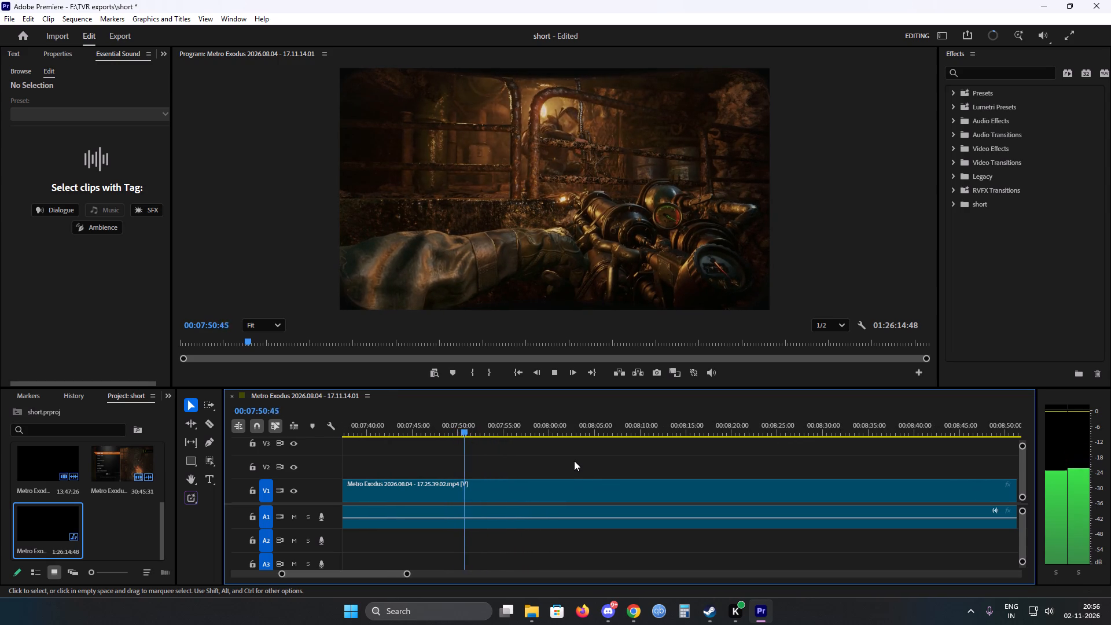
pyautogui.scroll(2, 574, 461)
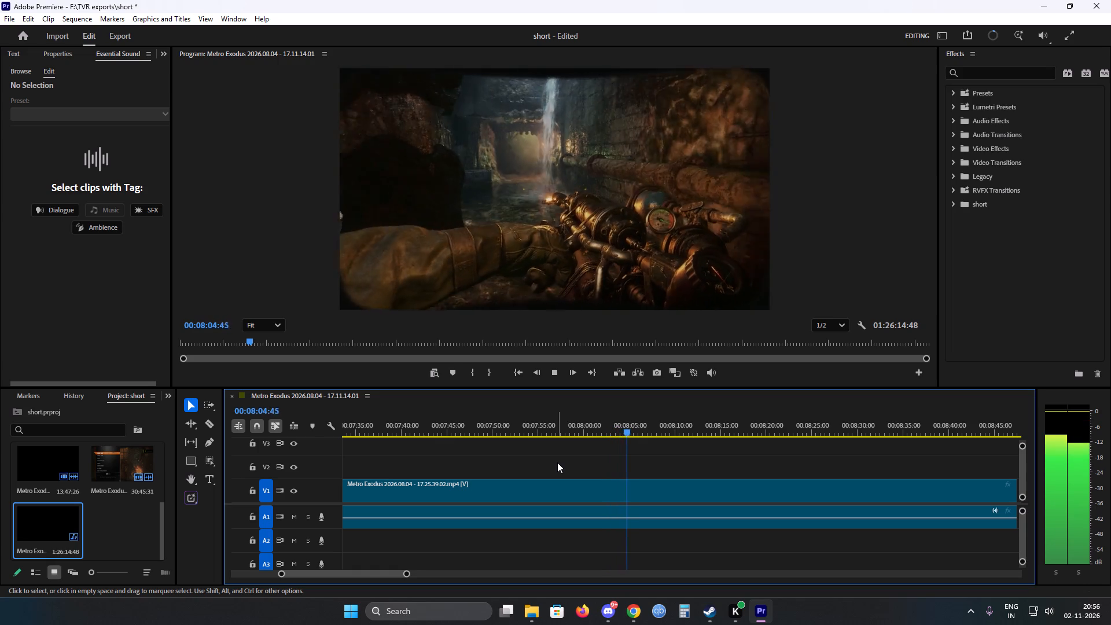
# Split the 17.25.39.02 clip at 00:08:06:19, as the view turns in the tunnel with the waterfall.
pyautogui.press('space')
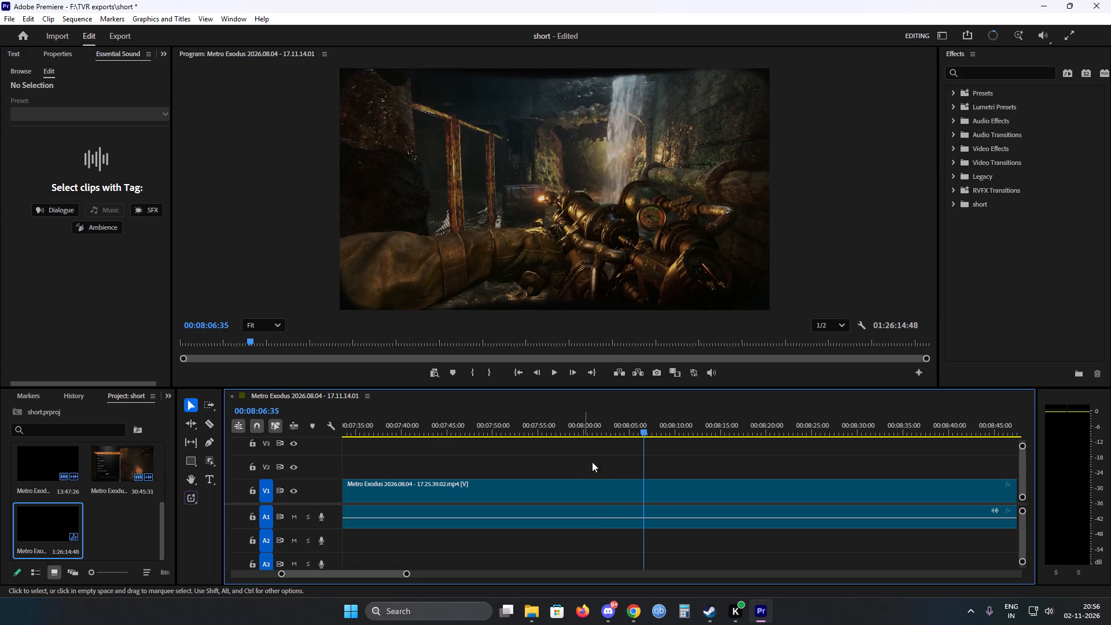
pyautogui.click(645, 431)
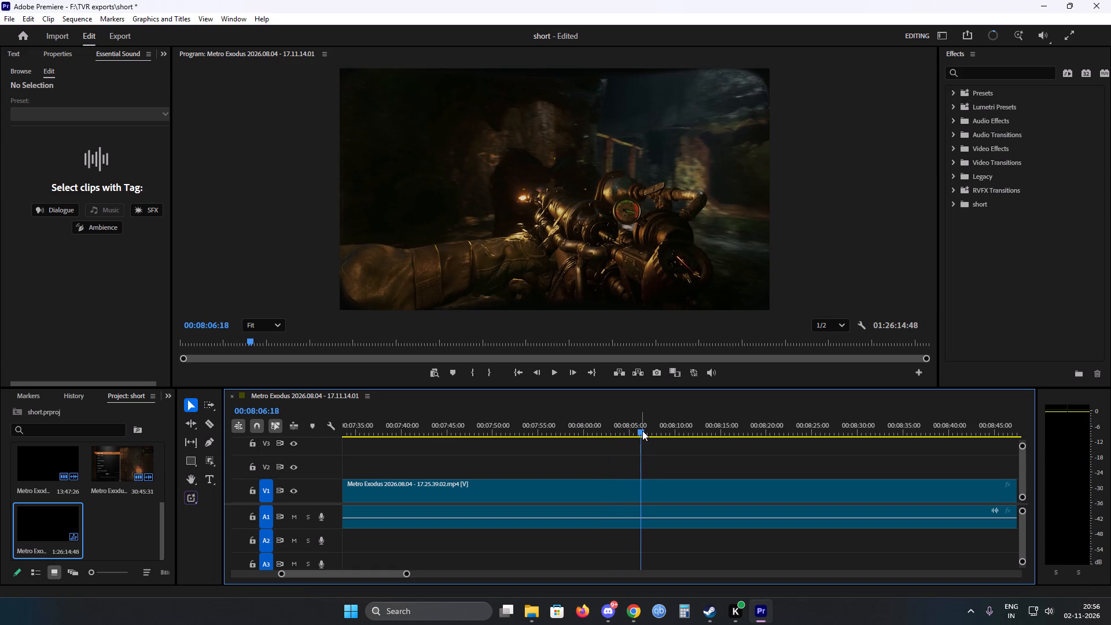
pyautogui.press('Right')
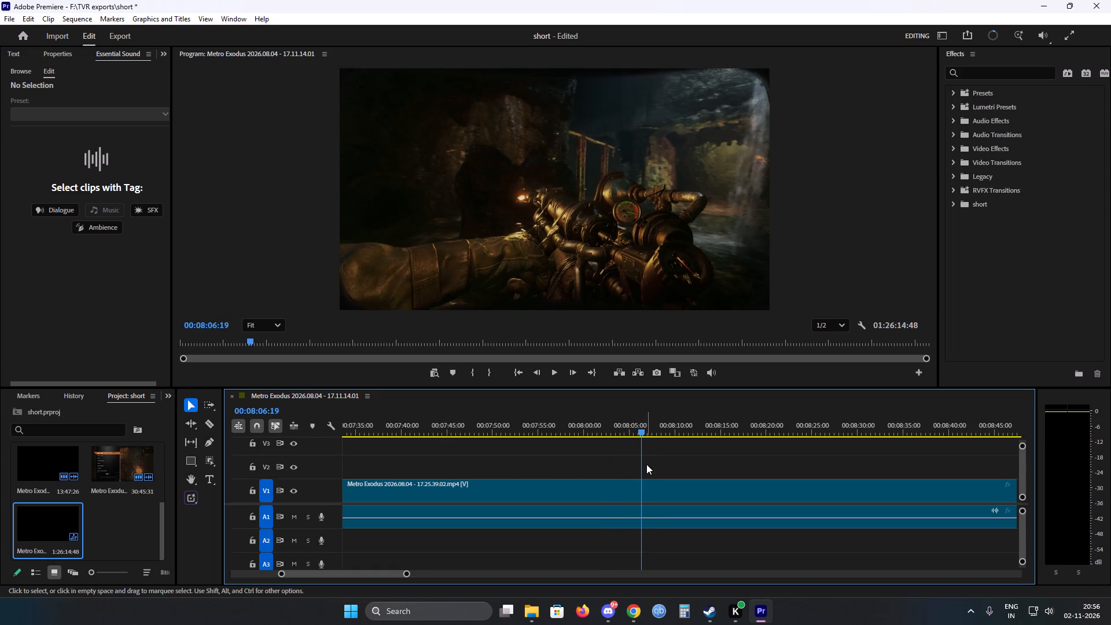
pyautogui.press('c')
pyautogui.click(643, 486)
pyautogui.press('v')
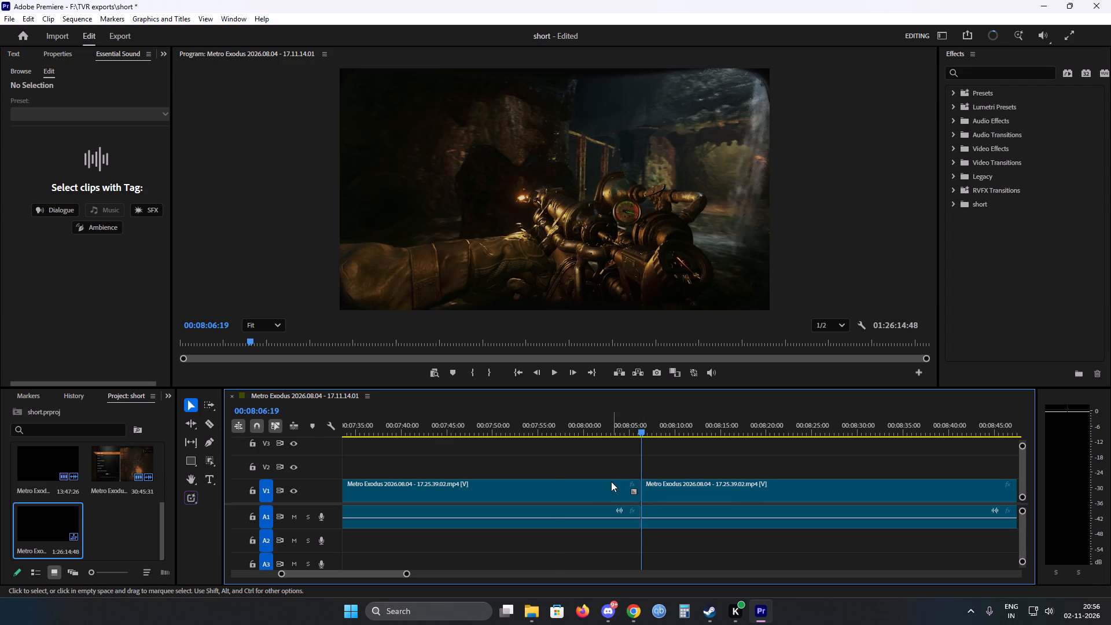
# Skim the 17.25.39.02 footage from 00:08:06:19 to about 00:09:41 to find the end of the passage worth removing.
pyautogui.press('space')
pyautogui.scroll(-5, 594, 479)
pyautogui.moveTo(562, 428); pyautogui.dragTo(599, 426)
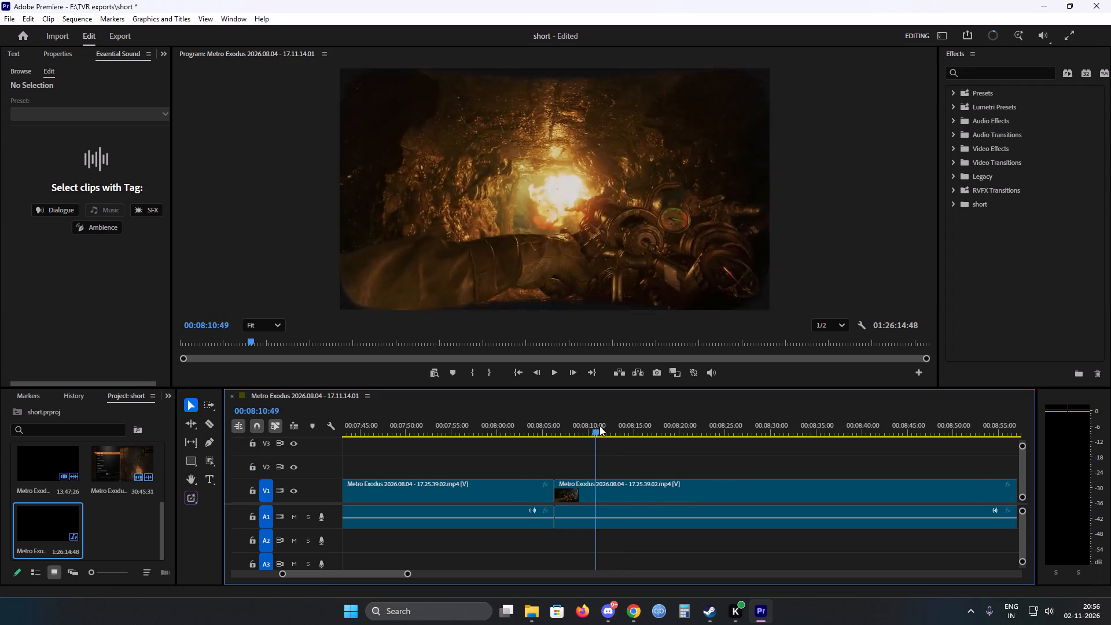
pyautogui.moveTo(599, 426); pyautogui.dragTo(732, 420)
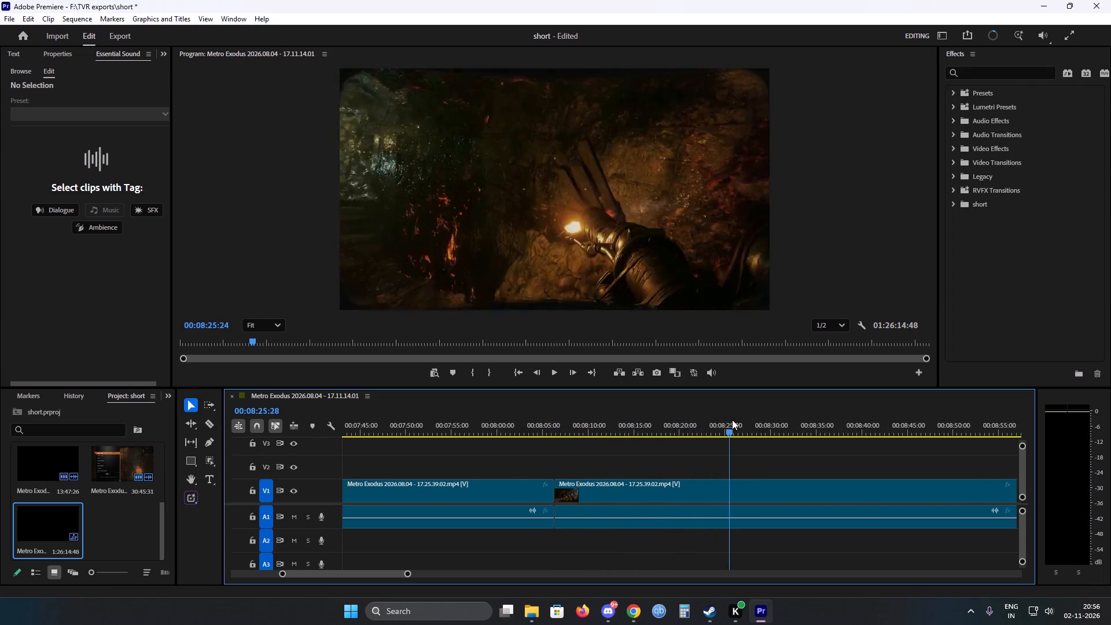
pyautogui.moveTo(732, 420); pyautogui.dragTo(831, 422)
pyautogui.press('space')
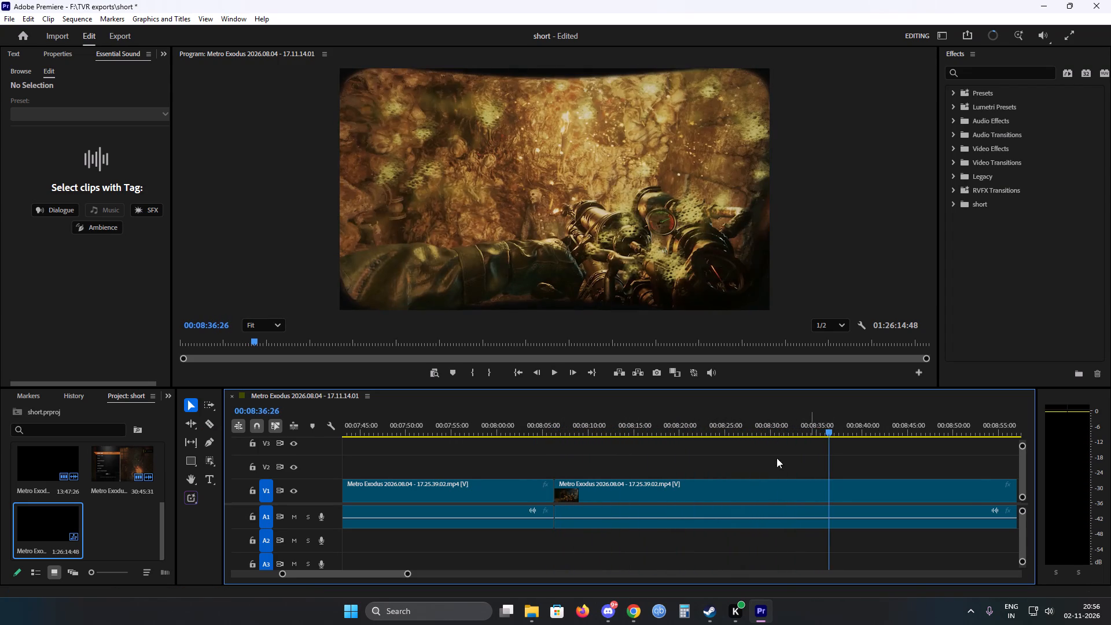
pyautogui.scroll(-15, 638, 473)
pyautogui.keyDown('alt'); pyautogui.scroll(-6, 619, 461); pyautogui.keyUp('alt')
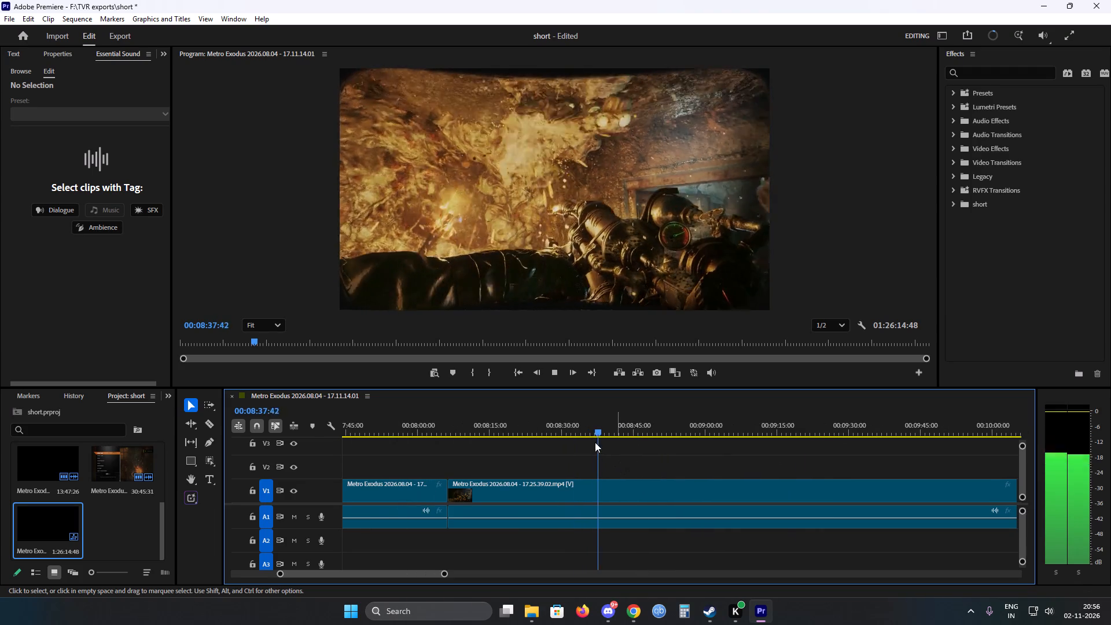
pyautogui.moveTo(601, 429); pyautogui.dragTo(723, 428)
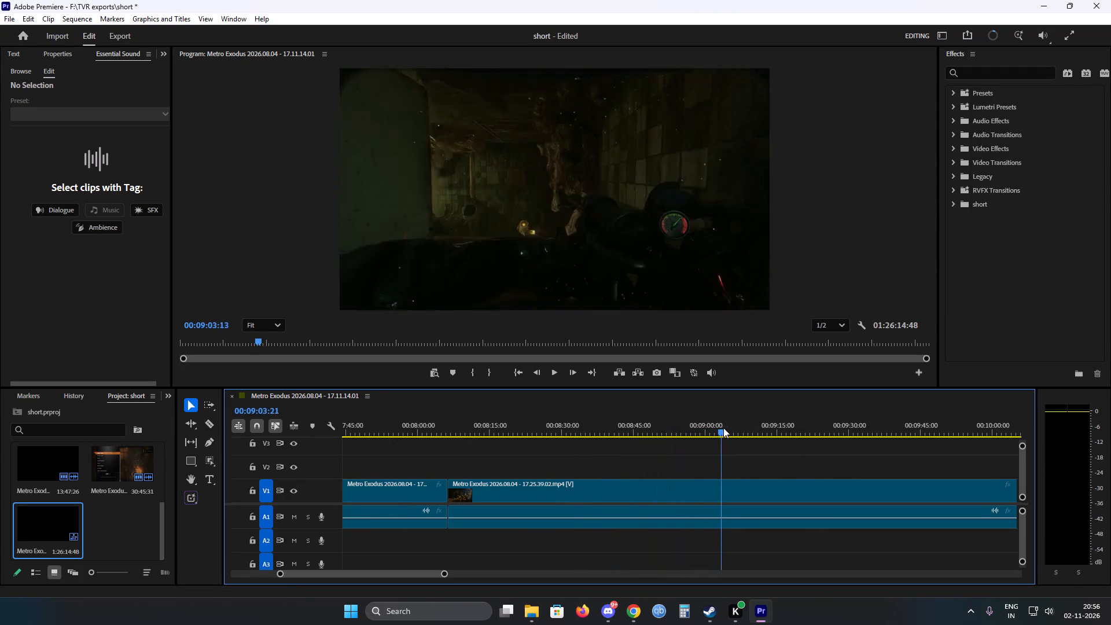
pyautogui.moveTo(723, 428); pyautogui.dragTo(827, 432)
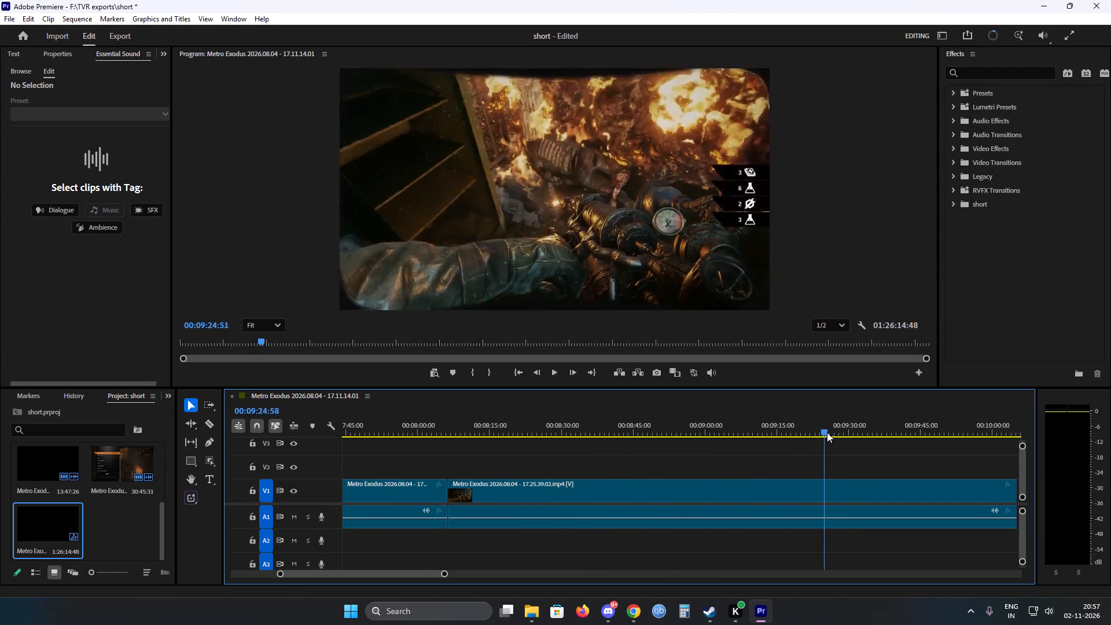
pyautogui.moveTo(827, 432); pyautogui.dragTo(902, 437)
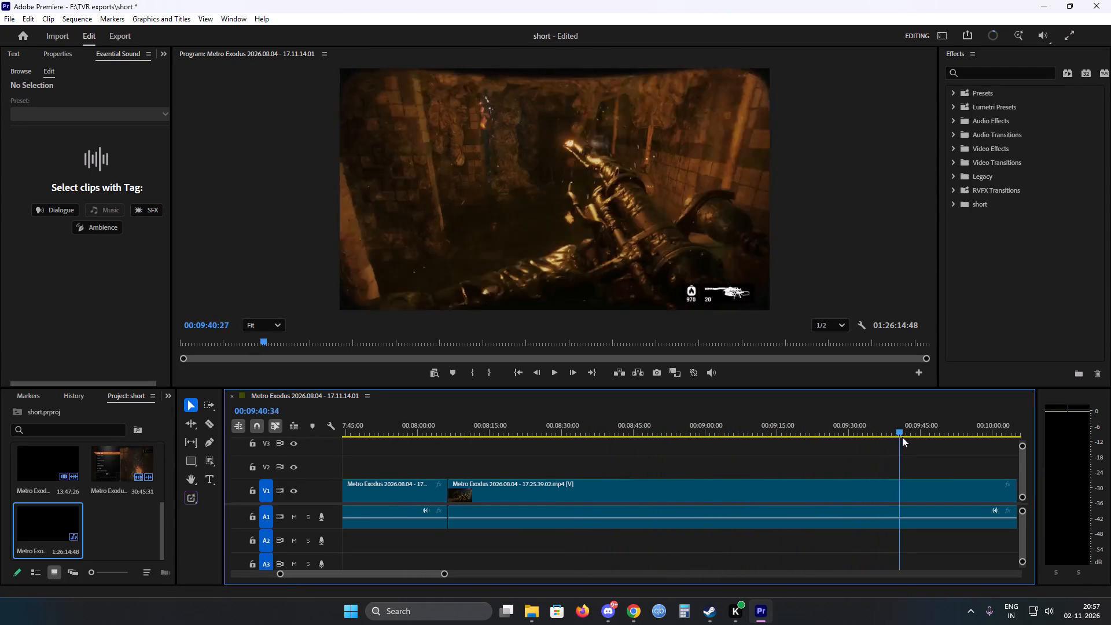
pyautogui.moveTo(902, 437); pyautogui.dragTo(907, 437)
# Continue skimming from about 00:09:41 to 00:11:11, past the caged door and the weapon workbench scene.
pyautogui.press('space')
pyautogui.scroll(-16, 543, 478)
pyautogui.scroll(-8, 551, 480)
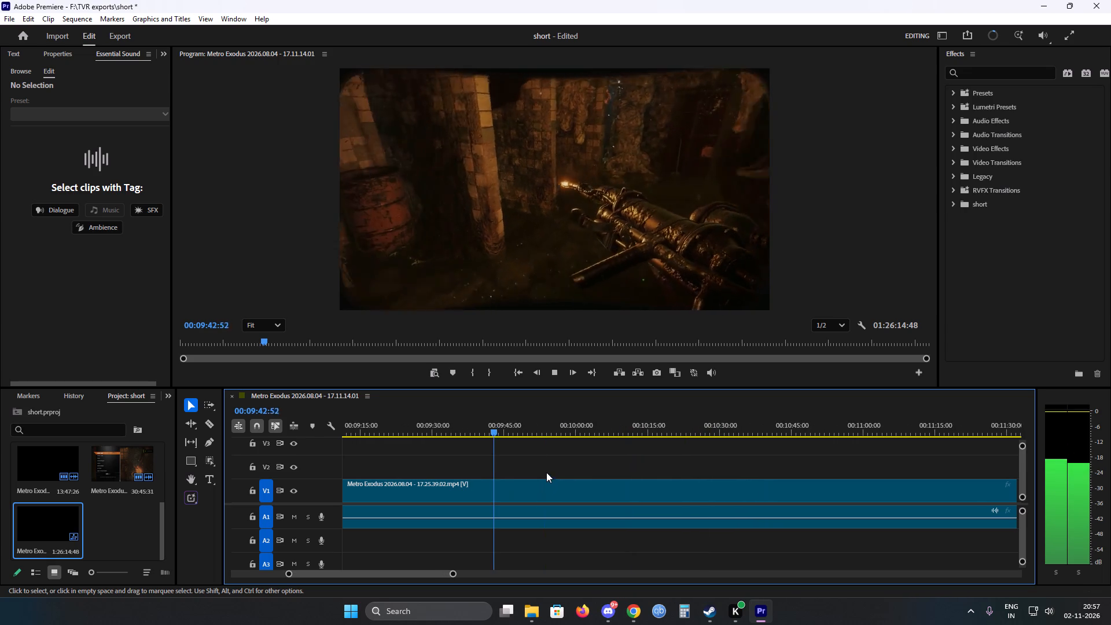
pyautogui.moveTo(498, 431); pyautogui.dragTo(554, 429)
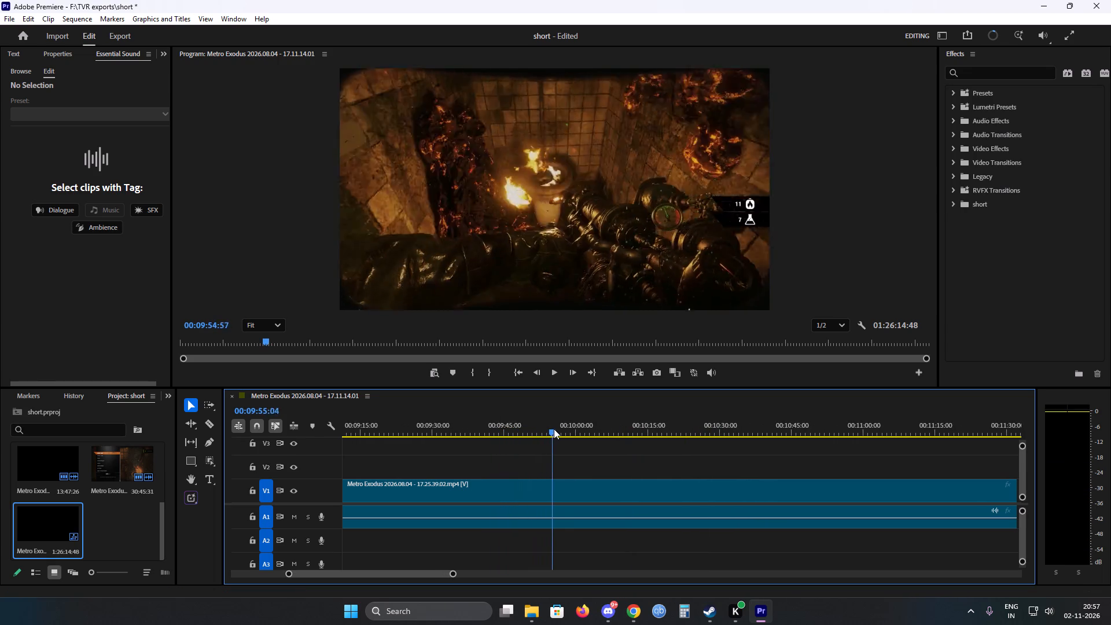
pyautogui.moveTo(554, 429); pyautogui.dragTo(616, 428)
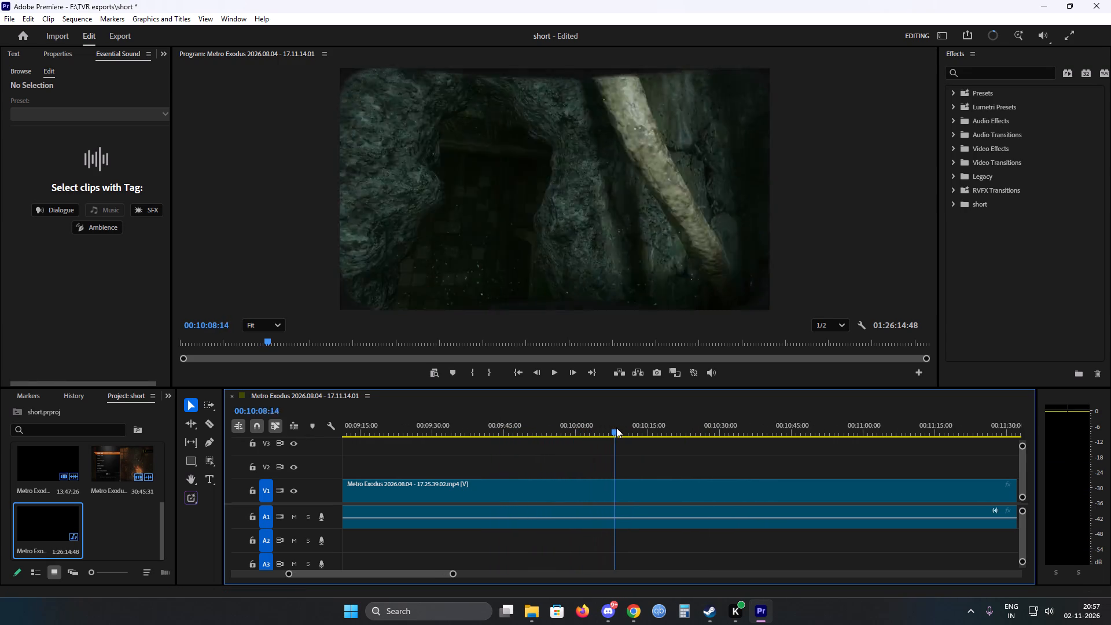
pyautogui.moveTo(616, 428); pyautogui.dragTo(680, 428)
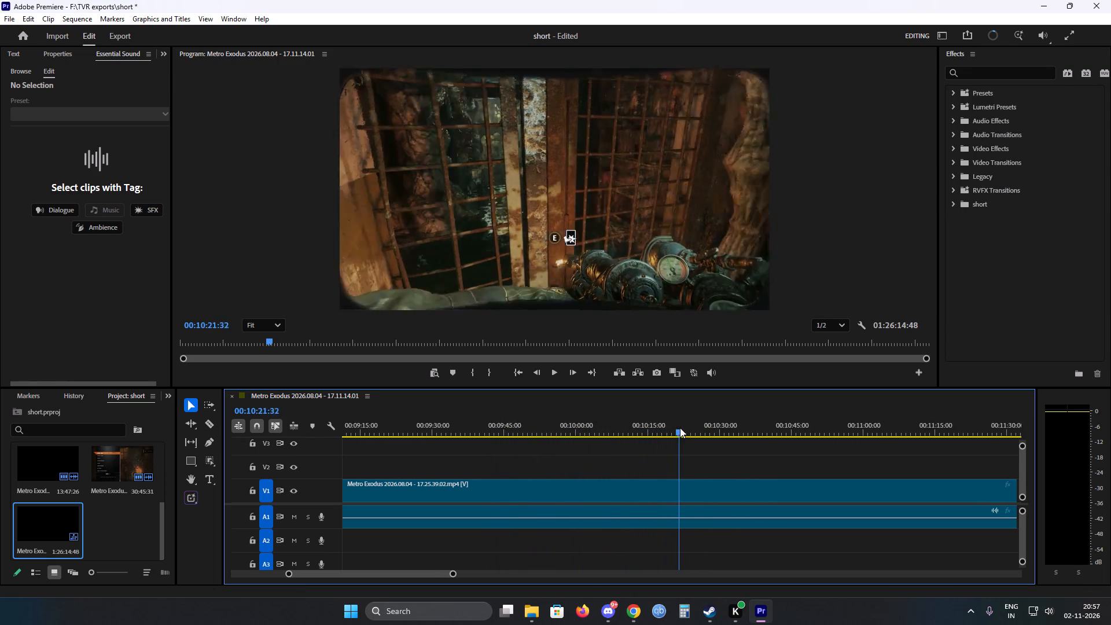
pyautogui.moveTo(680, 428); pyautogui.dragTo(768, 426)
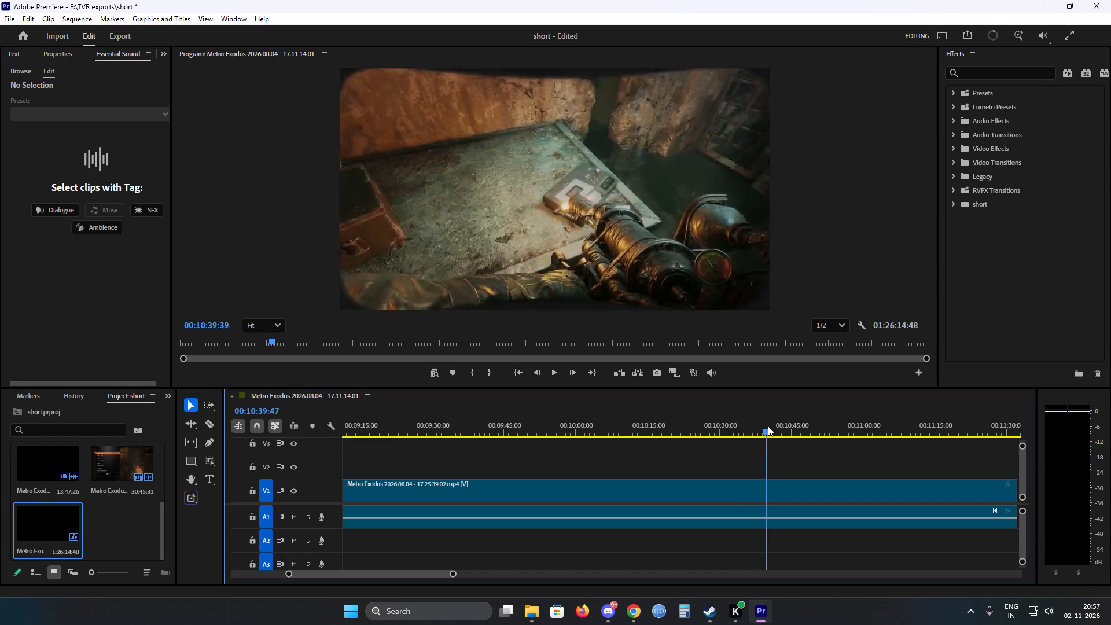
pyautogui.moveTo(768, 426); pyautogui.dragTo(851, 424)
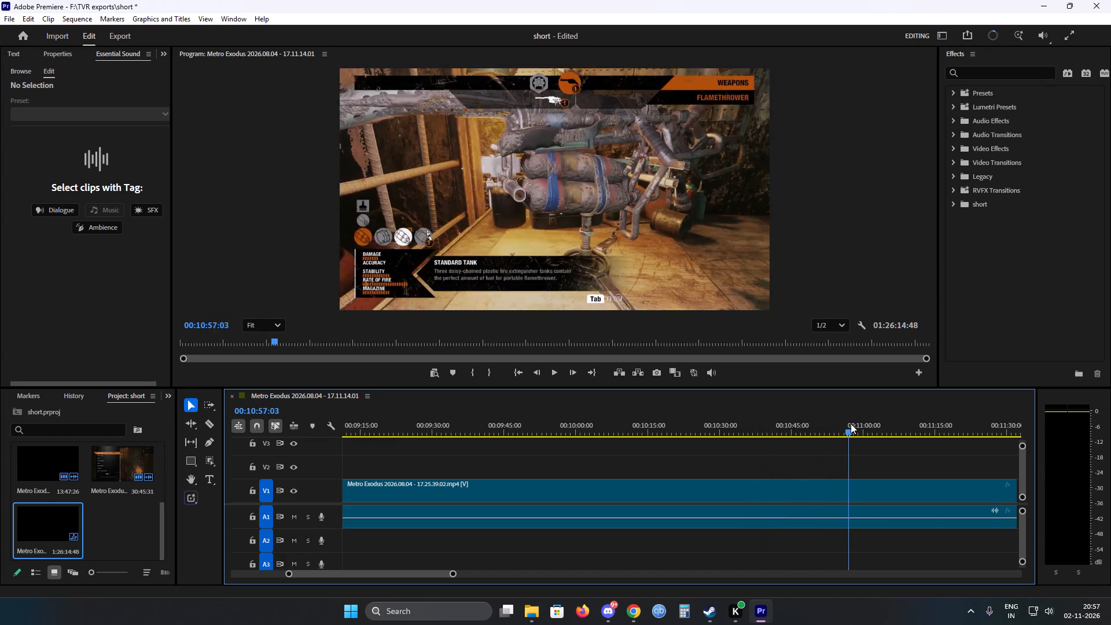
pyautogui.moveTo(851, 424); pyautogui.dragTo(921, 426)
pyautogui.press('space')
# Split the 17.25.39.02 clip at 00:11:14:43 and ripple delete the section between 00:08:06:19 and that cut.
pyautogui.scroll(-8, 649, 466)
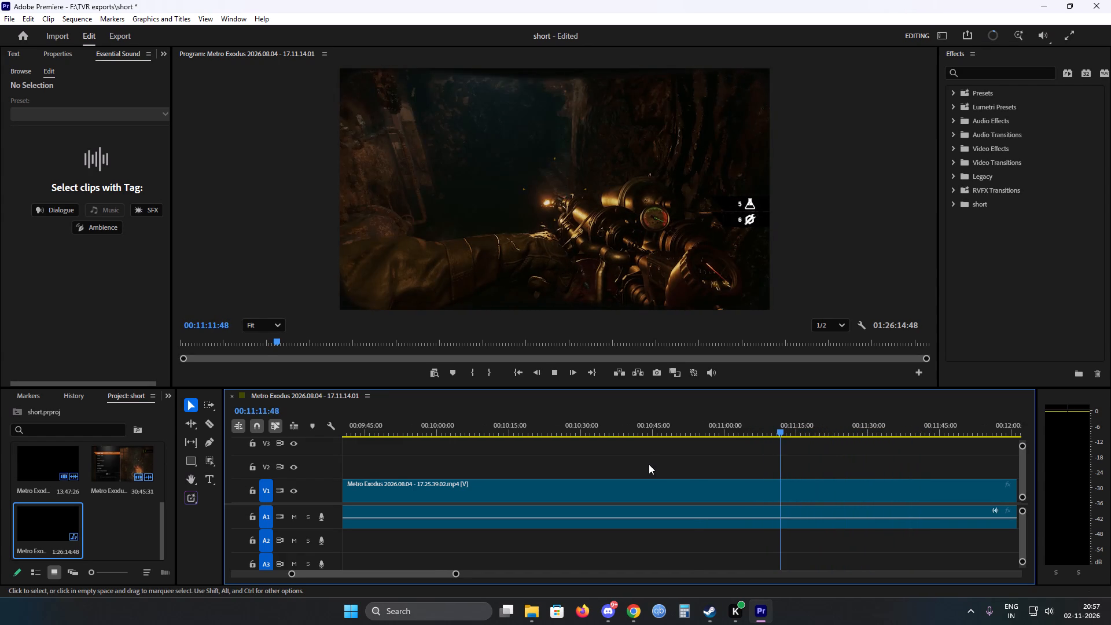
pyautogui.scroll(-15, 649, 464)
pyautogui.scroll(-9, 630, 458)
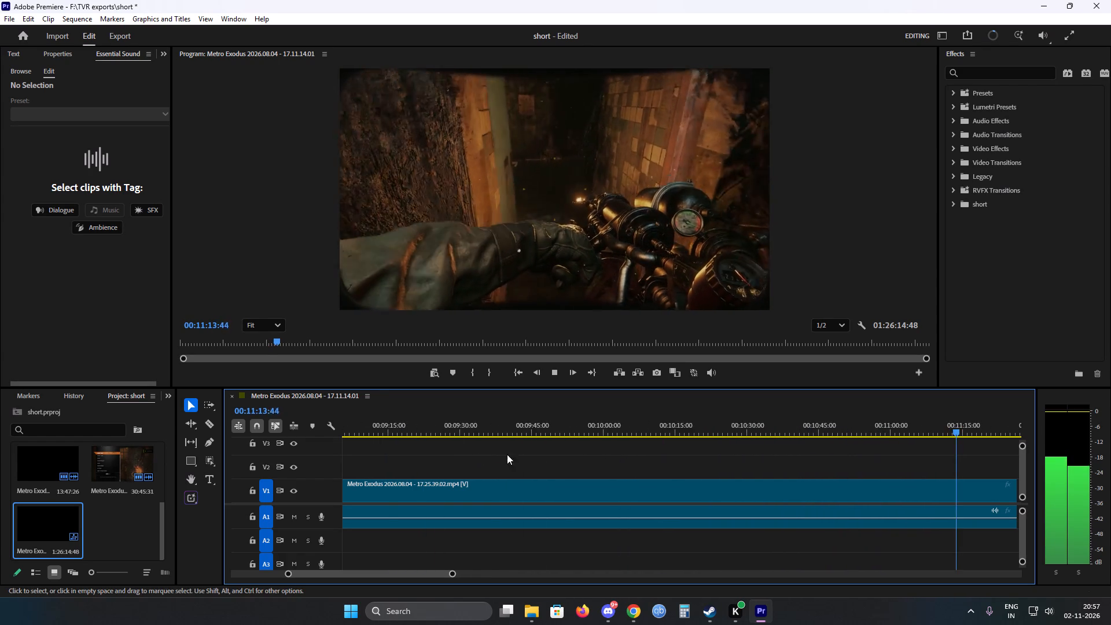
pyautogui.scroll(-17, 627, 466)
pyautogui.press('space')
pyautogui.press('c')
pyautogui.click(666, 484)
pyautogui.press('v')
pyautogui.click(637, 486)
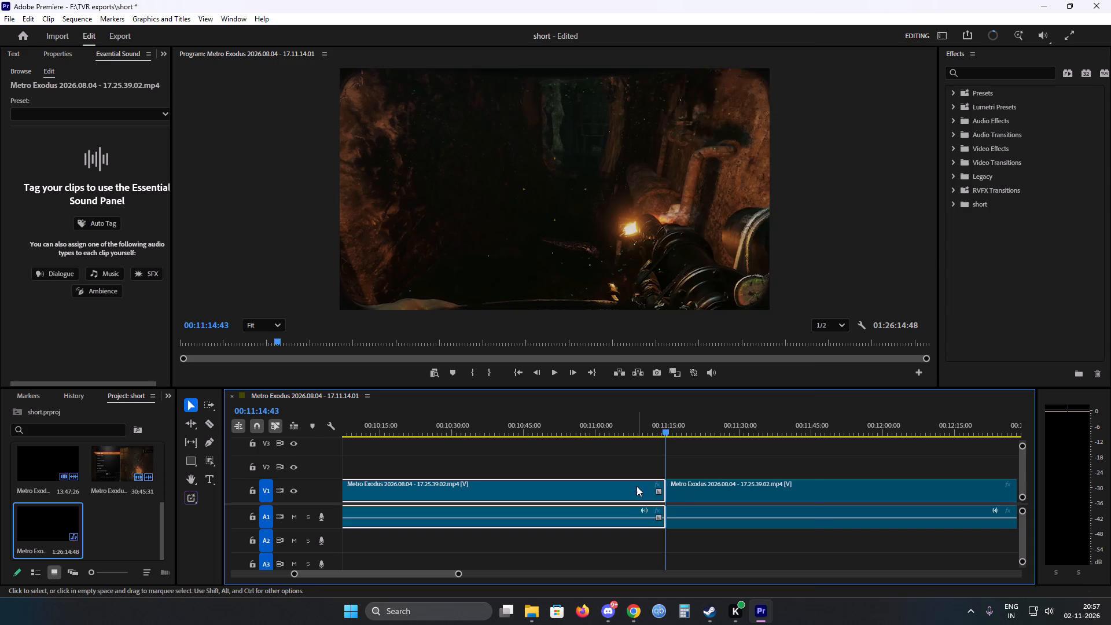
pyautogui.rightClick(637, 486)
pyautogui.click(683, 83)
# Examine the footage after the 00:08:06:19 join up to about 00:08:44, around the approach to the web-covered walkway.
pyautogui.scroll(-7, 678, 525)
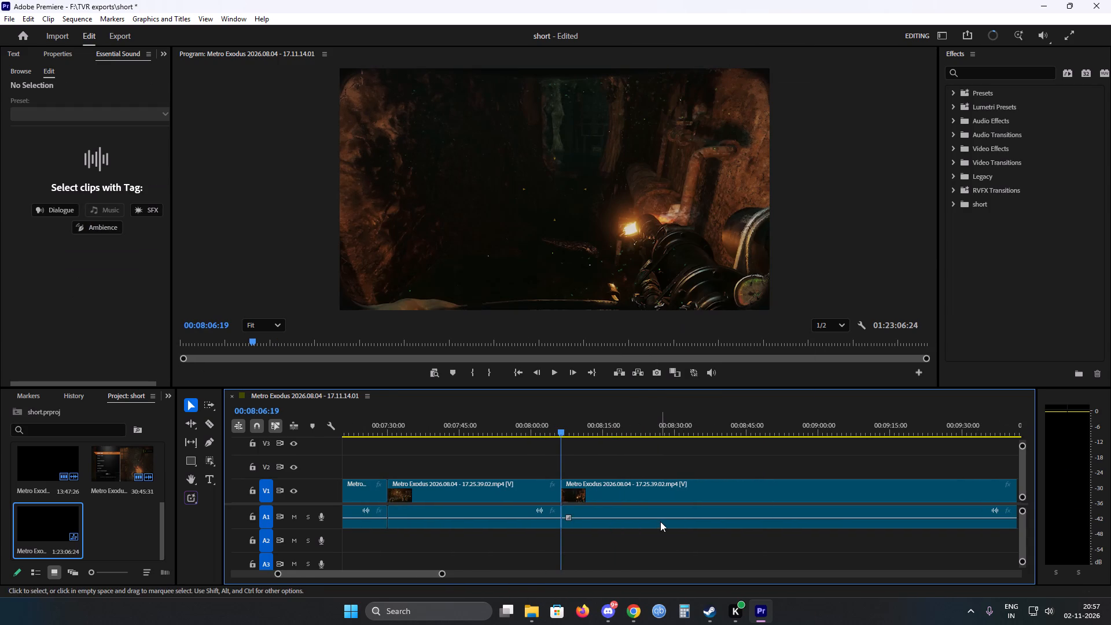
pyautogui.moveTo(561, 433); pyautogui.dragTo(601, 430)
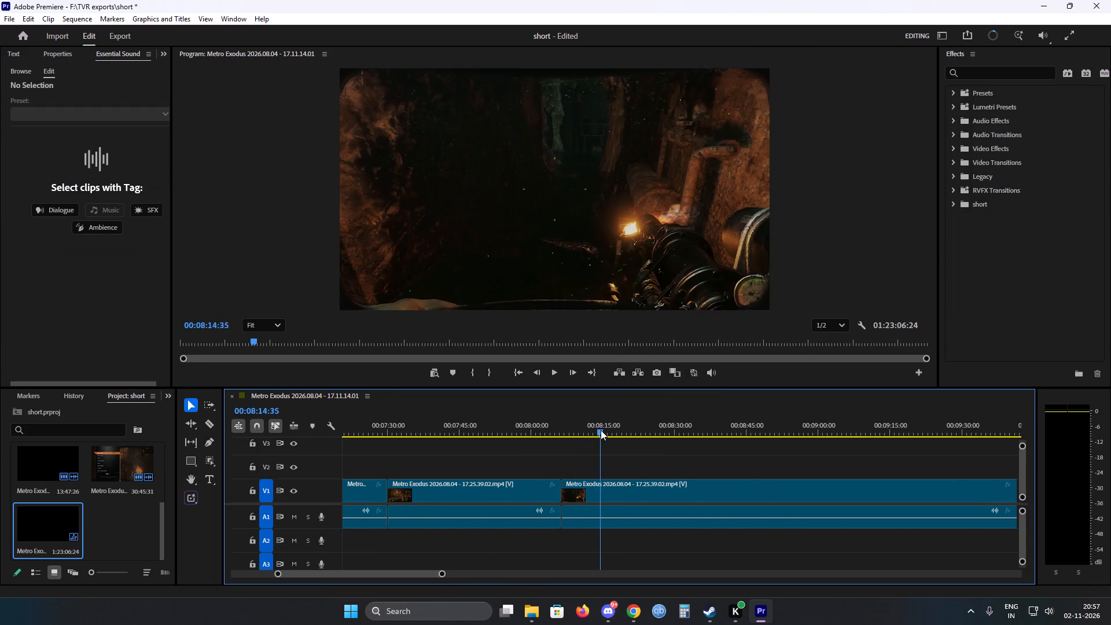
pyautogui.moveTo(601, 430); pyautogui.dragTo(629, 428)
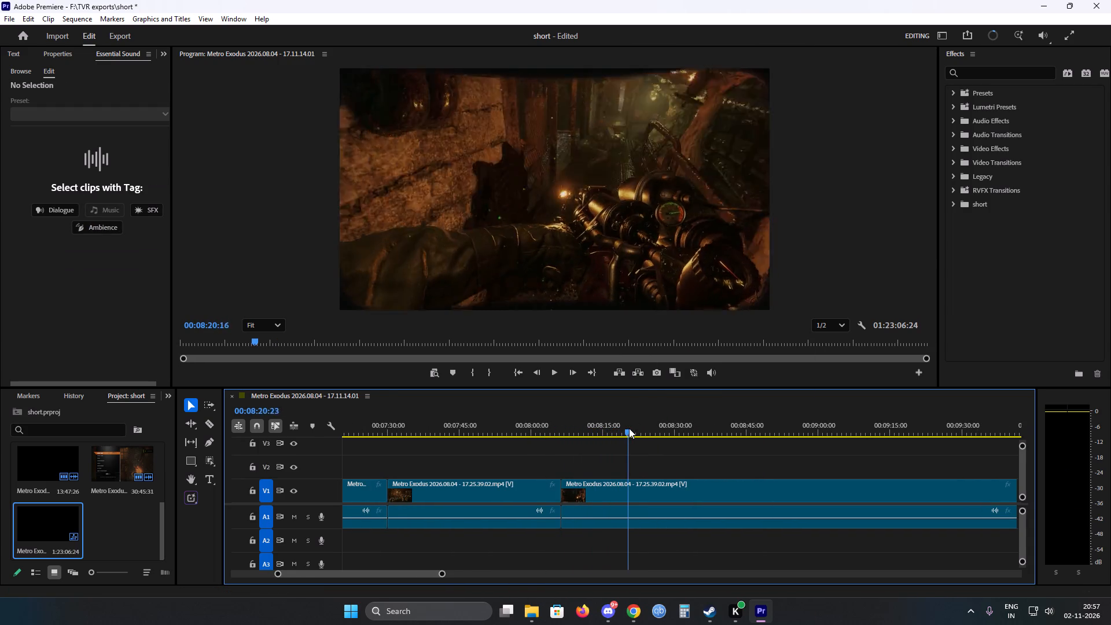
pyautogui.moveTo(629, 428); pyautogui.dragTo(709, 424)
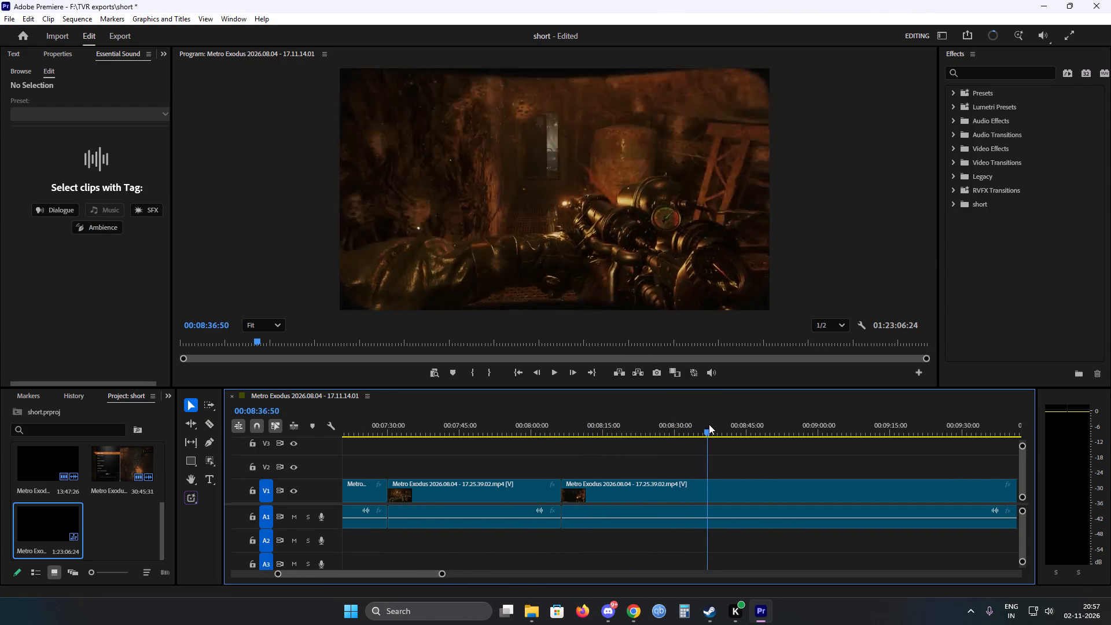
pyautogui.moveTo(709, 424); pyautogui.dragTo(742, 422)
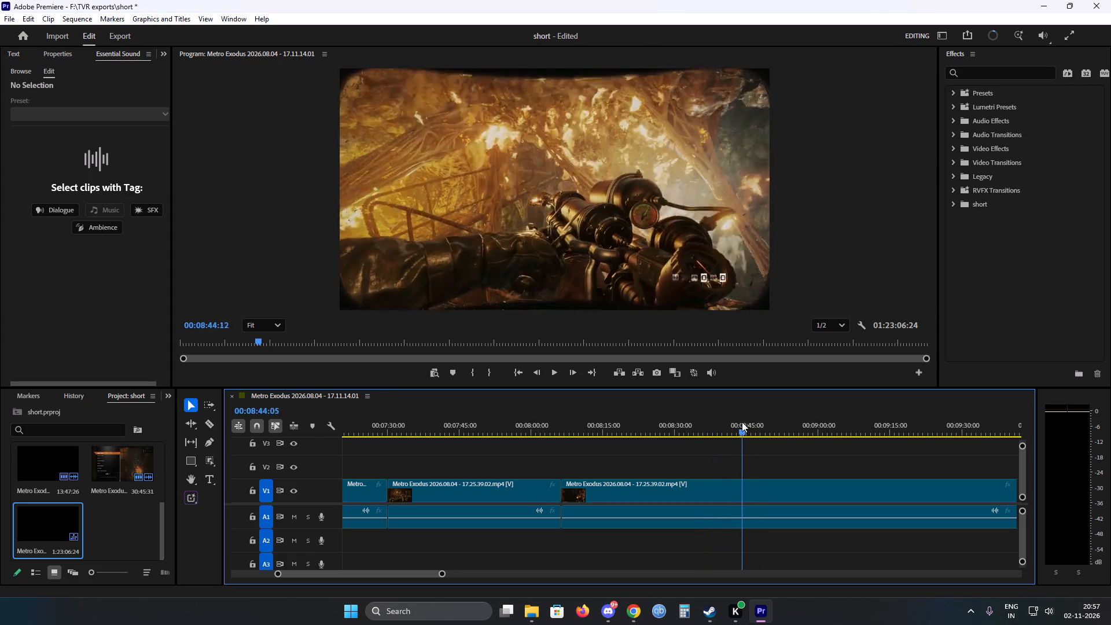
pyautogui.moveTo(742, 422); pyautogui.dragTo(710, 421)
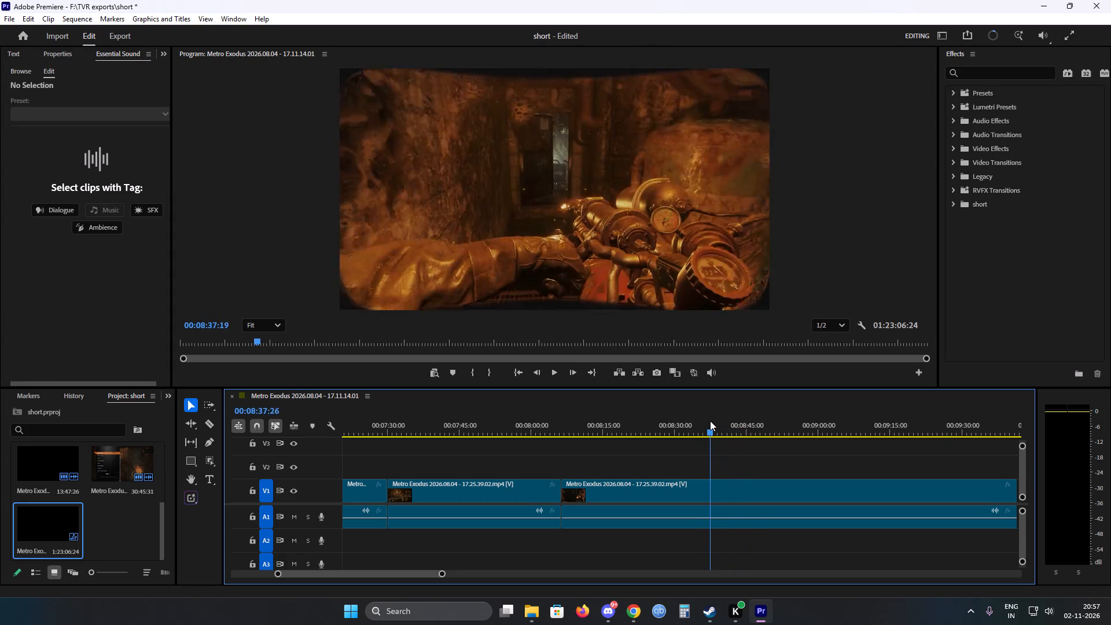
pyautogui.moveTo(710, 421); pyautogui.dragTo(722, 420)
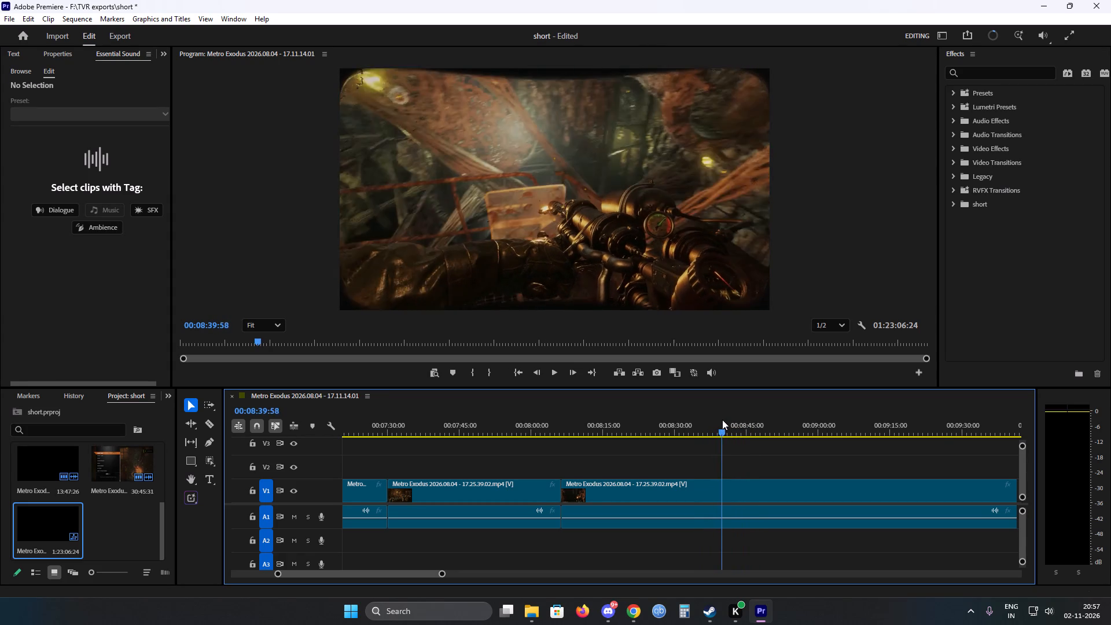
pyautogui.moveTo(722, 420); pyautogui.dragTo(722, 419)
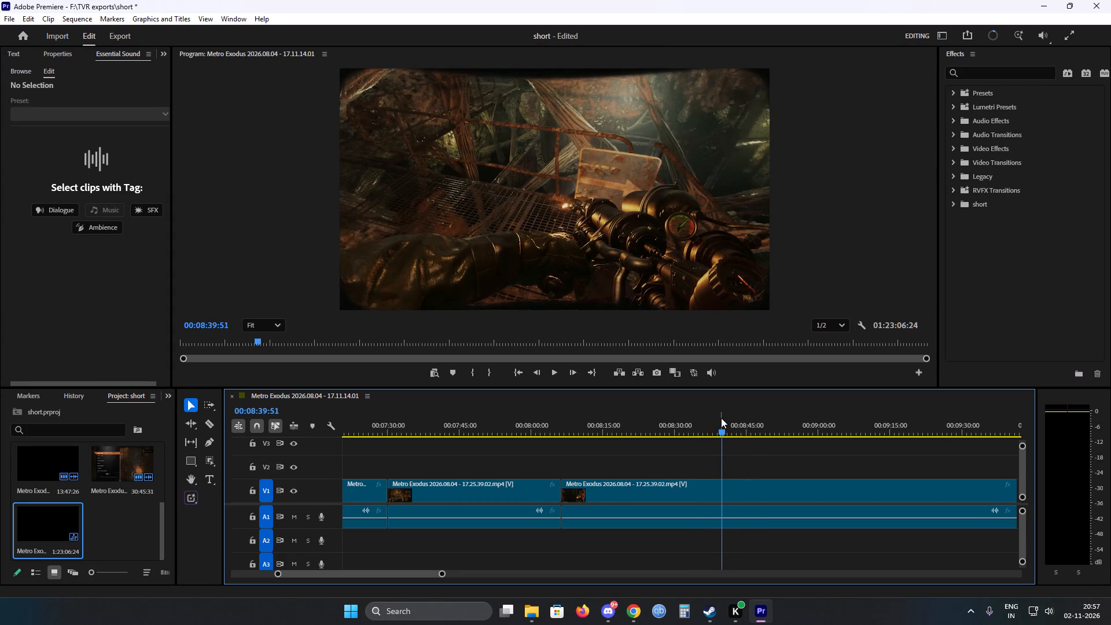
# Split the 17.25.39.02 clip at 00:08:40:03, at the web-covered walkway, and ripple delete the section from 00:08:06:19 to that cut.
pyautogui.press('Right')
pyautogui.press('Right')
pyautogui.press('Right')
pyautogui.press('Right')
pyautogui.press('Right')
pyautogui.press('Right')
pyautogui.press('Right')
pyautogui.press('Right')
pyautogui.press('Right')
pyautogui.press('Right')
pyautogui.press('Right')
pyautogui.press('Right')
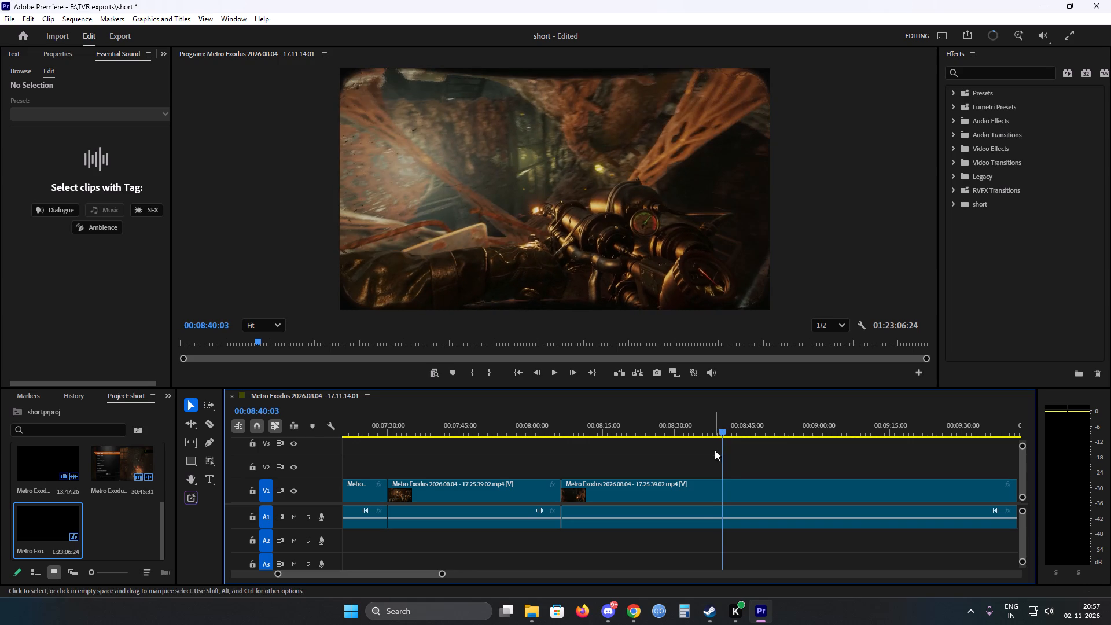
pyautogui.press('c')
pyautogui.click(724, 482)
pyautogui.press('v')
pyautogui.click(698, 483)
pyautogui.rightClick(698, 483)
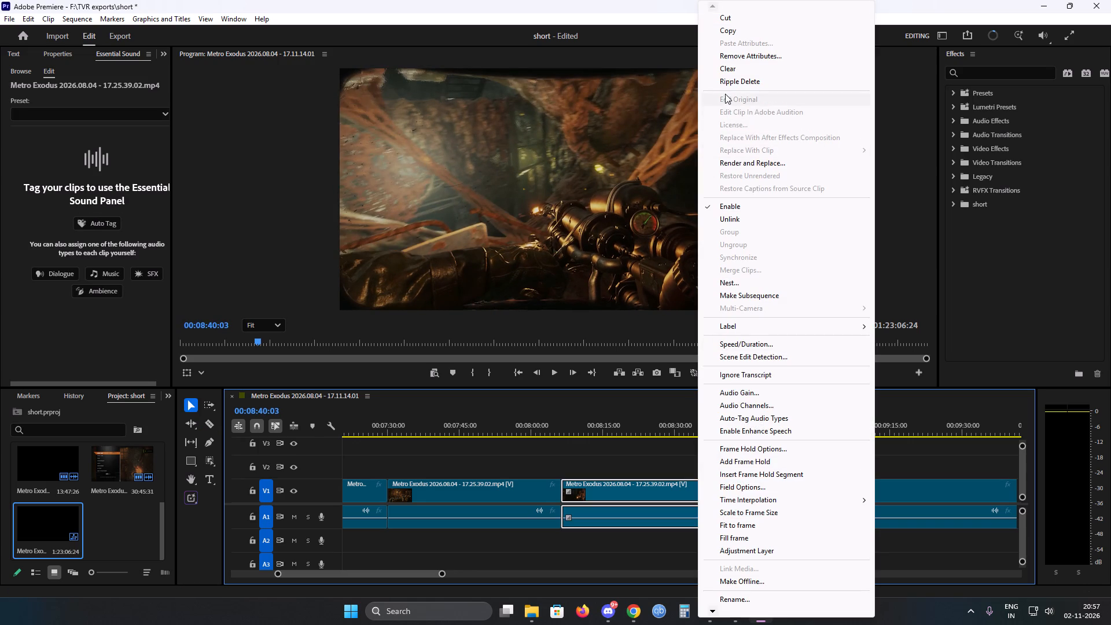
pyautogui.click(725, 83)
# Save the project.
pyautogui.hotkey('ctrl', 's')
# Play the web-burning scene from the 00:08:06 join and split the 17.25.39.02 clip at 00:08:29:28, by the railing.
pyautogui.click(561, 430)
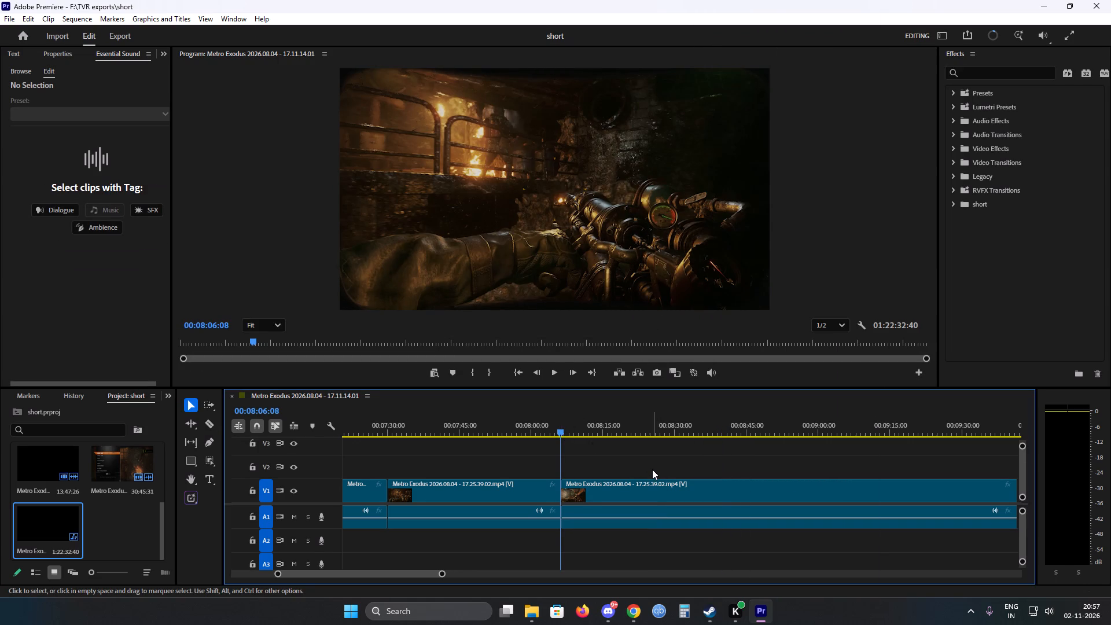
pyautogui.press('space')
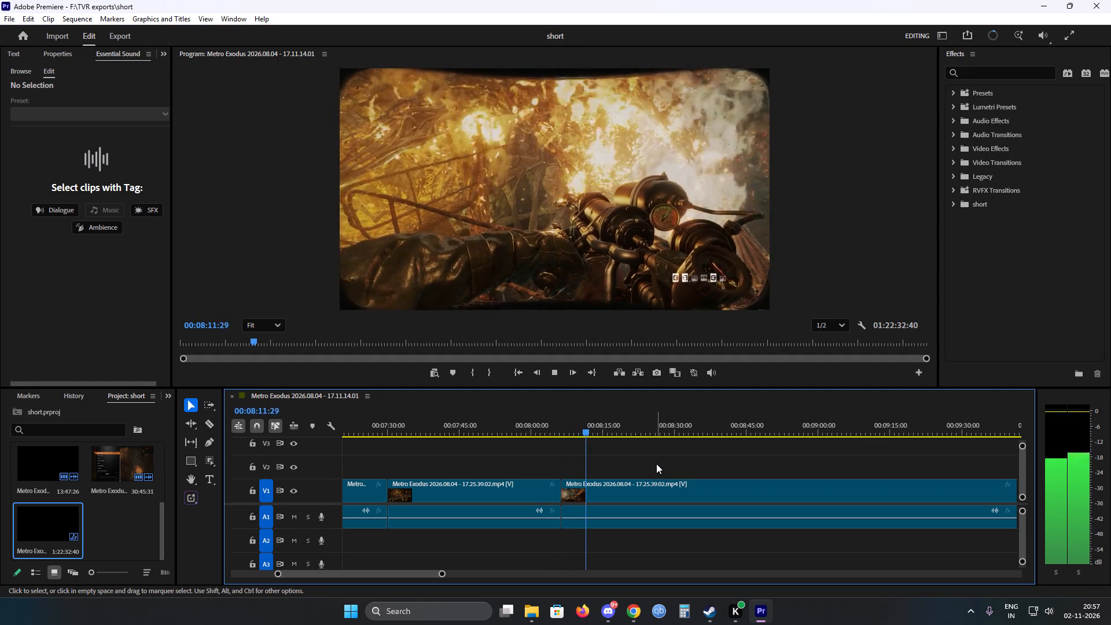
pyautogui.keyDown('alt'); pyautogui.scroll(2, 546, 469); pyautogui.keyUp('alt')
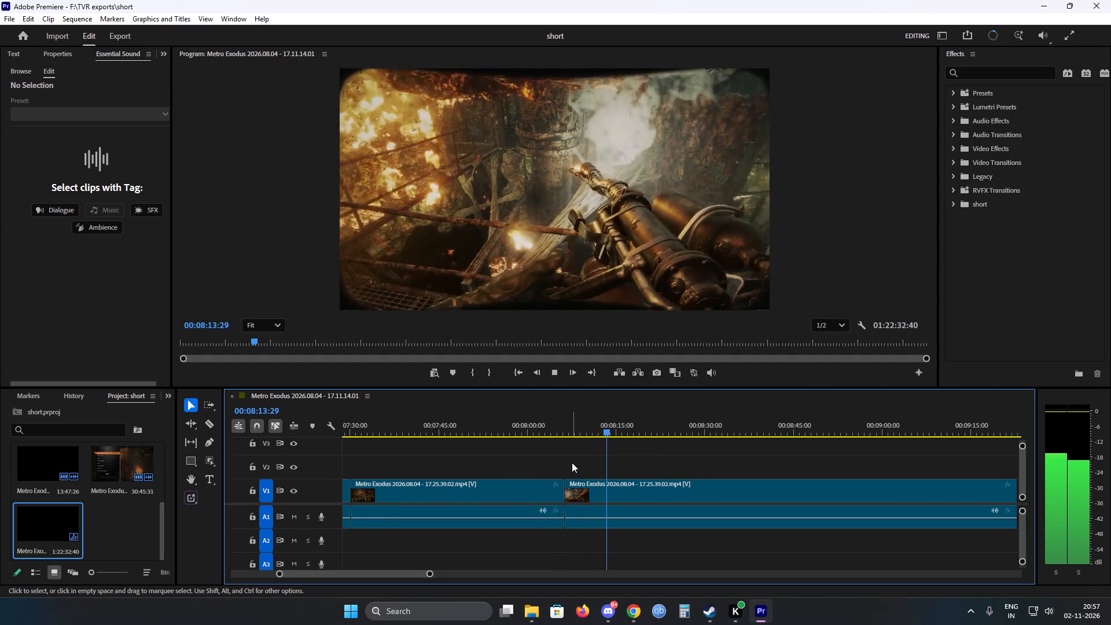
pyautogui.scroll(-3, 572, 462)
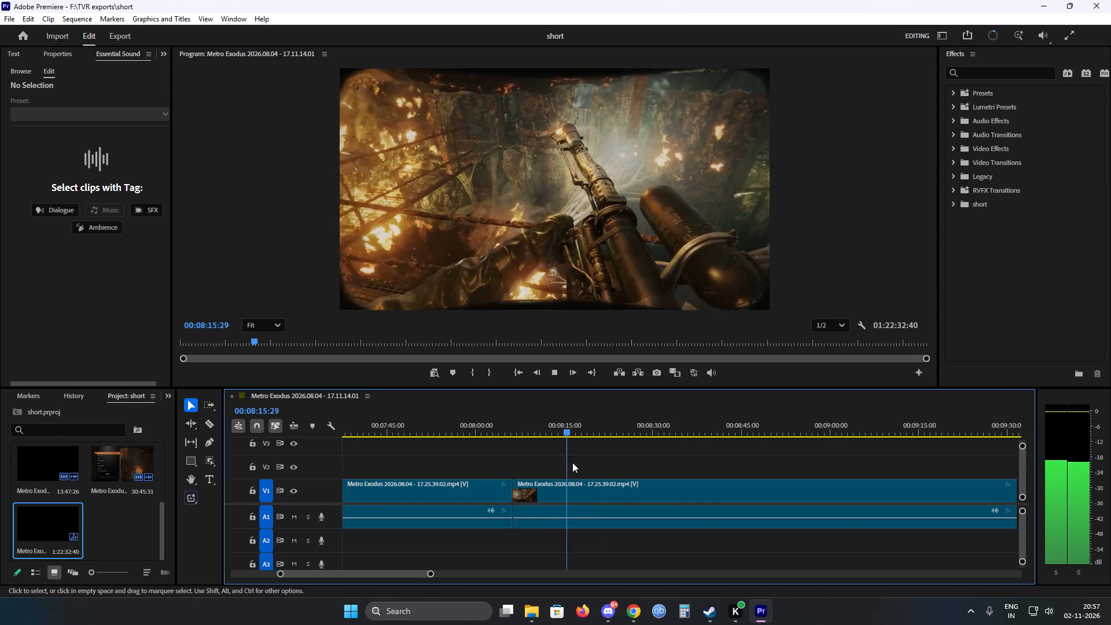
pyautogui.scroll(-3, 572, 462)
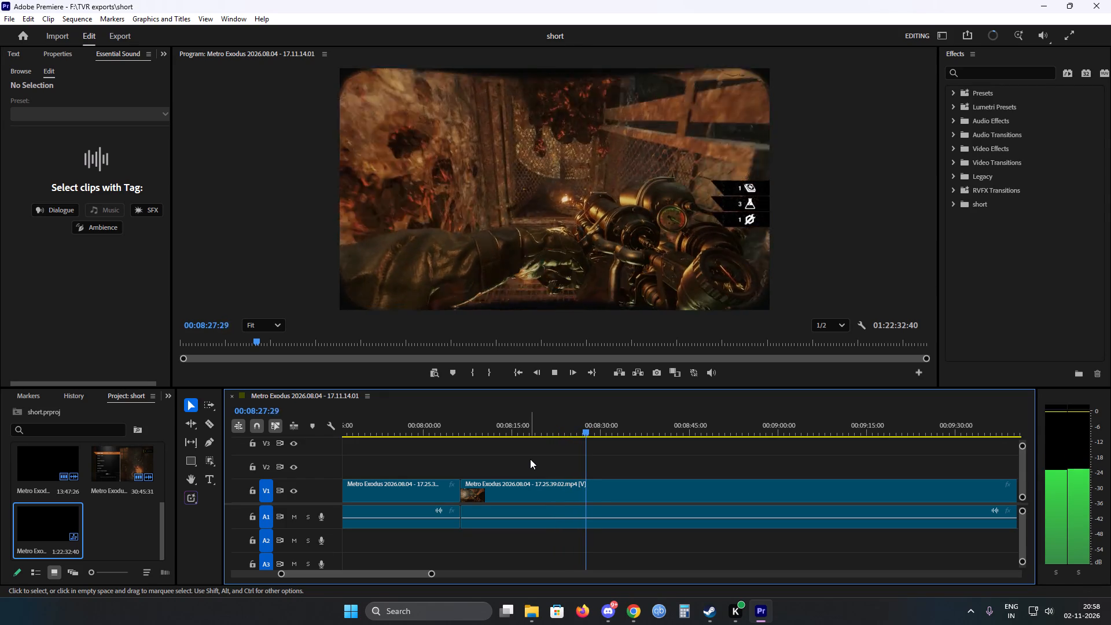
pyautogui.press('space')
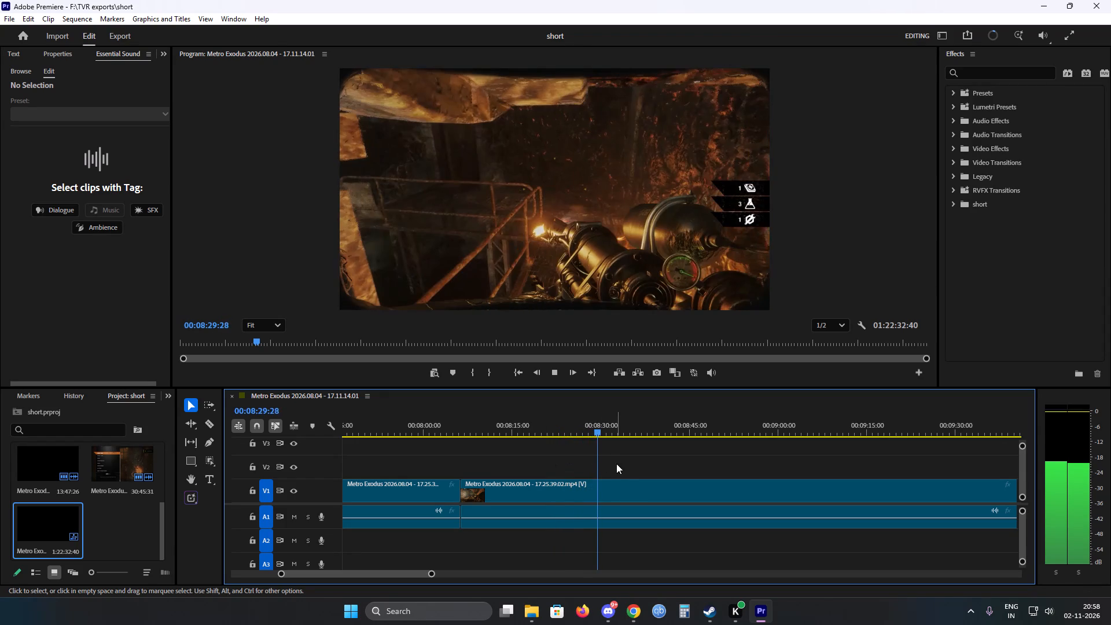
pyautogui.press('c')
pyautogui.click(598, 489)
pyautogui.press('v')
# Split the 17.25.39.02 clip at 00:09:10:45, before the staircase fire, and ripple delete the section from 00:08:29:28 to that cut.
pyautogui.press('space')
pyautogui.scroll(-3, 577, 481)
pyautogui.moveTo(552, 429); pyautogui.dragTo(557, 428)
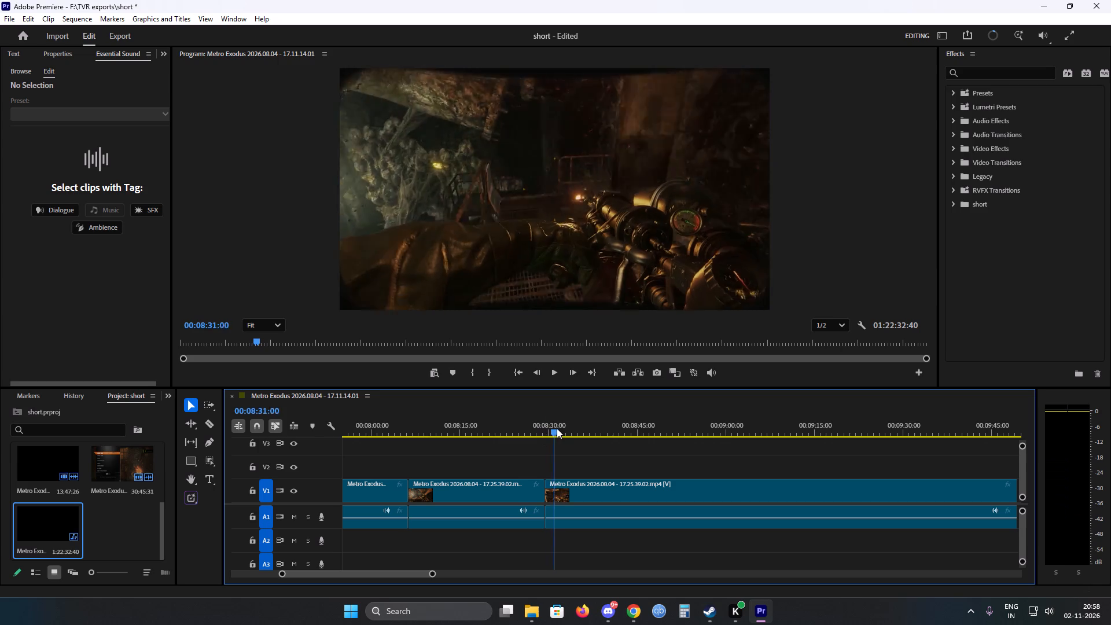
pyautogui.moveTo(557, 428); pyautogui.dragTo(602, 433)
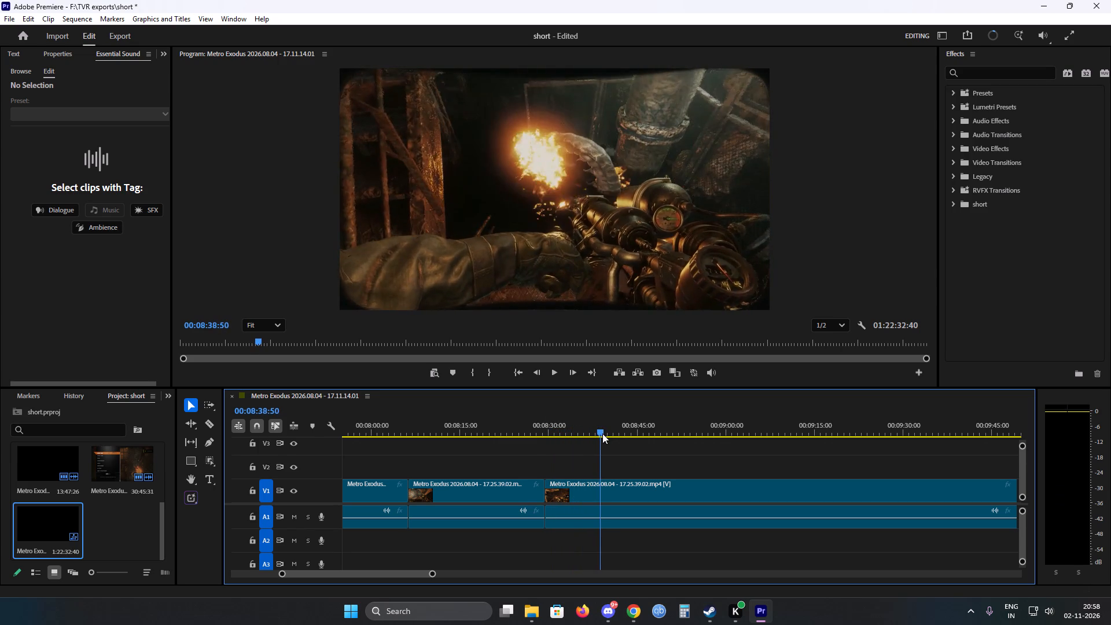
pyautogui.moveTo(602, 433); pyautogui.dragTo(631, 435)
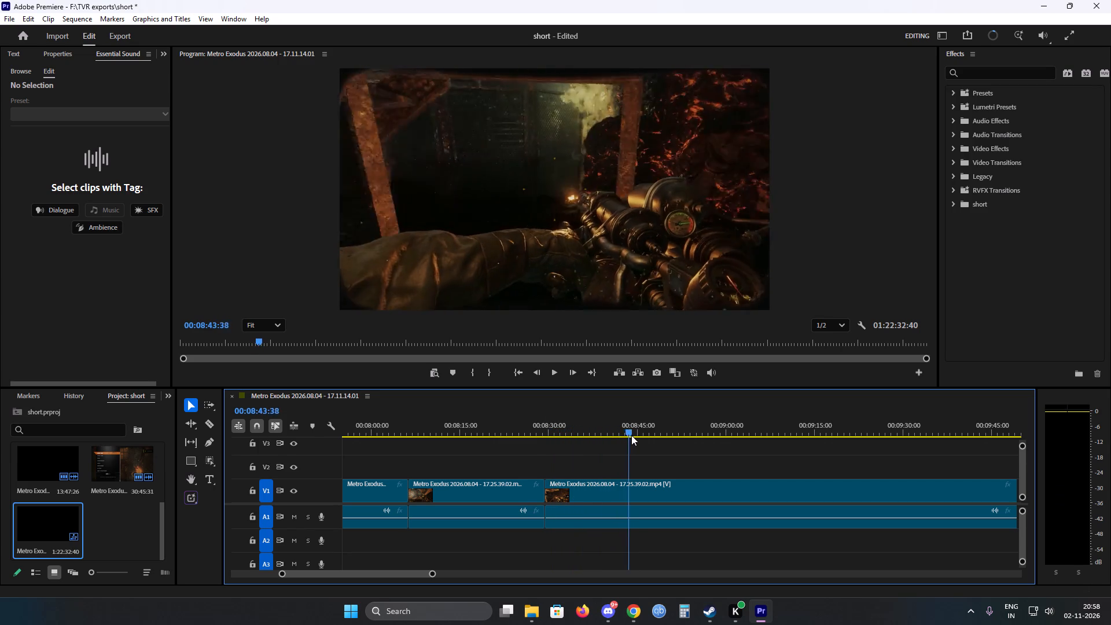
pyautogui.moveTo(631, 435); pyautogui.dragTo(674, 436)
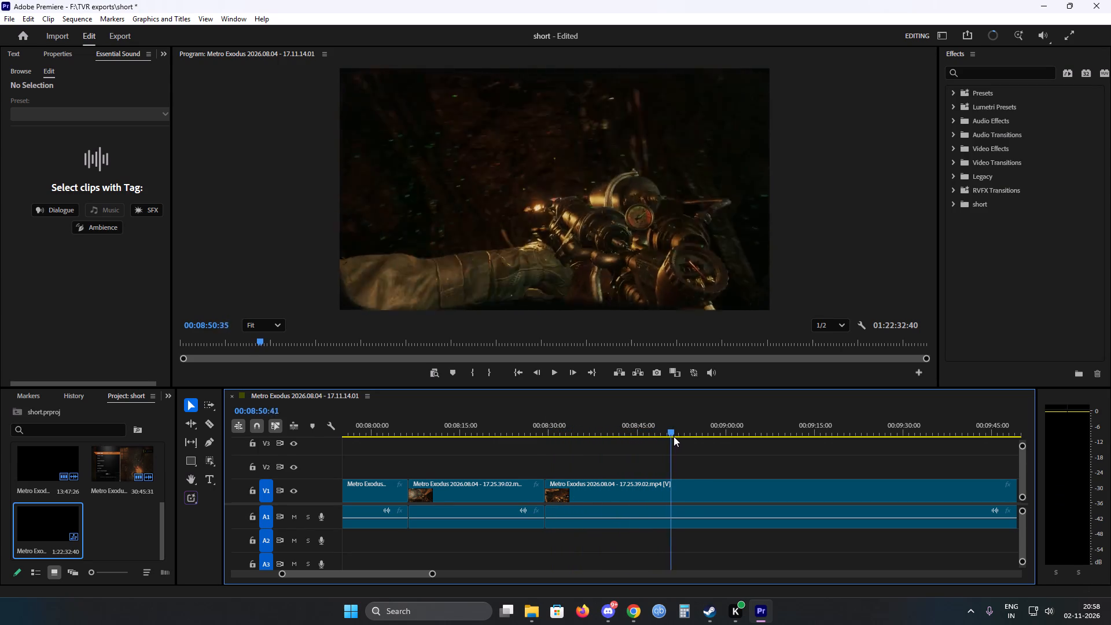
pyautogui.moveTo(674, 436); pyautogui.dragTo(751, 434)
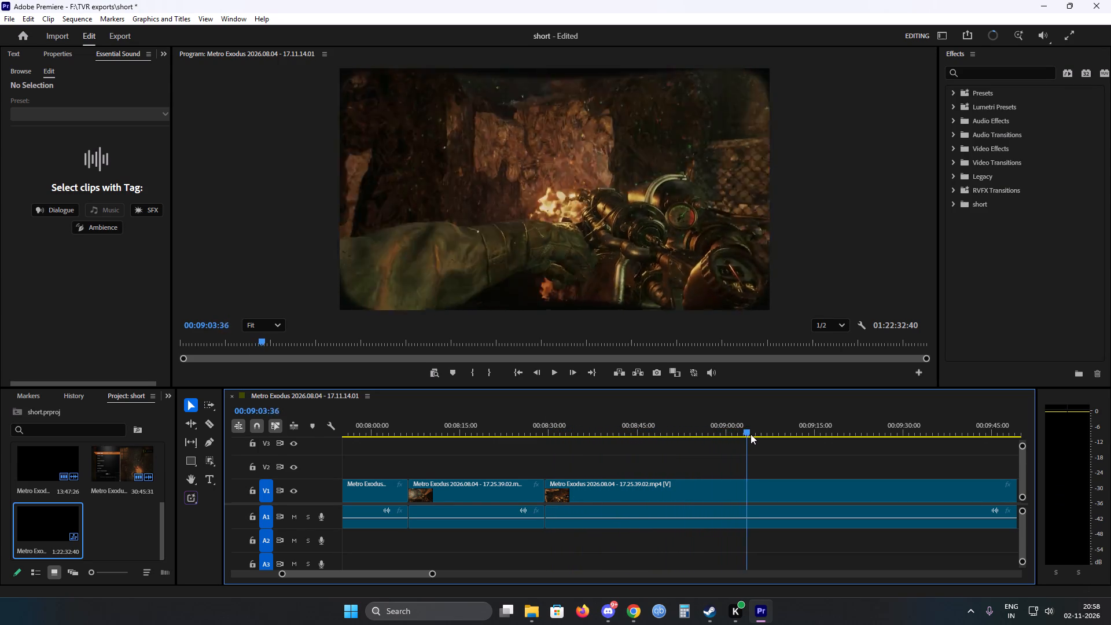
pyautogui.moveTo(751, 434); pyautogui.dragTo(809, 429)
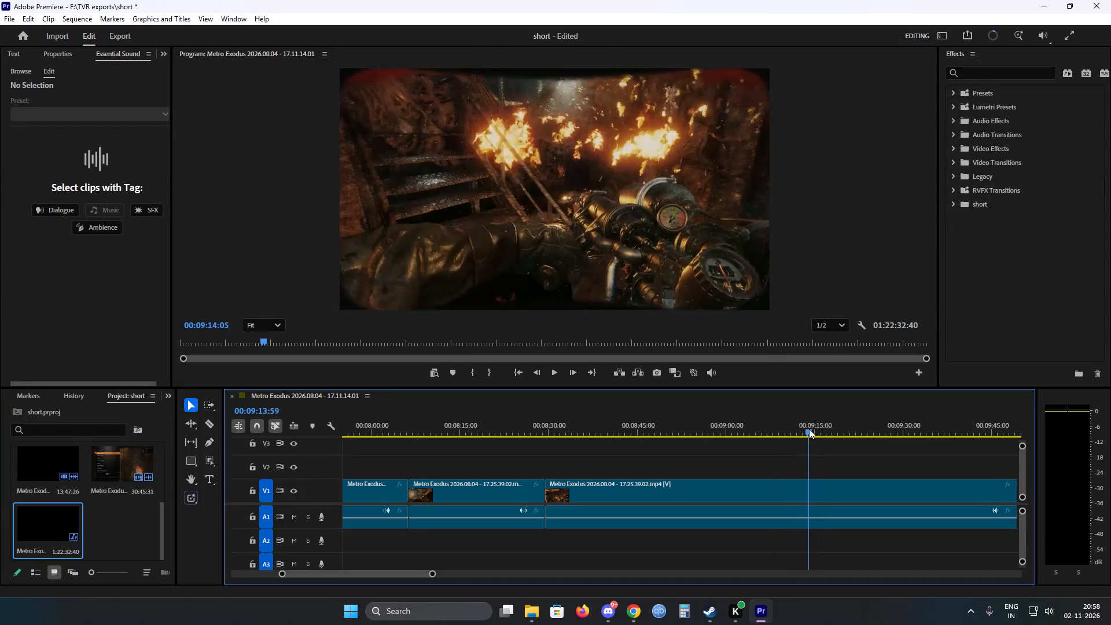
pyautogui.moveTo(809, 429); pyautogui.dragTo(791, 427)
pyautogui.press('c')
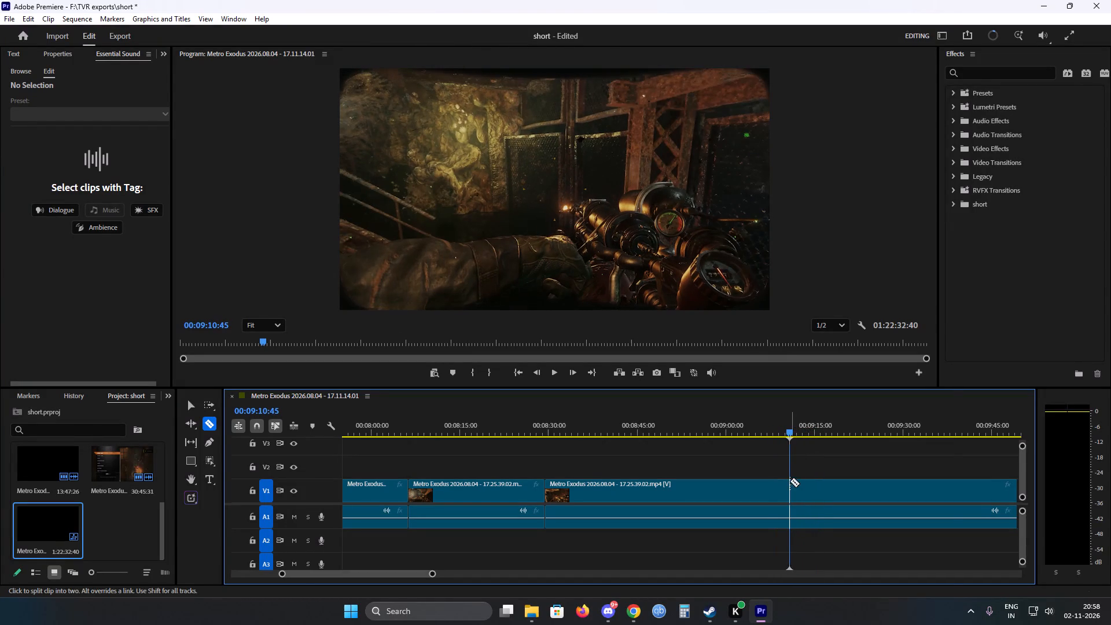
pyautogui.click(788, 487)
pyautogui.press('v')
pyautogui.click(777, 486)
pyautogui.rightClick(777, 485)
pyautogui.click(825, 80)
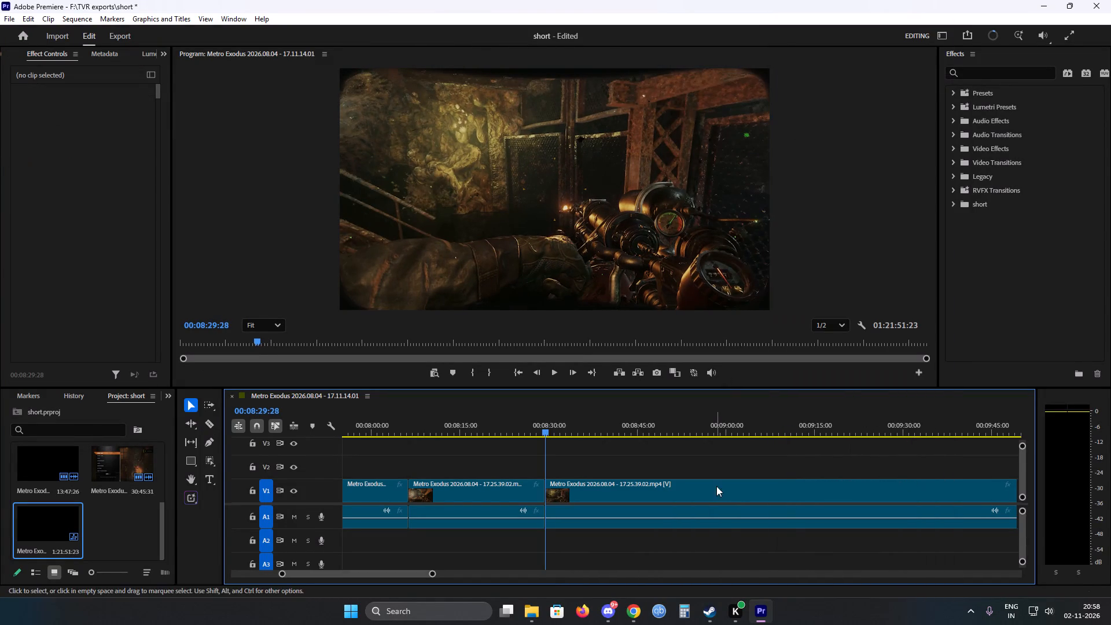
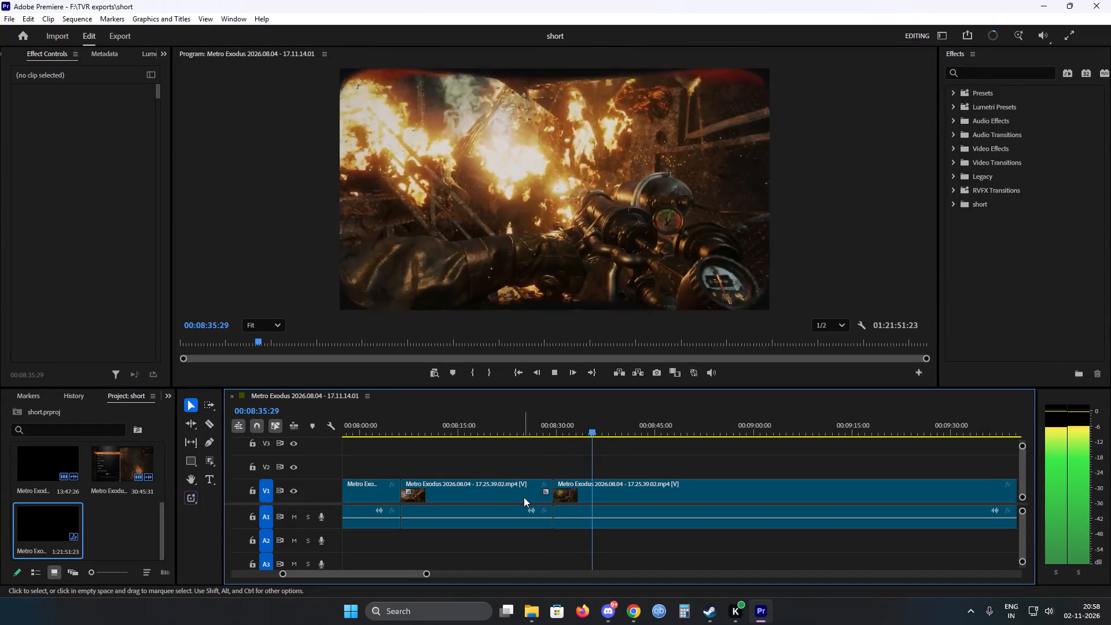
# Play the burning scene after the 00:08:29:28 join and split the 17.25.39.02 clip at 00:09:00:06, near the large round pipe.
pyautogui.keyDown('alt'); pyautogui.scroll(1, 527, 495); pyautogui.keyUp('alt')
pyautogui.scroll(-2, 532, 495)
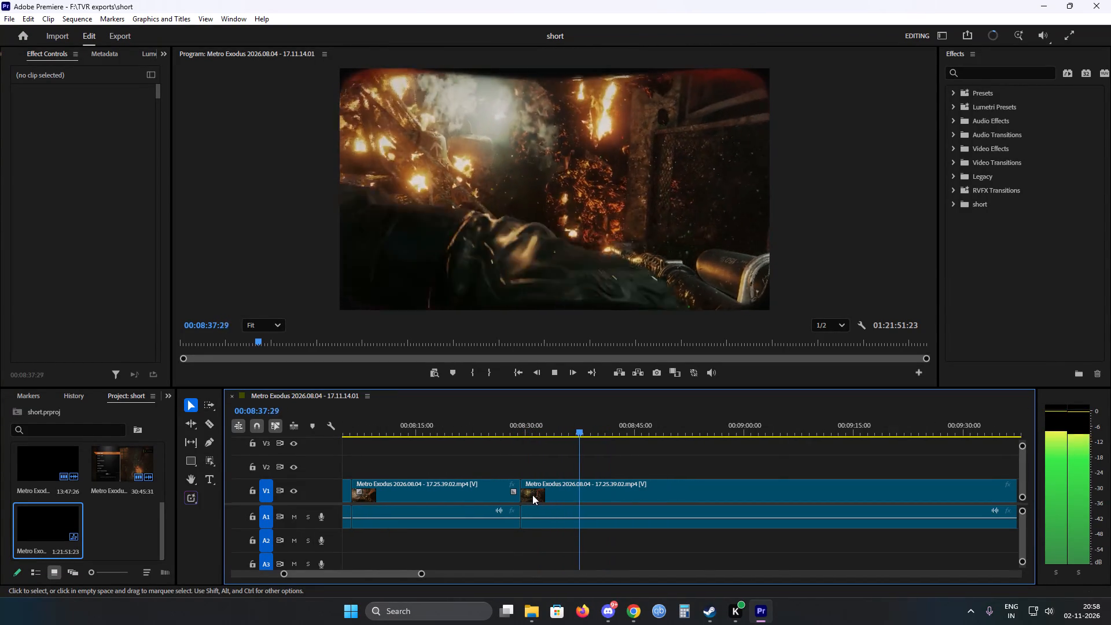
pyautogui.scroll(-3, 532, 495)
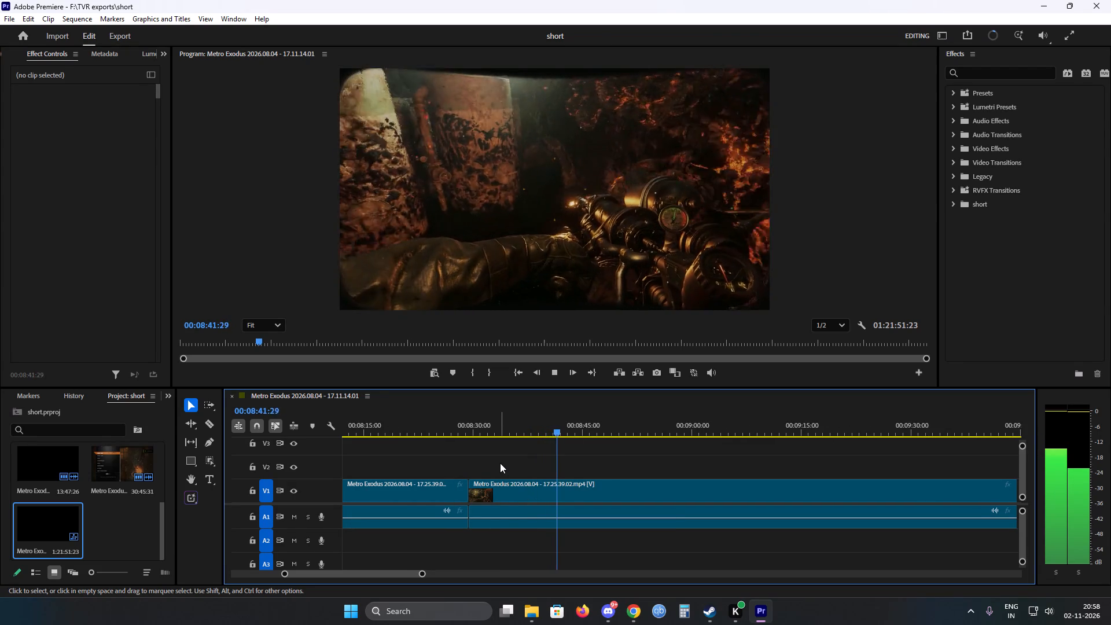
pyautogui.scroll(-2, 500, 462)
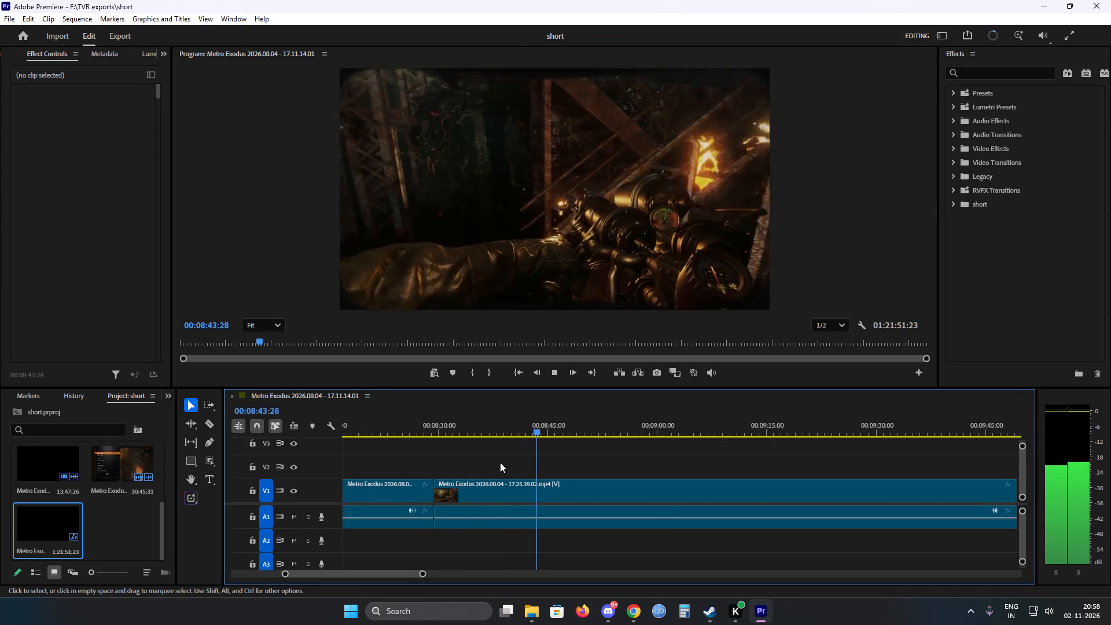
pyautogui.scroll(-3, 500, 462)
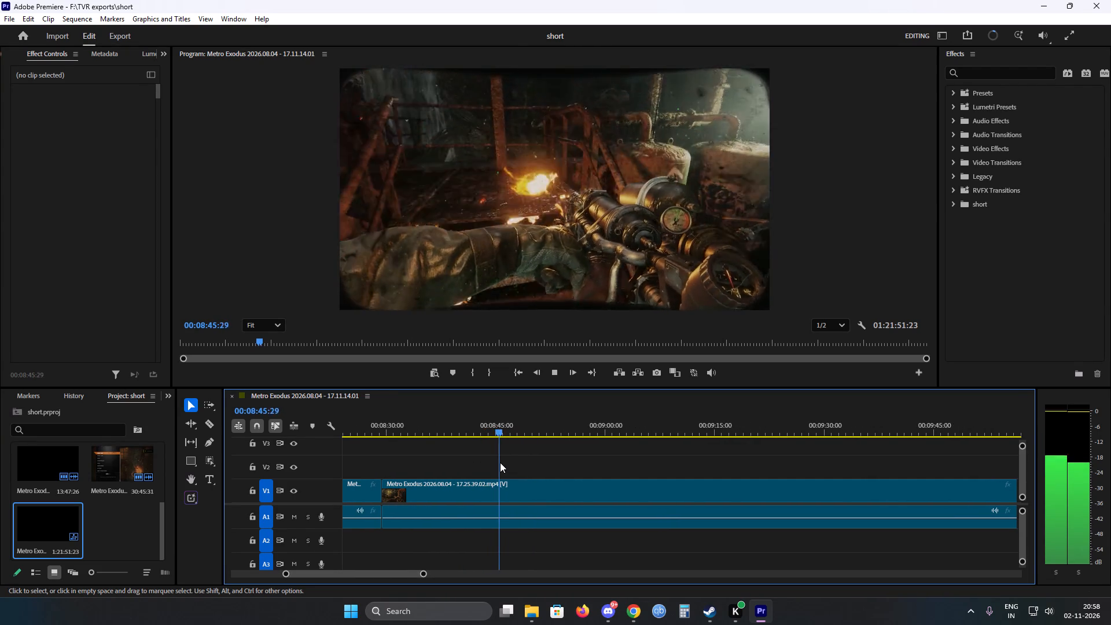
pyautogui.scroll(-2, 500, 462)
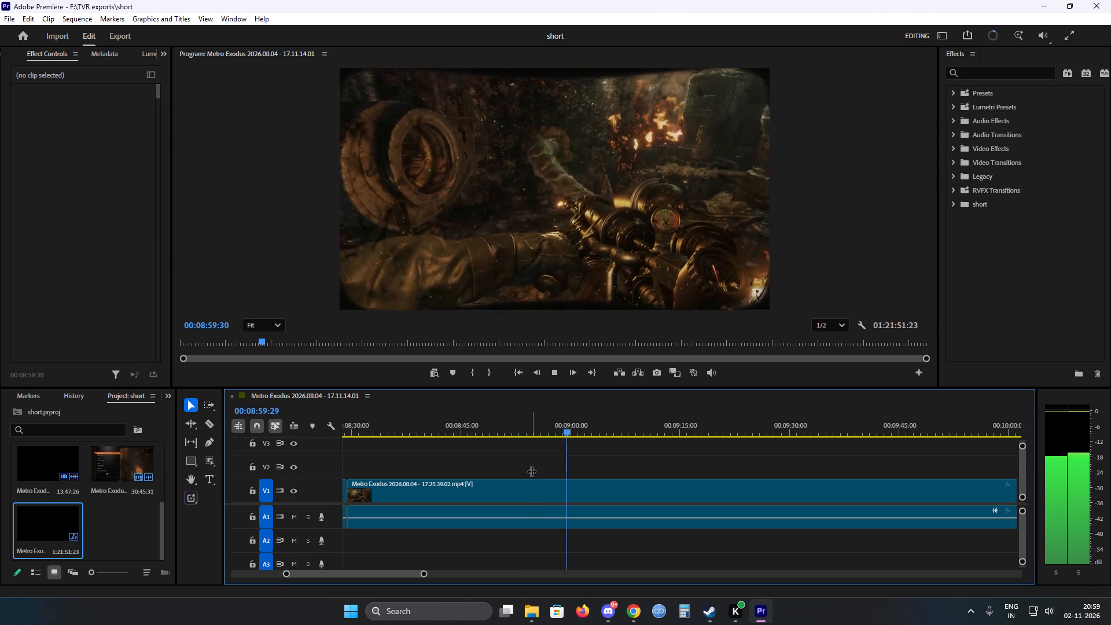
pyautogui.press('space')
pyautogui.press('c')
pyautogui.click(571, 501)
pyautogui.press('v')
# Split the 17.25.39.02 clip at 00:09:39:50, at the yellow lever box, and ripple delete the section from 00:09:00:06 to that cut.
pyautogui.press('space')
pyautogui.scroll(-4, 539, 490)
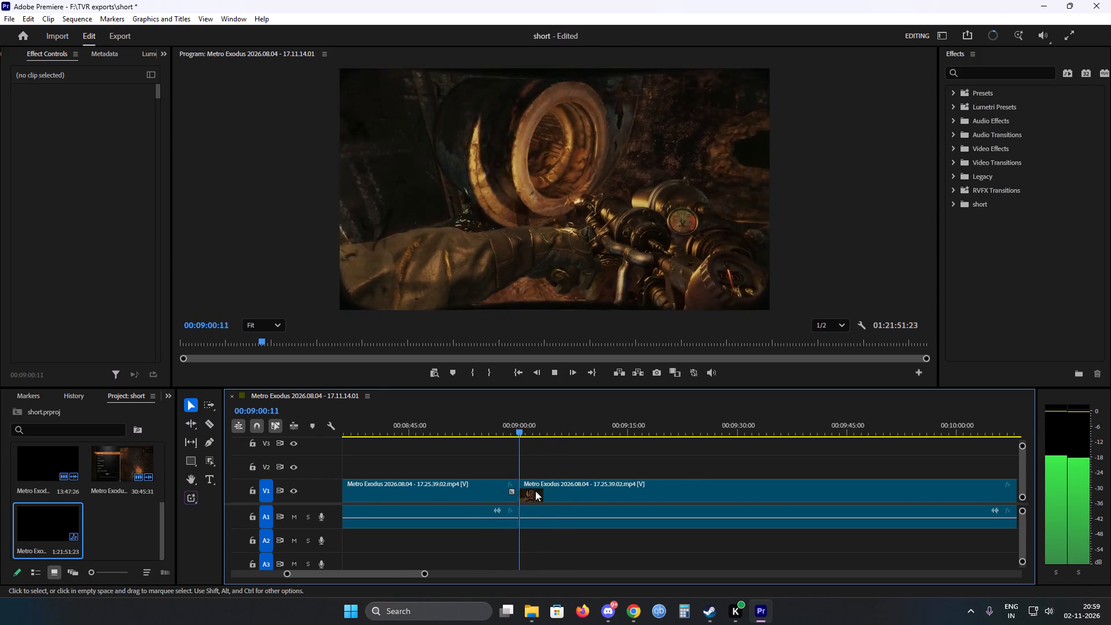
pyautogui.moveTo(506, 430); pyautogui.dragTo(548, 428)
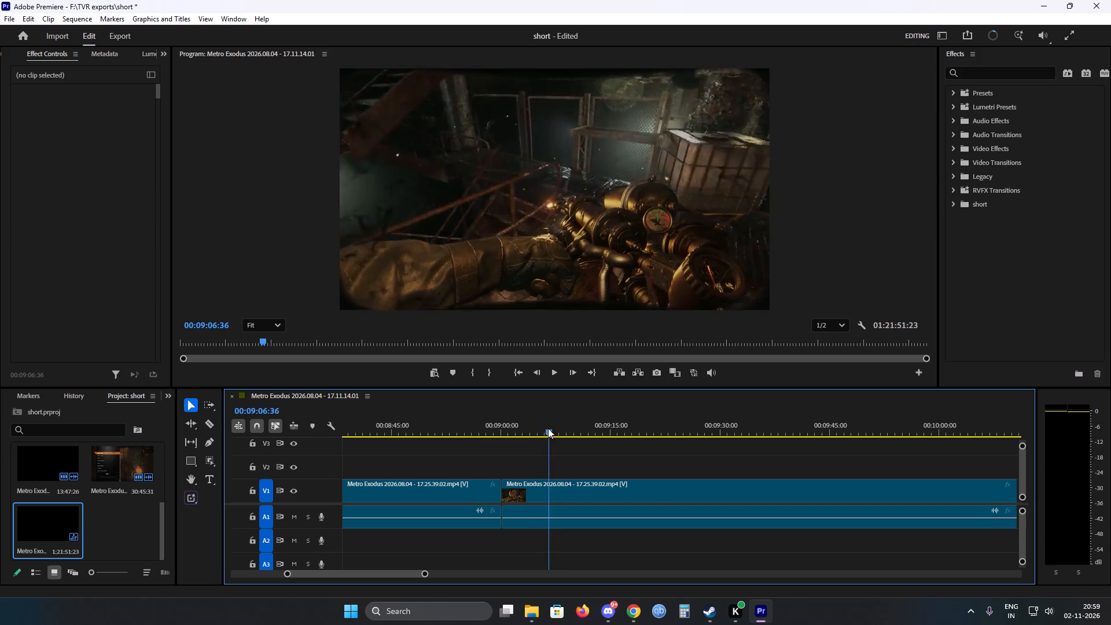
pyautogui.moveTo(548, 428); pyautogui.dragTo(637, 424)
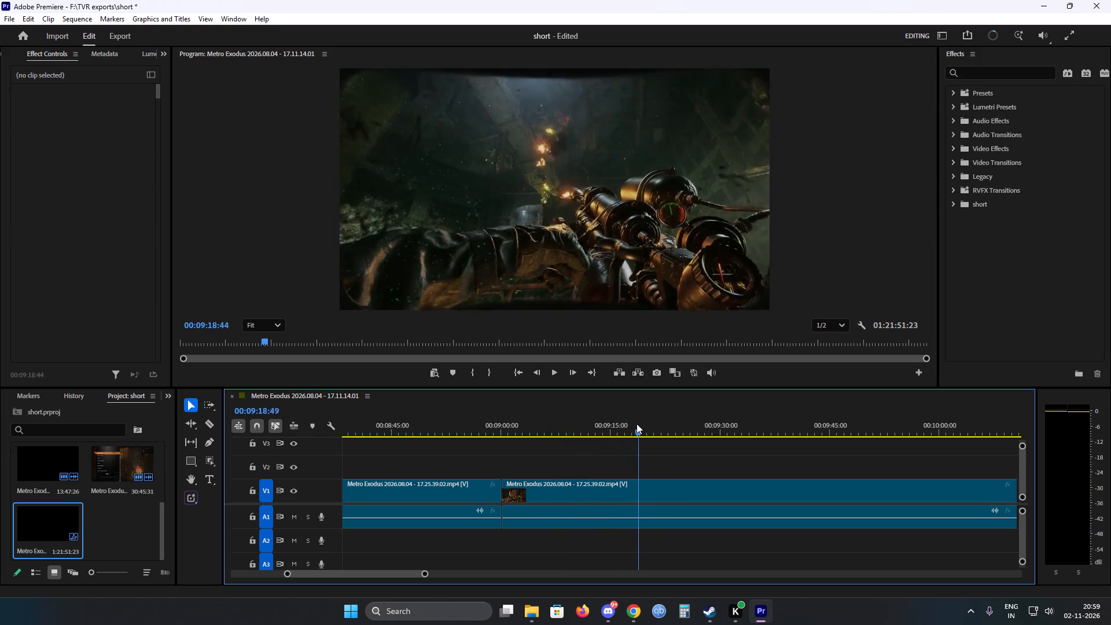
pyautogui.moveTo(637, 424); pyautogui.dragTo(722, 421)
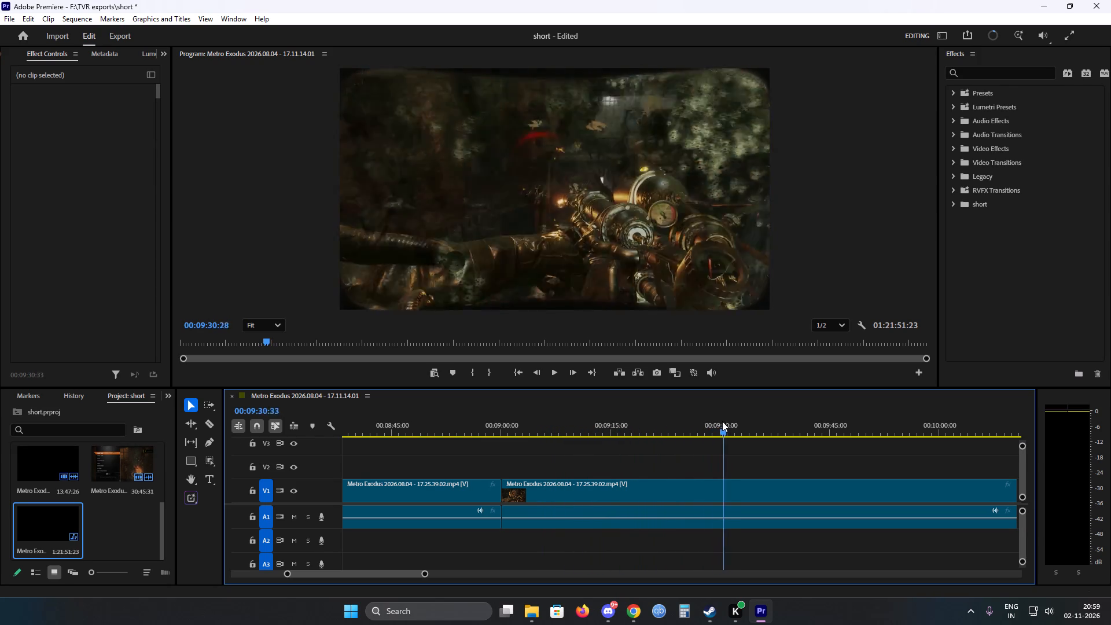
pyautogui.moveTo(722, 421); pyautogui.dragTo(790, 420)
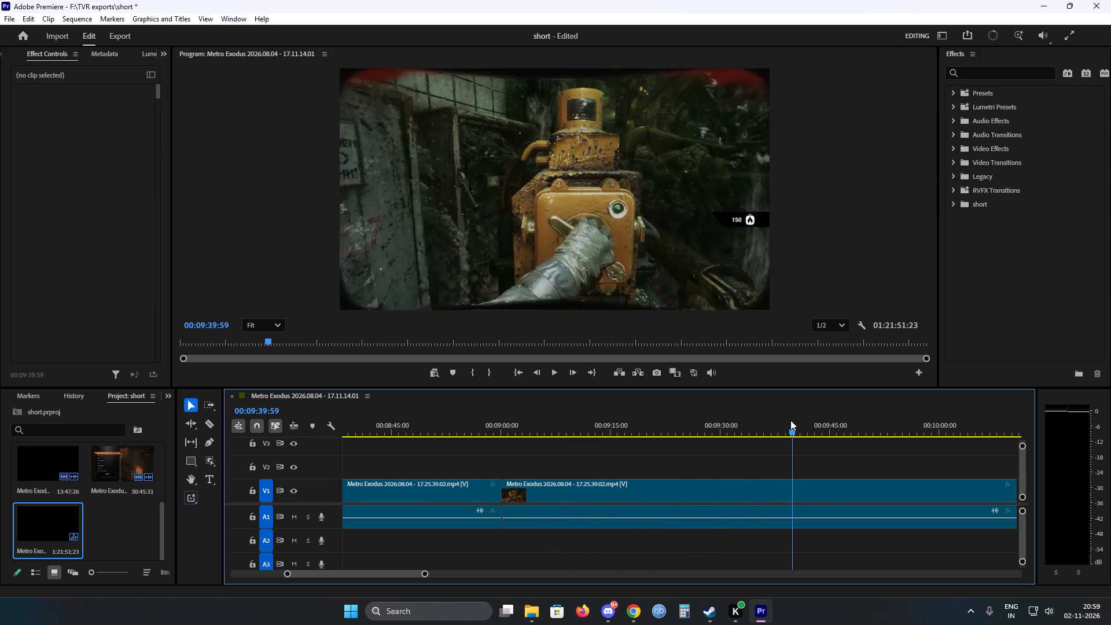
pyautogui.moveTo(790, 420); pyautogui.dragTo(789, 417)
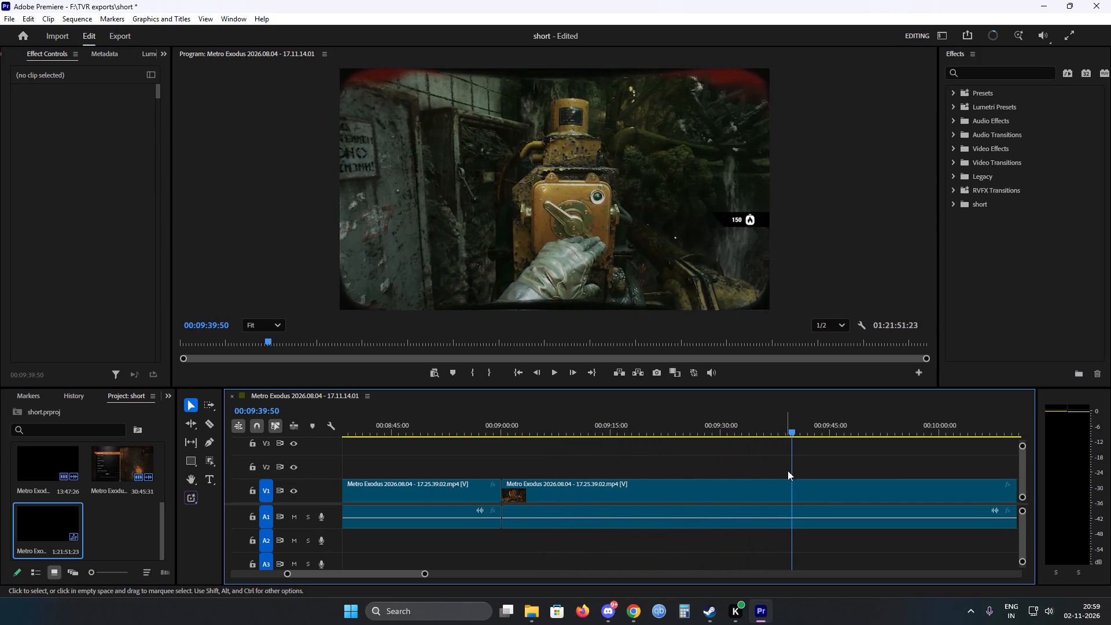
pyautogui.press('c')
pyautogui.click(792, 484)
pyautogui.press('v')
pyautogui.click(782, 484)
pyautogui.rightClick(782, 484)
pyautogui.click(733, 487)
pyautogui.rightClick(733, 487)
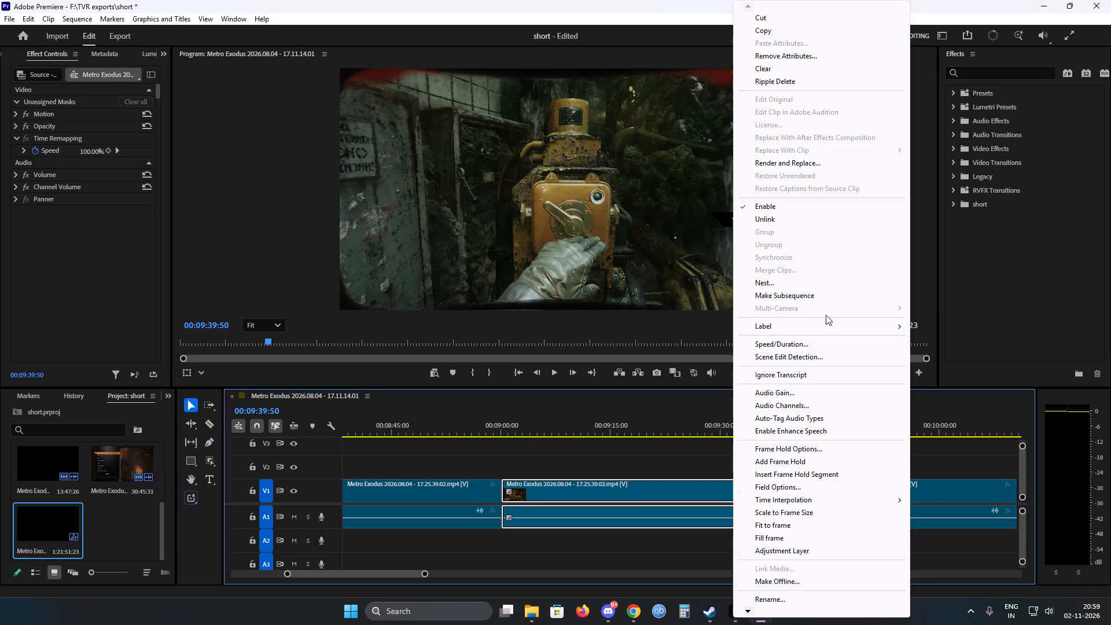
pyautogui.click(776, 83)
# Save the project.
pyautogui.hotkey('ctrl', 's')
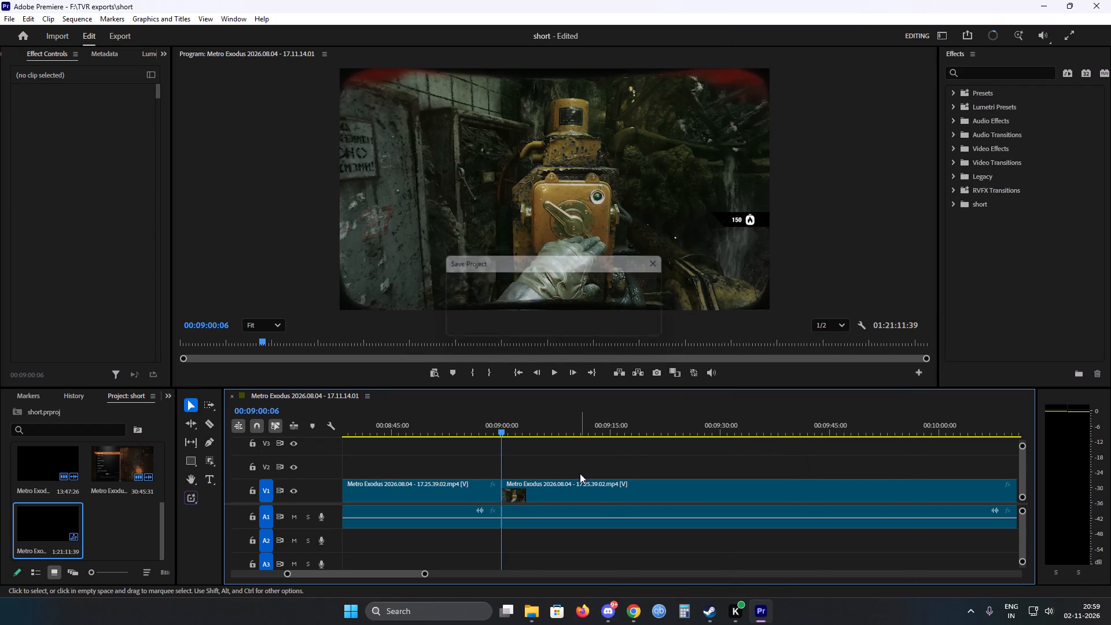
# Apply the default video transition at the 00:09:00:06 join.
pyautogui.hotkey('ctrl', 'd')
# Play on from the 00:09:00:06 join and split the 17.25.39.02 clip at 00:09:05:43, in the room with wooden crates.
pyautogui.press('space')
pyautogui.keyDown('alt'); pyautogui.scroll(5, 451, 466); pyautogui.keyUp('alt')
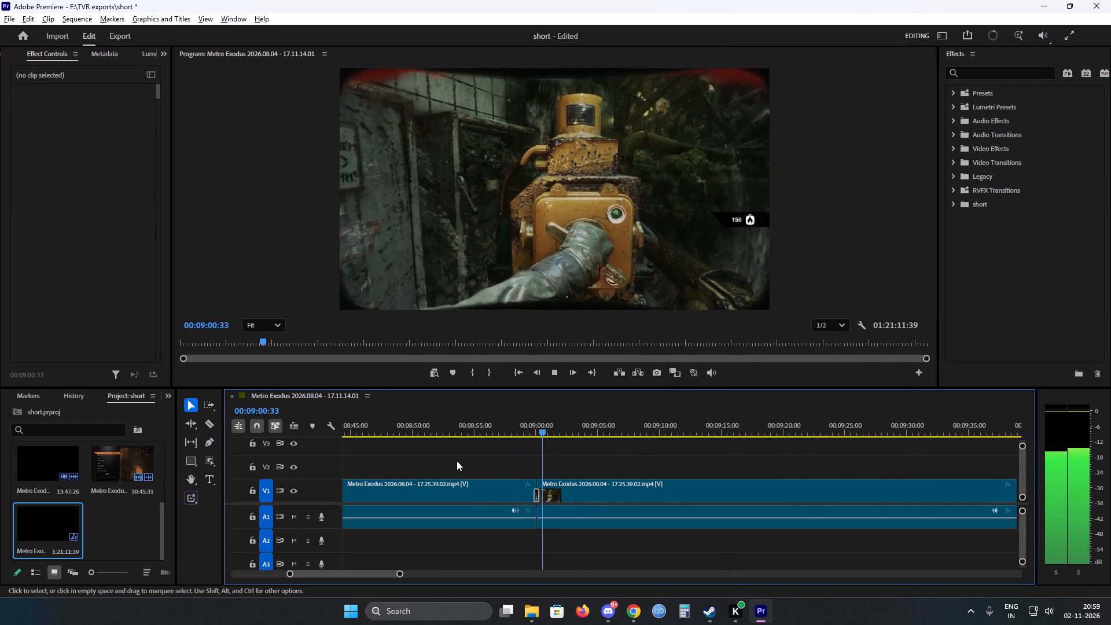
pyautogui.scroll(-3, 571, 446)
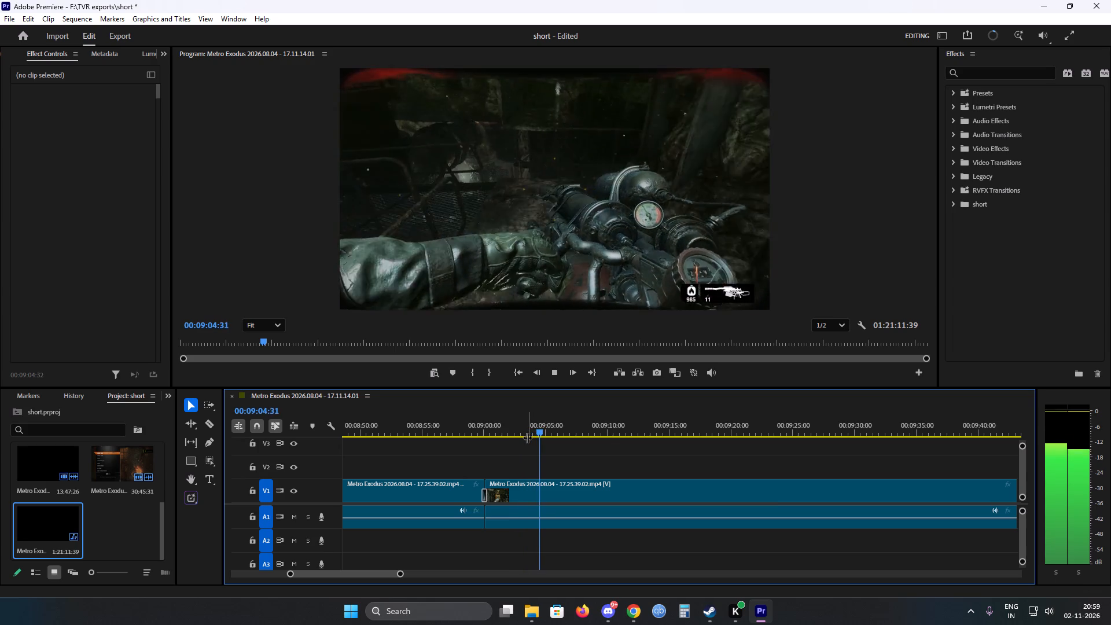
pyautogui.press('space')
pyautogui.press('c')
pyautogui.click(555, 490)
pyautogui.press('v')
# Split the 17.25.39.02 clip at 00:10:19:30, at the start of the creature attack, and ripple delete from 00:09:05:43 to that cut.
pyautogui.press('space')
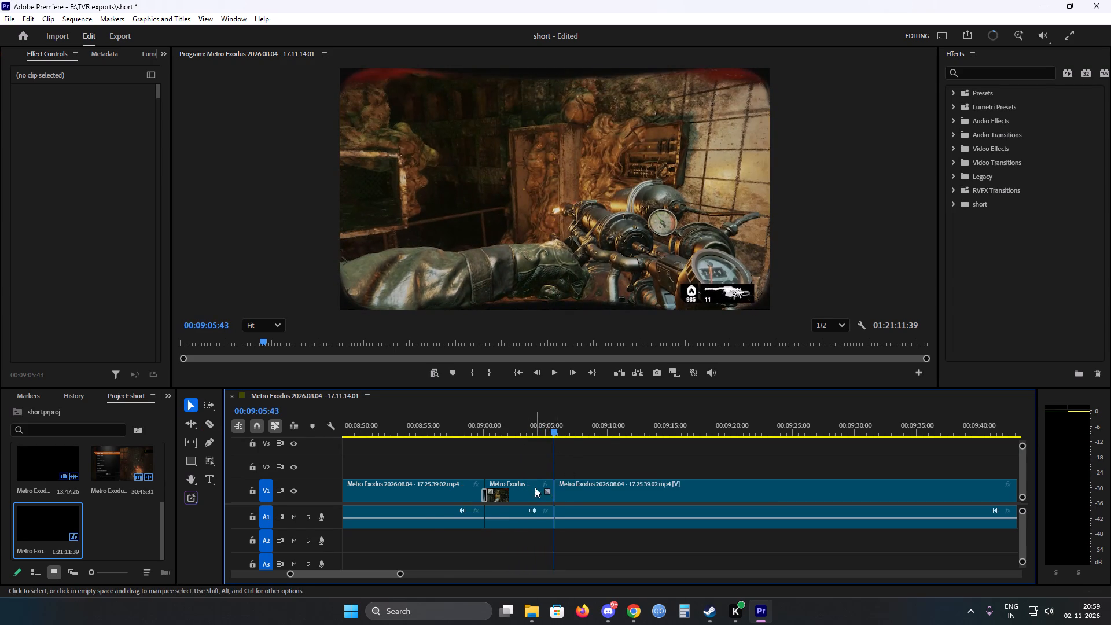
pyautogui.scroll(-3, 535, 487)
pyautogui.moveTo(510, 432); pyautogui.dragTo(573, 429)
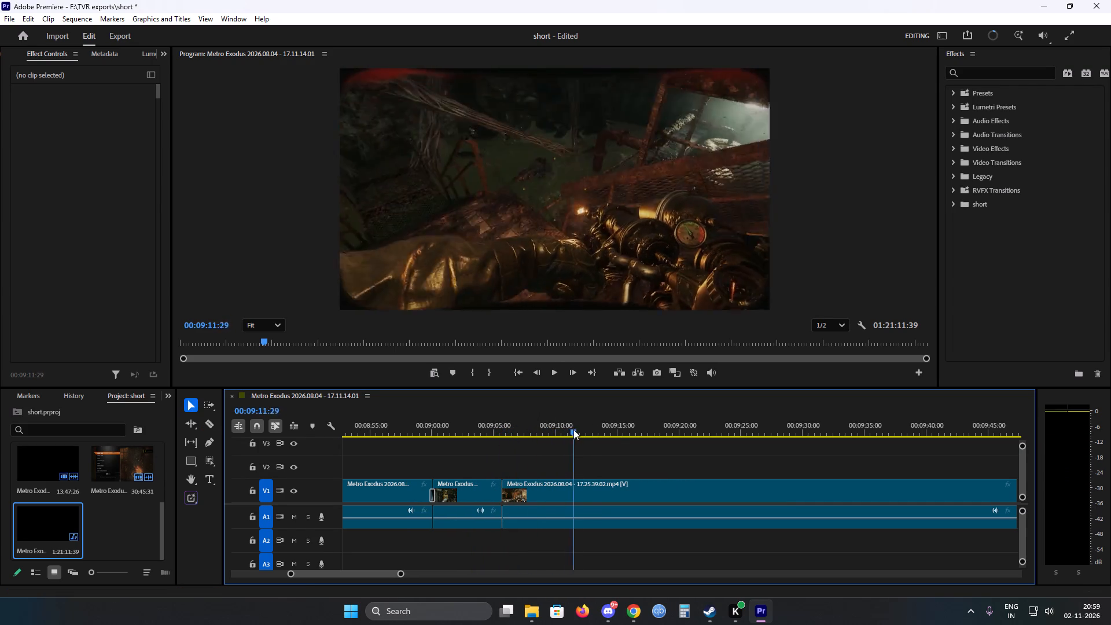
pyautogui.moveTo(573, 429); pyautogui.dragTo(729, 423)
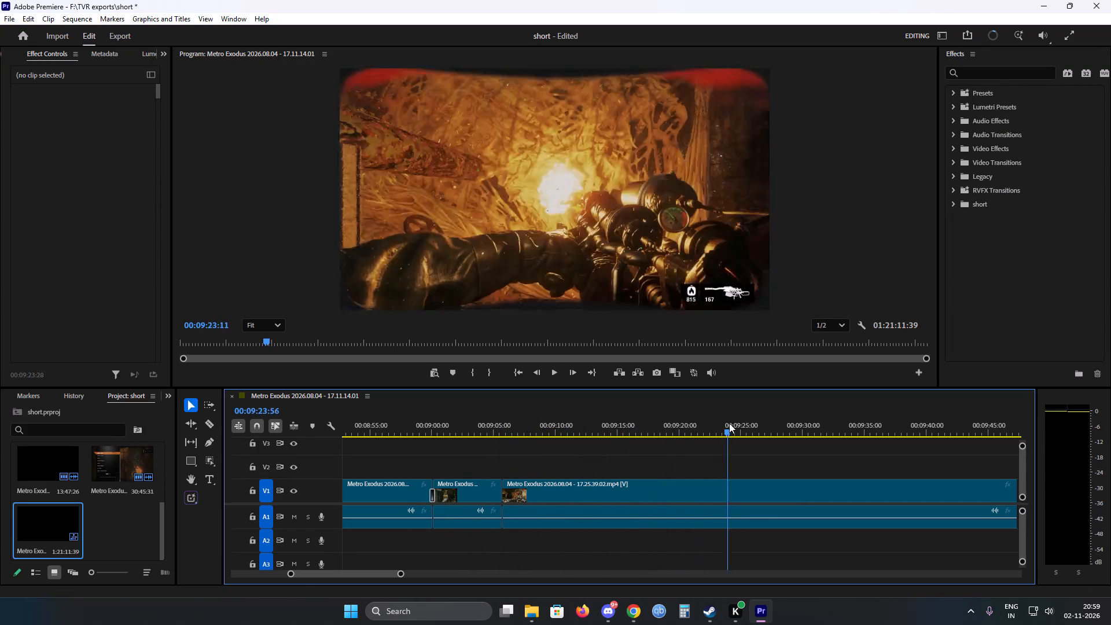
pyautogui.moveTo(729, 423); pyautogui.dragTo(945, 432)
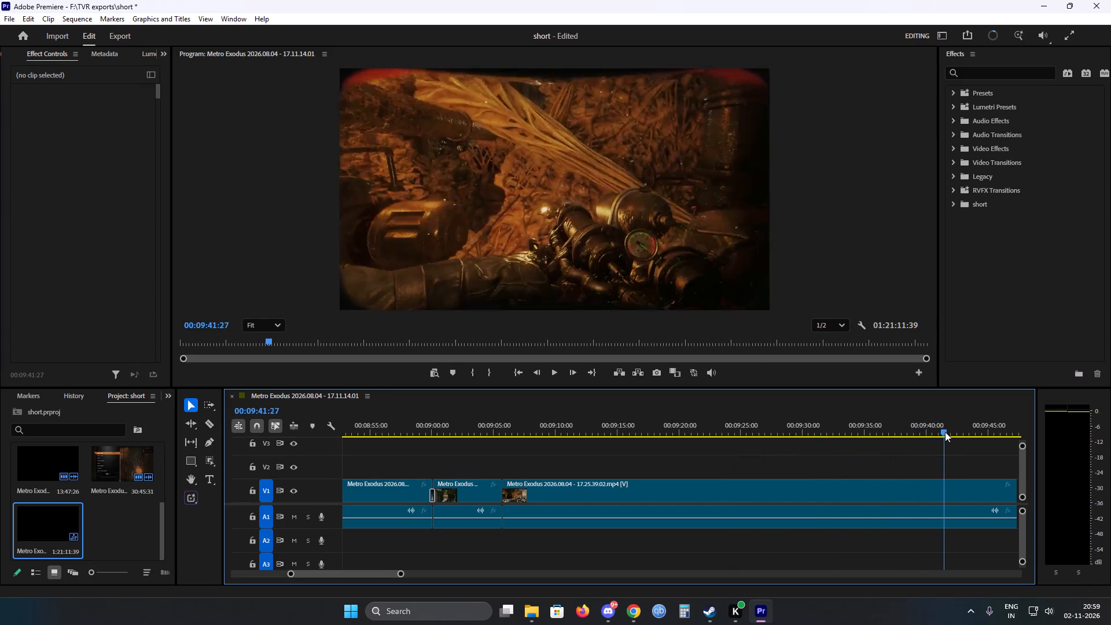
pyautogui.moveTo(945, 432); pyautogui.dragTo(951, 432)
pyautogui.press('space')
pyautogui.scroll(-16, 626, 477)
pyautogui.scroll(-10, 576, 474)
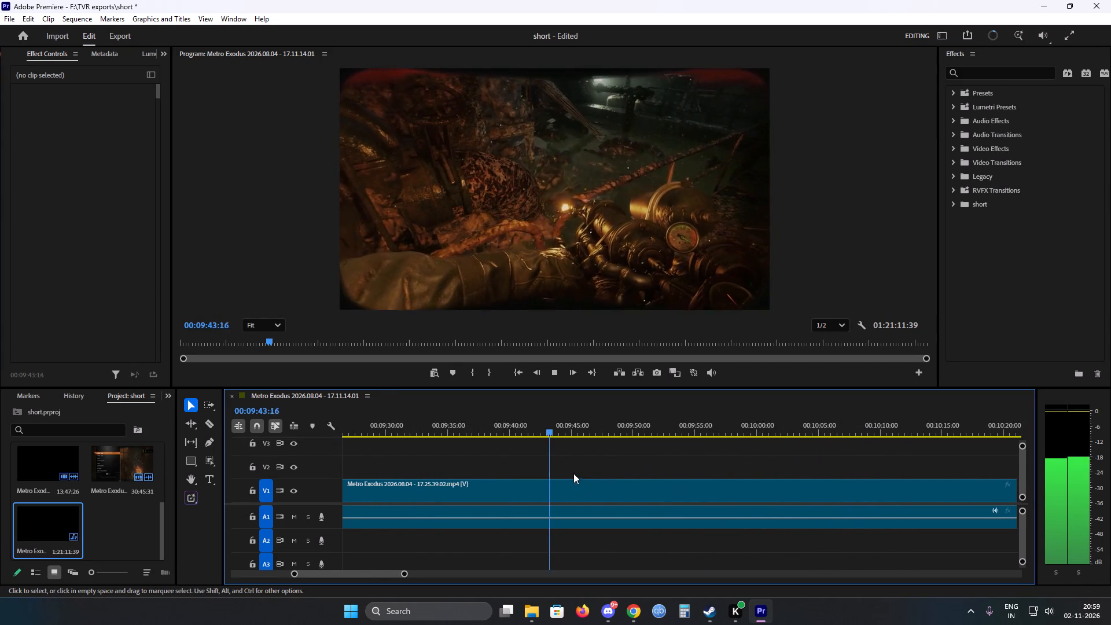
pyautogui.scroll(-6, 573, 473)
pyautogui.moveTo(425, 430); pyautogui.dragTo(622, 431)
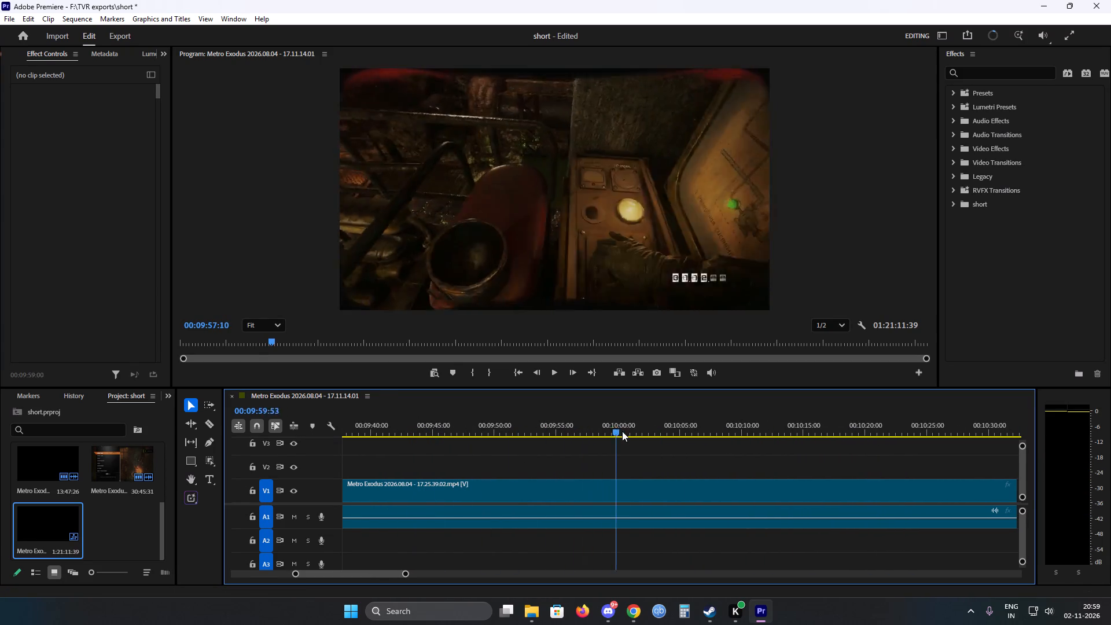
pyautogui.moveTo(622, 431); pyautogui.dragTo(753, 429)
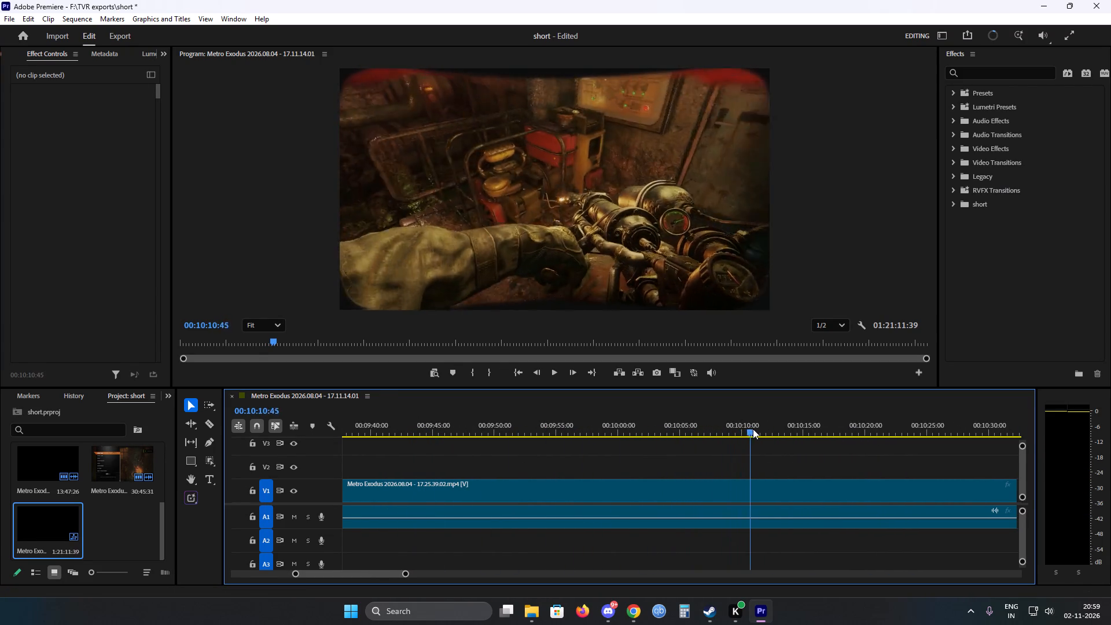
pyautogui.moveTo(753, 429); pyautogui.dragTo(803, 428)
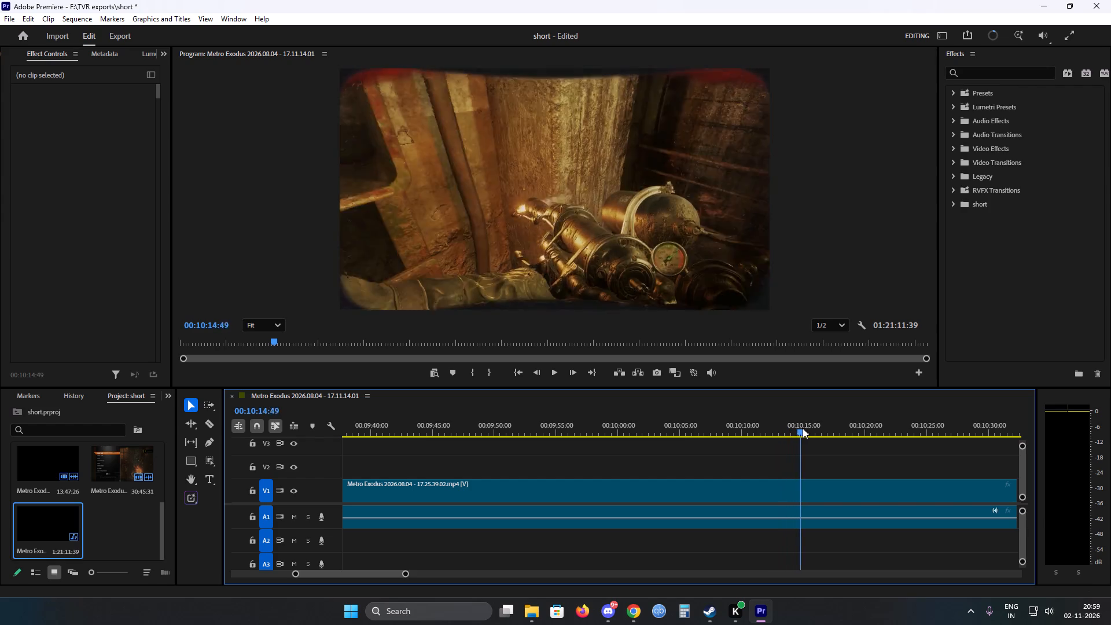
pyautogui.moveTo(803, 428); pyautogui.dragTo(860, 429)
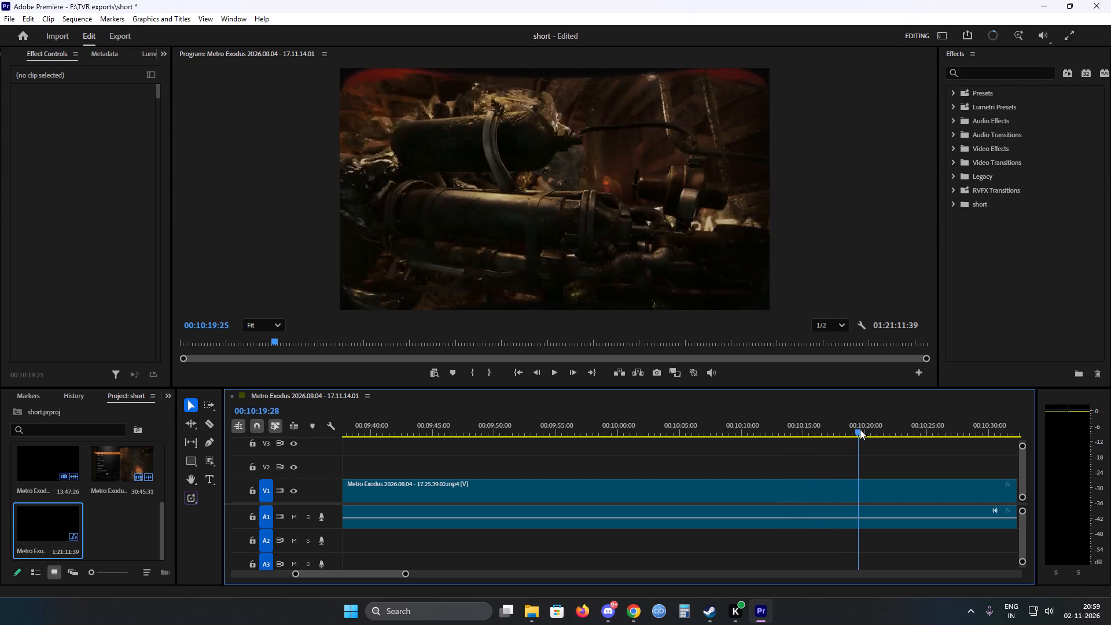
pyautogui.moveTo(860, 429); pyautogui.dragTo(860, 429)
pyautogui.press('c')
pyautogui.click(859, 489)
pyautogui.press('v')
pyautogui.click(829, 489)
pyautogui.rightClick(829, 488)
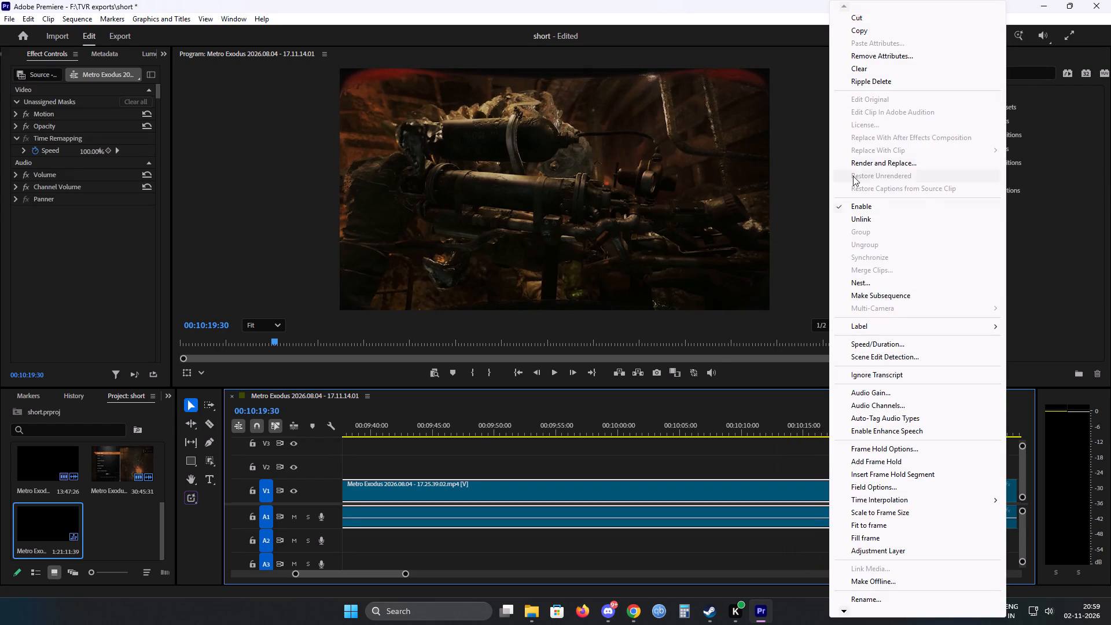
pyautogui.click(860, 80)
# Save the project.
pyautogui.hotkey('ctrl', 's')
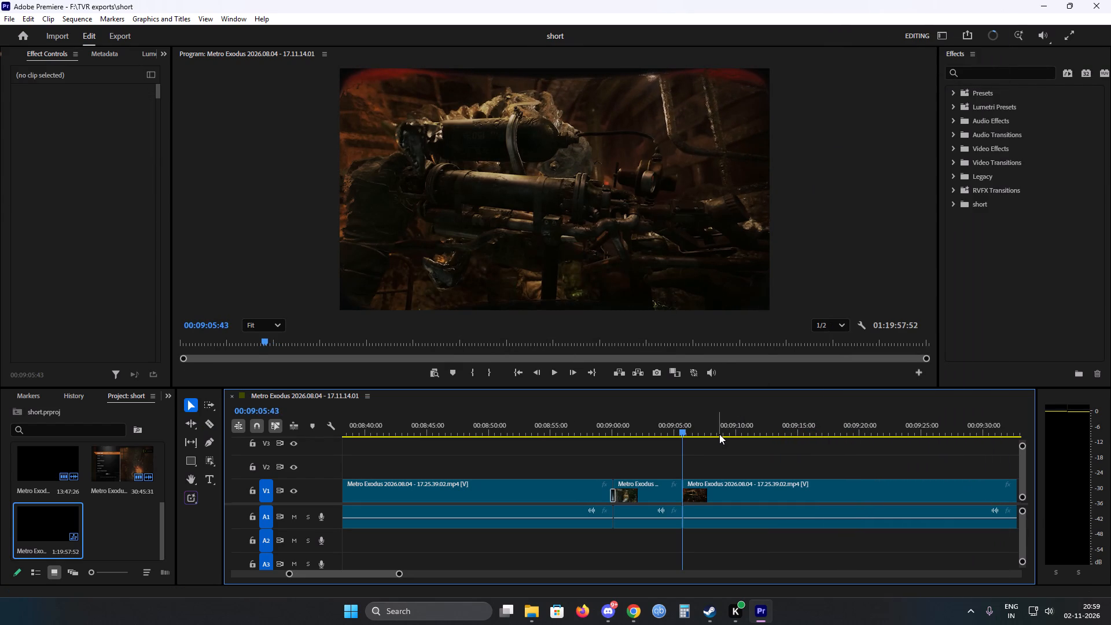
# Play the creature attack from 00:09:05:43 and scrub back through the struggle to examine where it can be cut.
pyautogui.press('space')
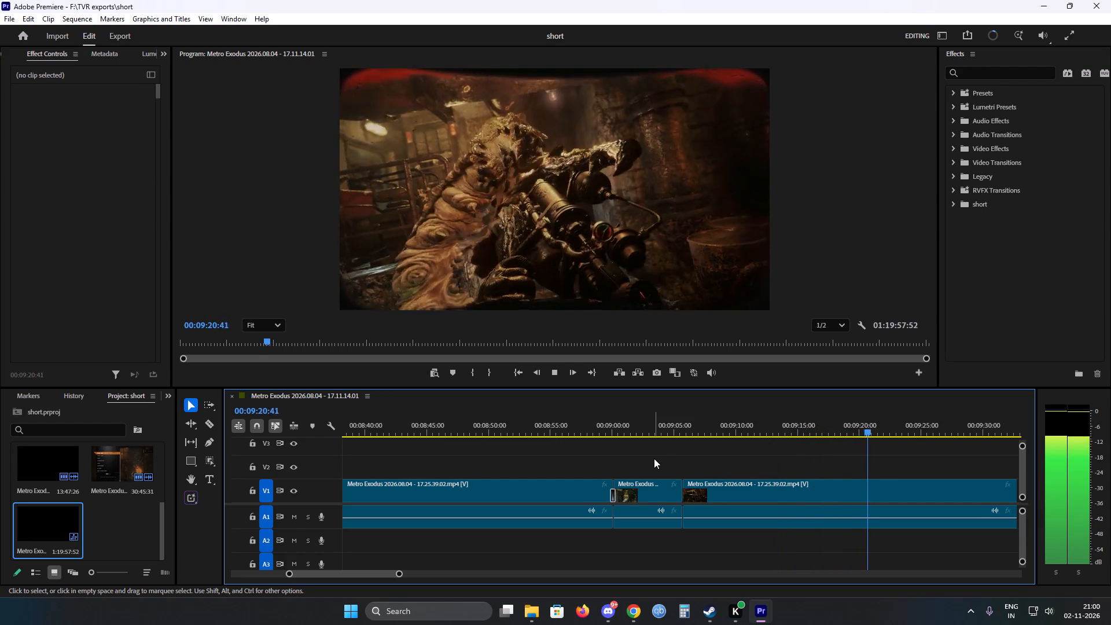
pyautogui.scroll(-5, 613, 458)
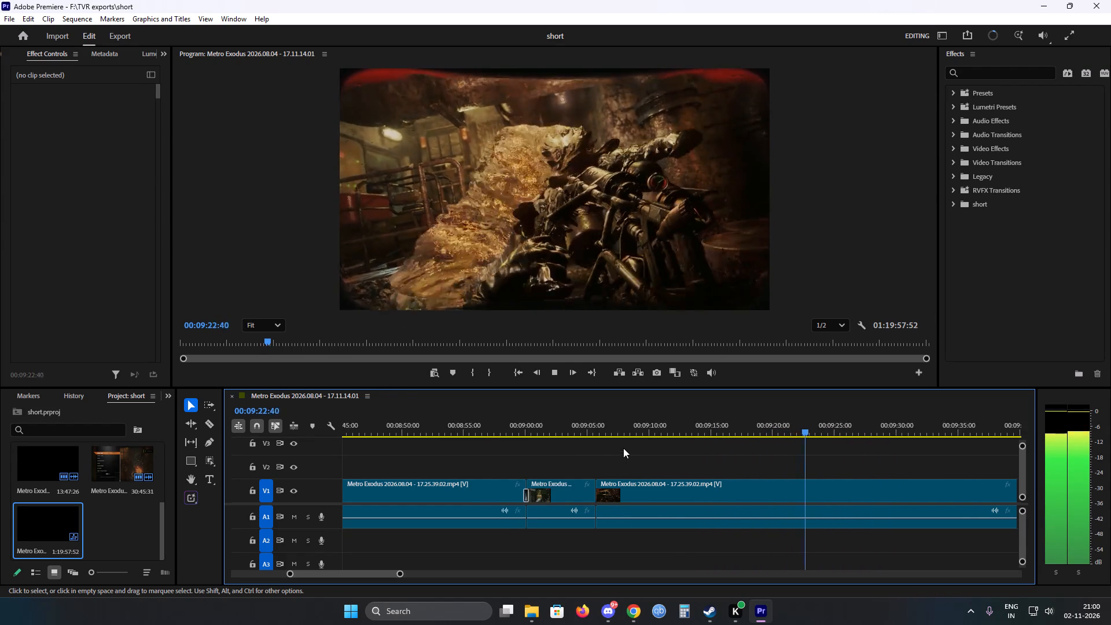
pyautogui.scroll(-8, 623, 448)
pyautogui.scroll(-3, 680, 443)
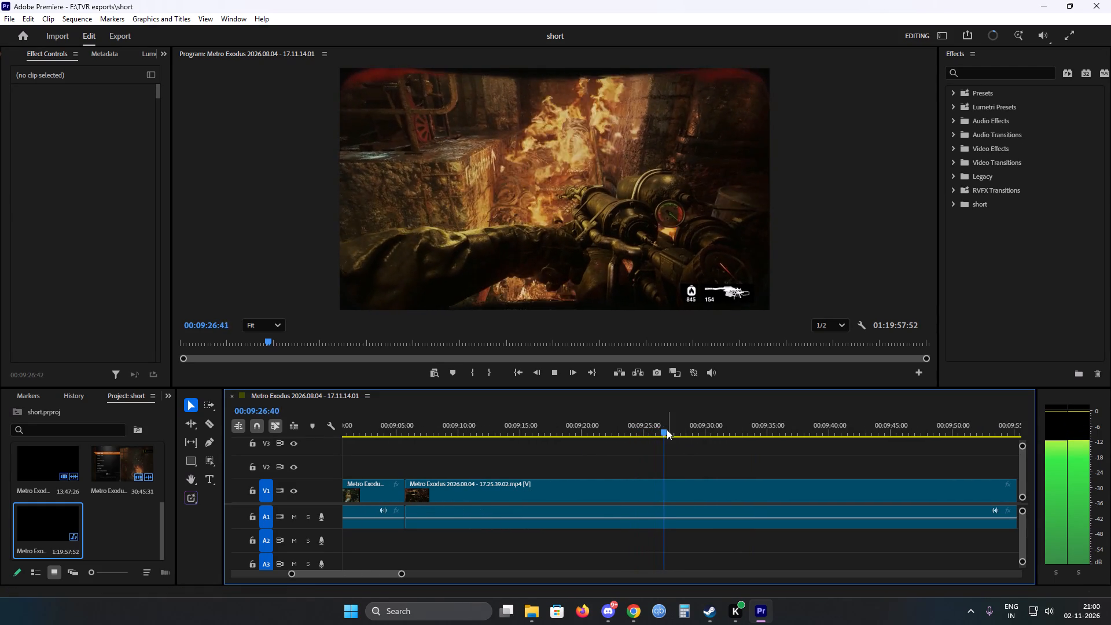
pyautogui.moveTo(665, 432); pyautogui.dragTo(641, 432)
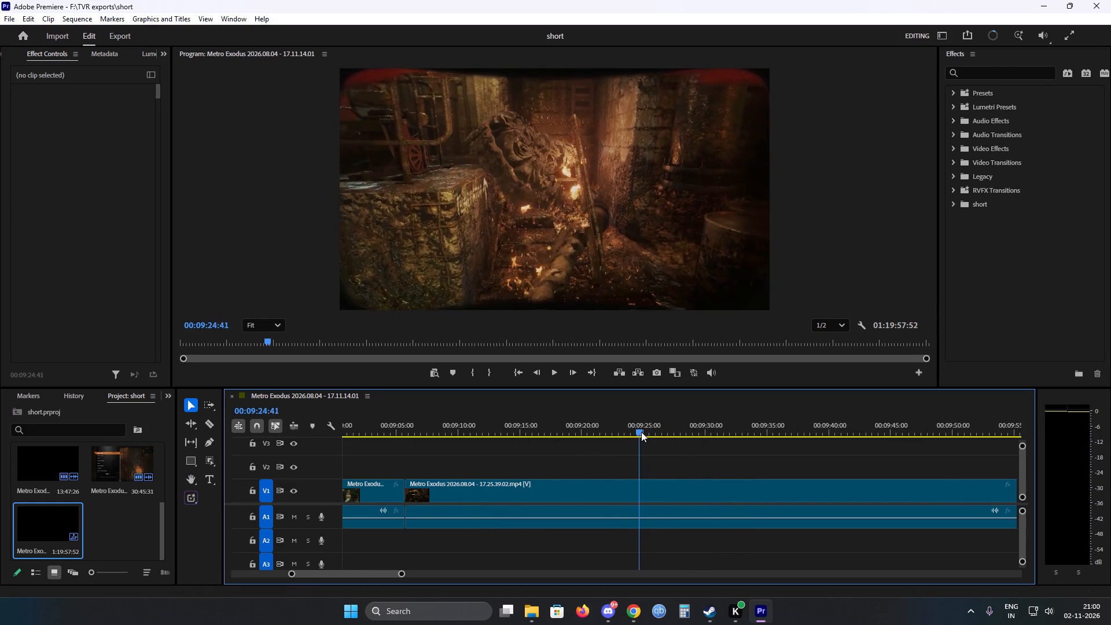
pyautogui.moveTo(641, 432); pyautogui.dragTo(621, 431)
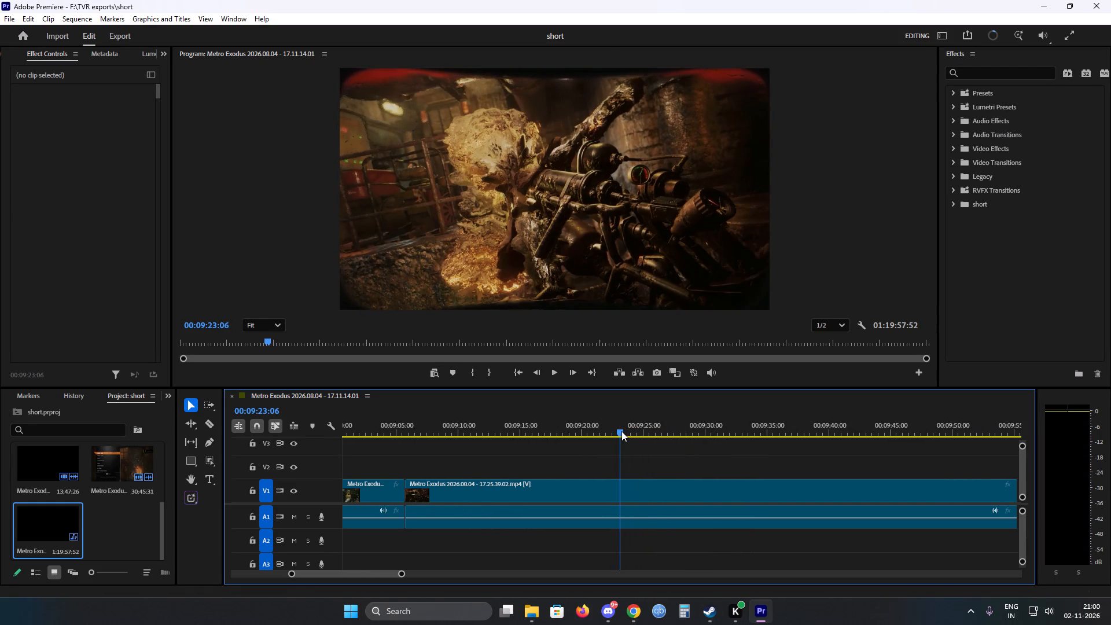
pyautogui.moveTo(621, 431); pyautogui.dragTo(588, 432)
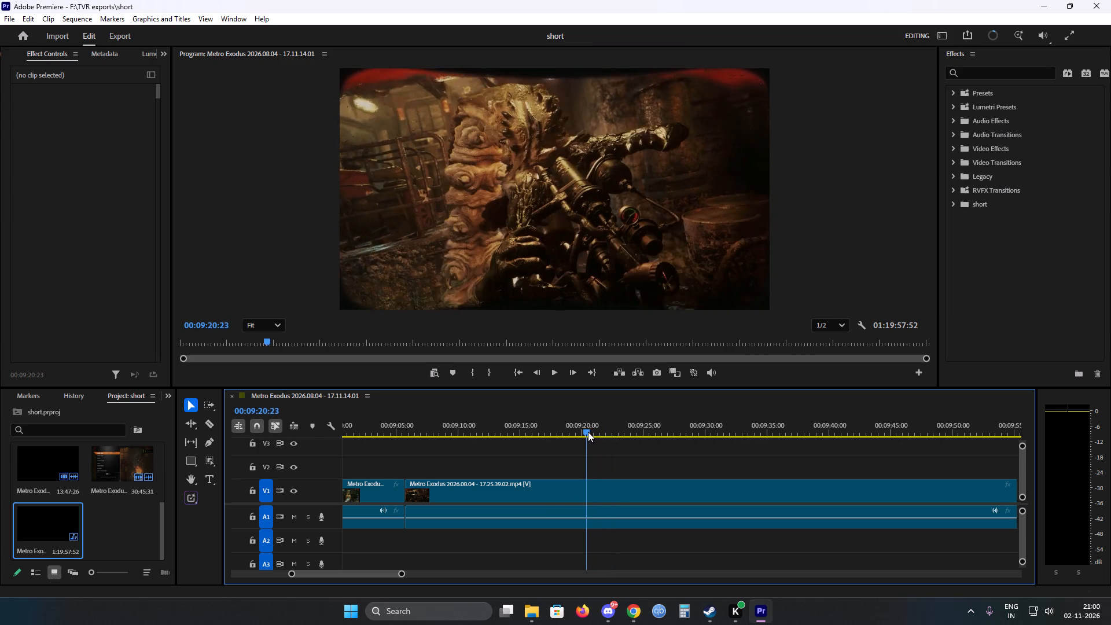
pyautogui.moveTo(588, 432); pyautogui.dragTo(558, 432)
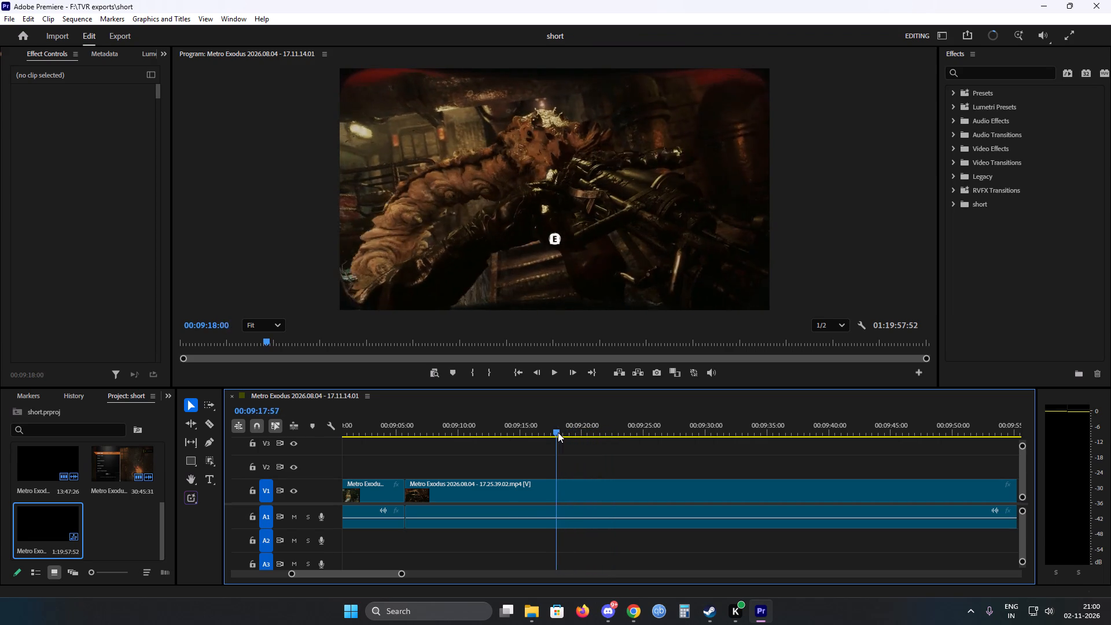
pyautogui.moveTo(558, 432); pyautogui.dragTo(593, 432)
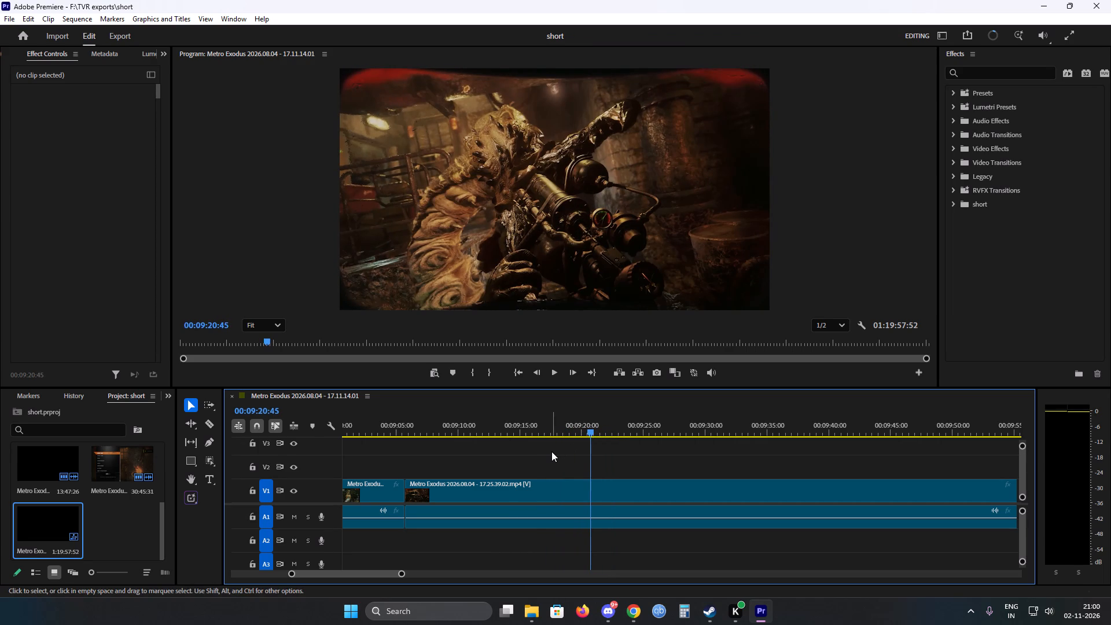
# Continue through the creature attack and split the 17.25.39.02 clip at 00:09:31:20, while the flames are still burning.
pyautogui.press('space')
pyautogui.scroll(-6, 551, 451)
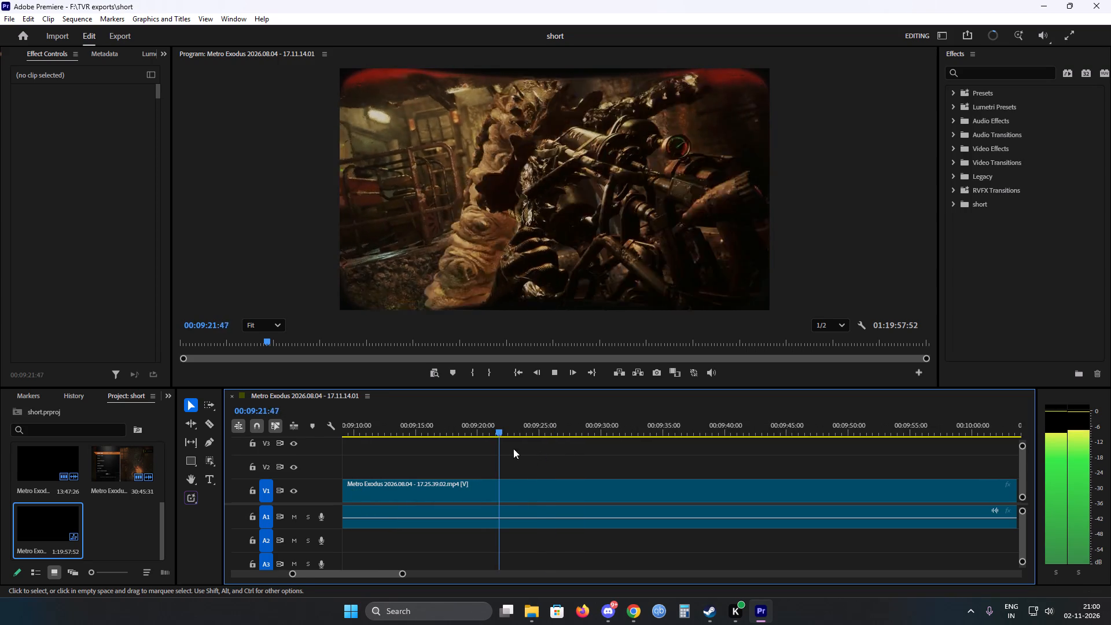
pyautogui.moveTo(506, 432); pyautogui.dragTo(546, 429)
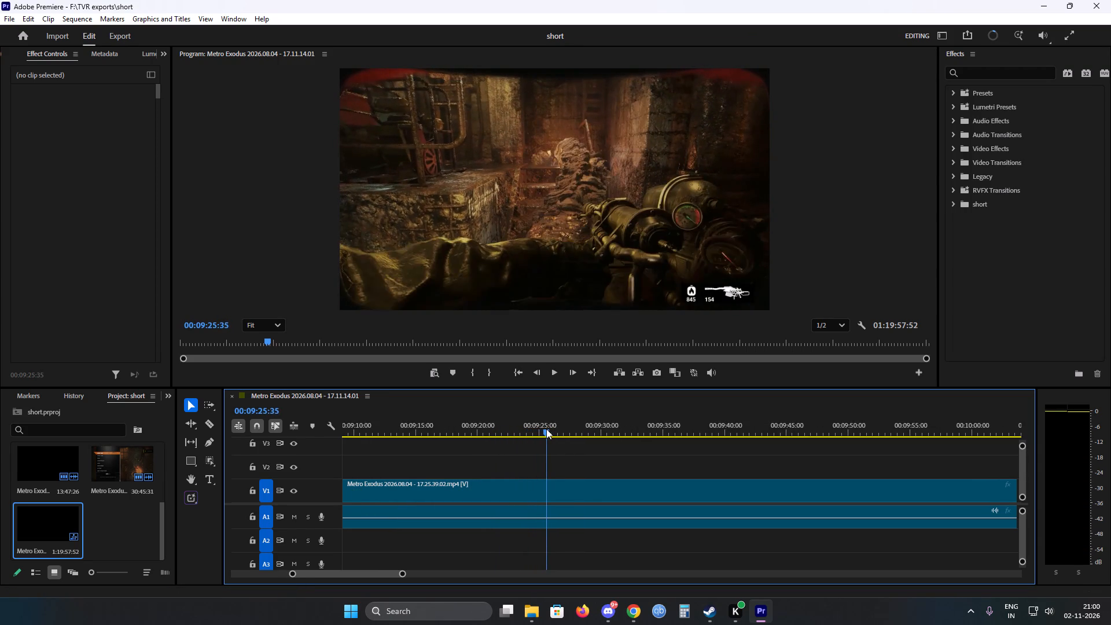
pyautogui.moveTo(546, 429); pyautogui.dragTo(572, 429)
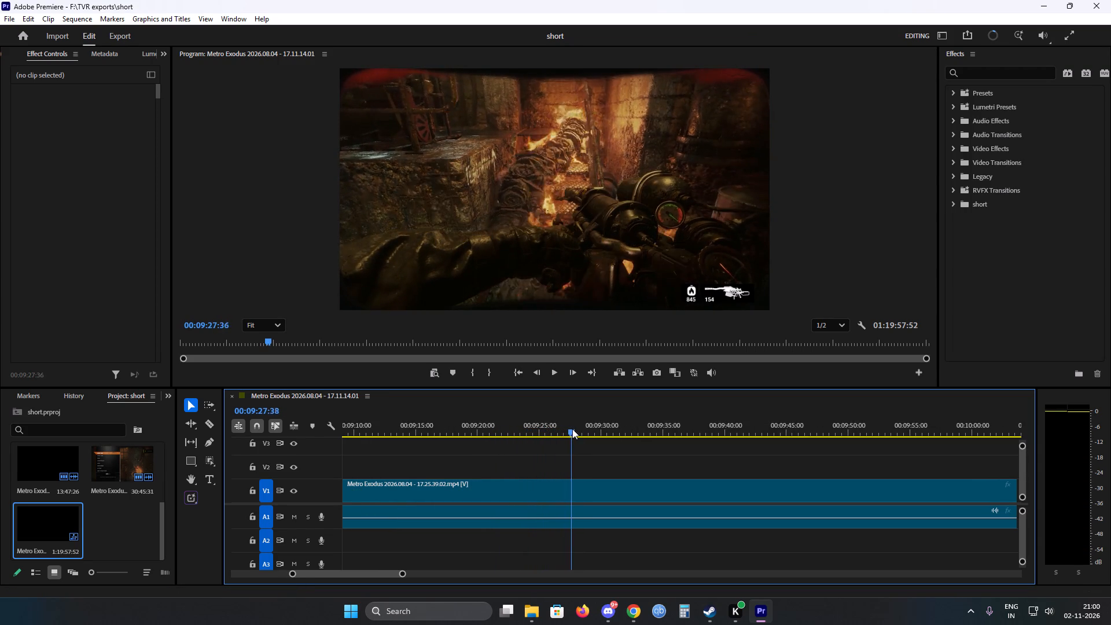
pyautogui.moveTo(572, 429); pyautogui.dragTo(612, 429)
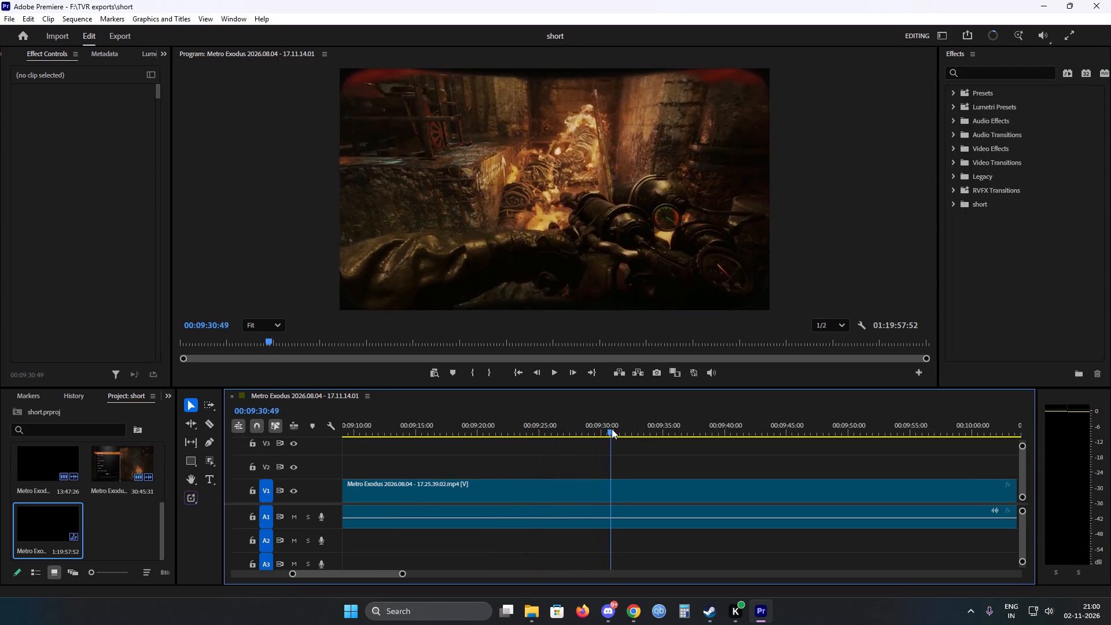
pyautogui.moveTo(612, 429); pyautogui.dragTo(617, 428)
pyautogui.press('c')
pyautogui.click(620, 485)
pyautogui.press('v')
# Split the 17.25.39.02 clip at 00:10:06:35, just before the cobwebs are burned, and ripple delete from 00:09:31:20 to that cut.
pyautogui.press('space')
pyautogui.scroll(-5, 565, 473)
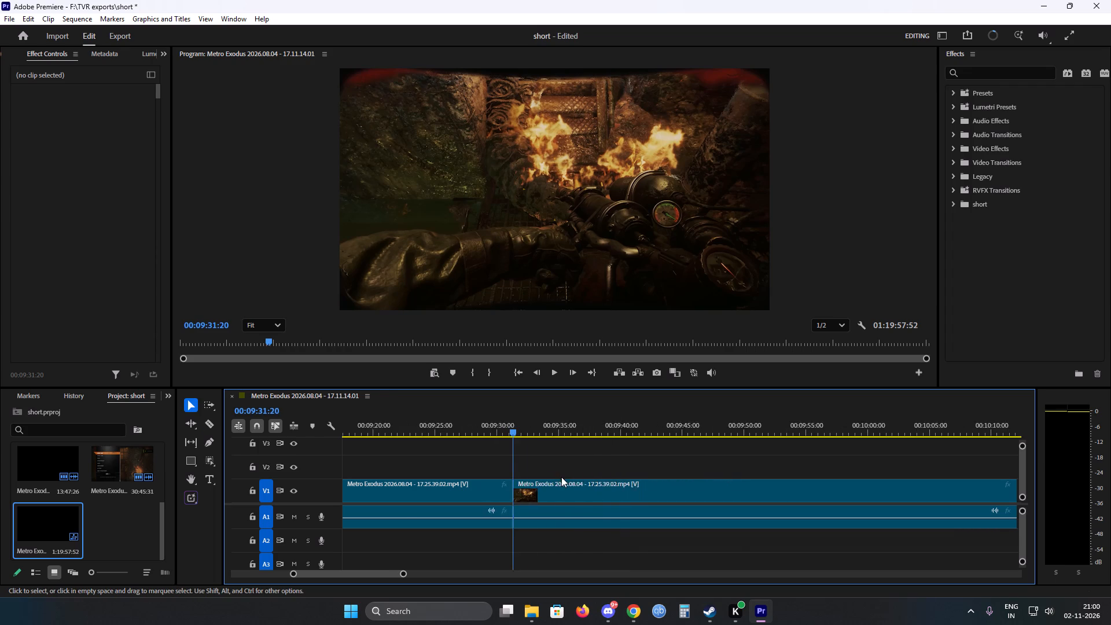
pyautogui.scroll(-6, 561, 477)
pyautogui.moveTo(435, 427); pyautogui.dragTo(520, 423)
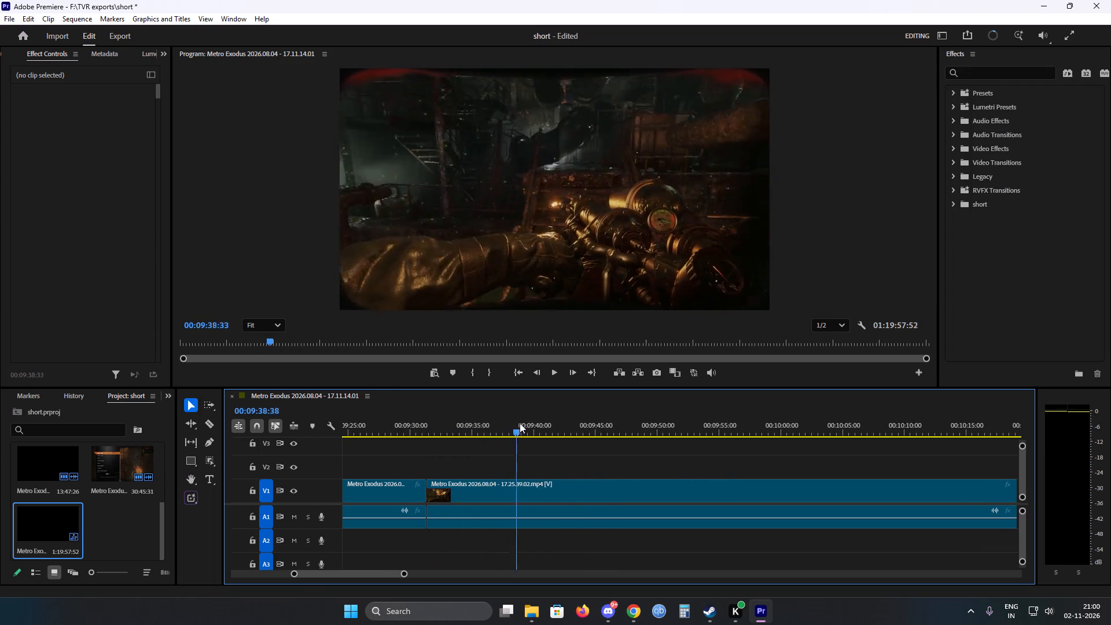
pyautogui.moveTo(520, 423); pyautogui.dragTo(704, 424)
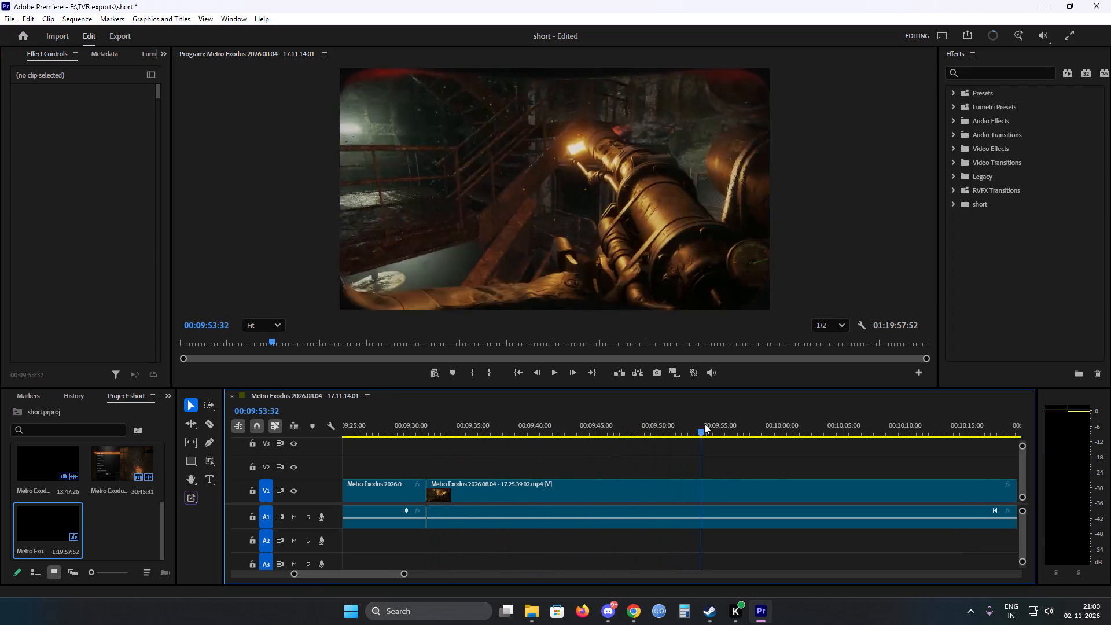
pyautogui.moveTo(704, 424); pyautogui.dragTo(888, 429)
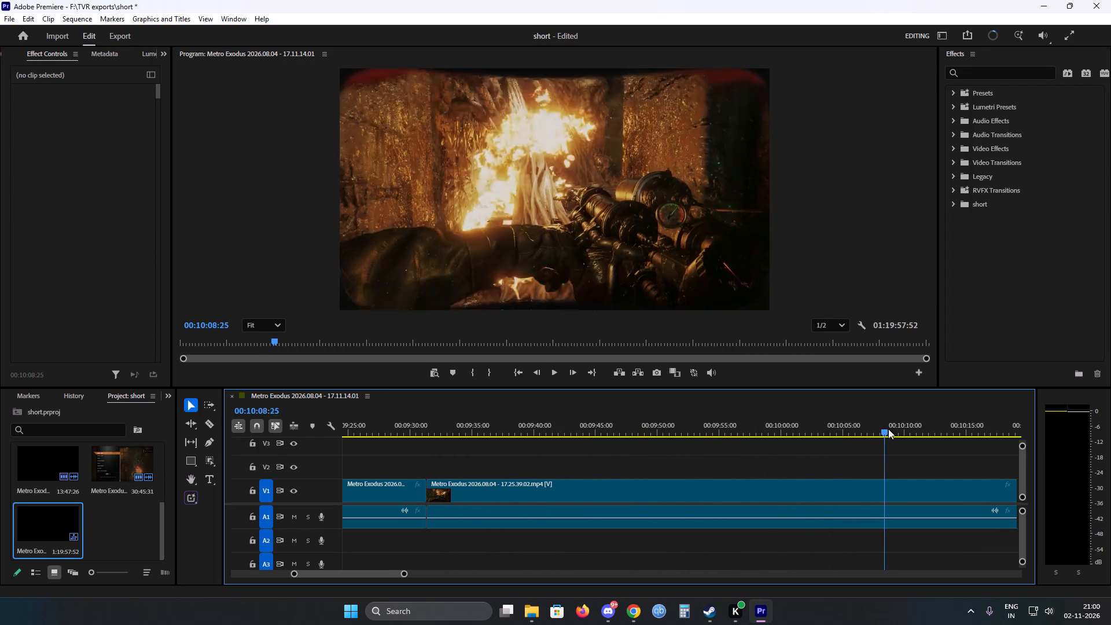
pyautogui.moveTo(888, 429); pyautogui.dragTo(861, 429)
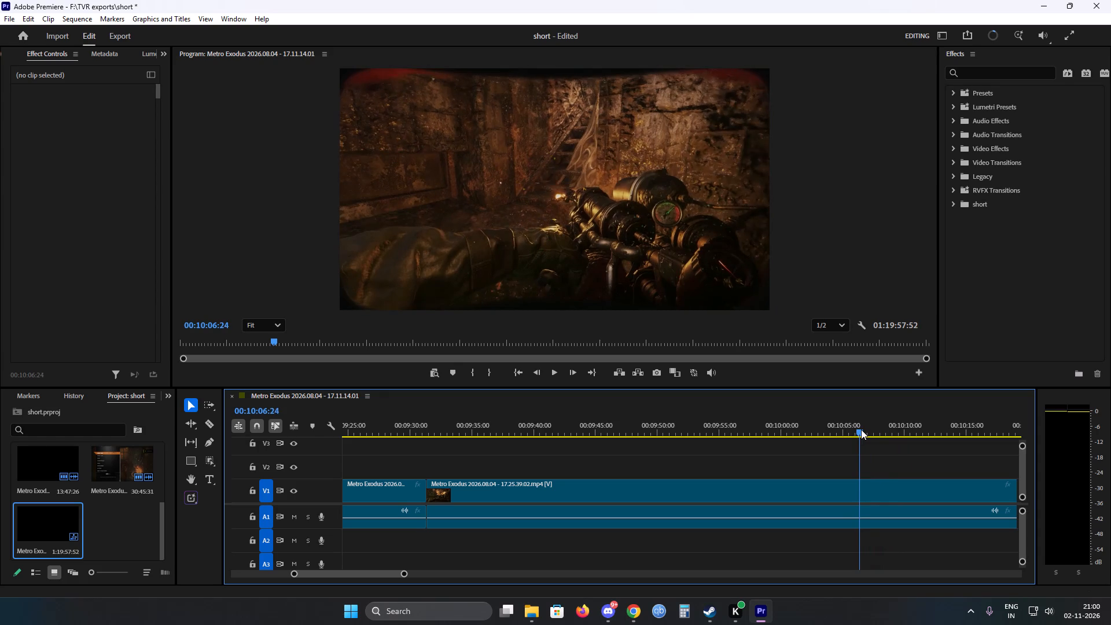
pyautogui.moveTo(861, 429); pyautogui.dragTo(863, 429)
pyautogui.press('c')
pyautogui.click(862, 492)
pyautogui.press('v')
pyautogui.click(821, 491)
pyautogui.rightClick(821, 490)
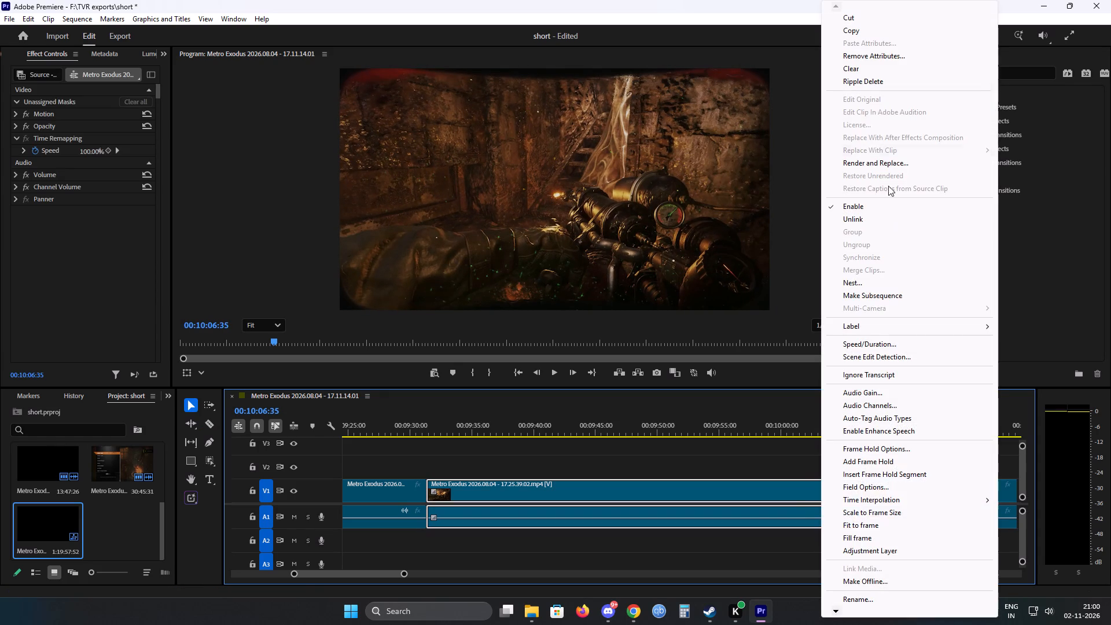
pyautogui.click(863, 80)
# Save the project.
pyautogui.hotkey('ctrl', 's')
# Play on from the 00:09:31:20 join and split the 17.25.39.02 clip at 00:09:51:02, at the barred window.
pyautogui.press('space')
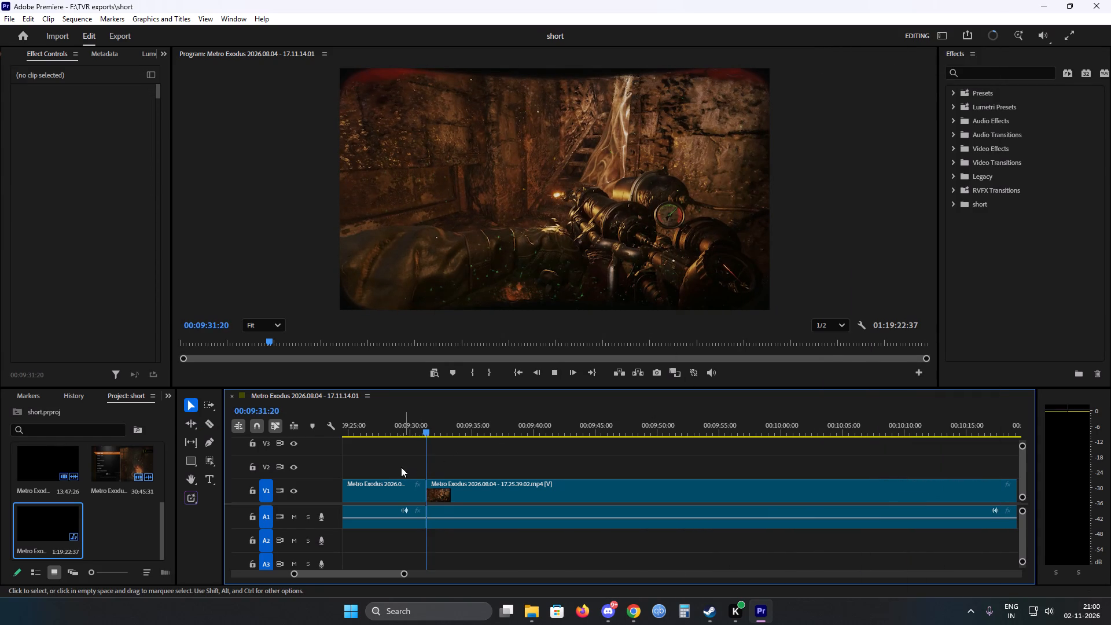
pyautogui.keyDown('alt'); pyautogui.scroll(3, 396, 470); pyautogui.keyUp('alt')
pyautogui.scroll(1, 396, 468)
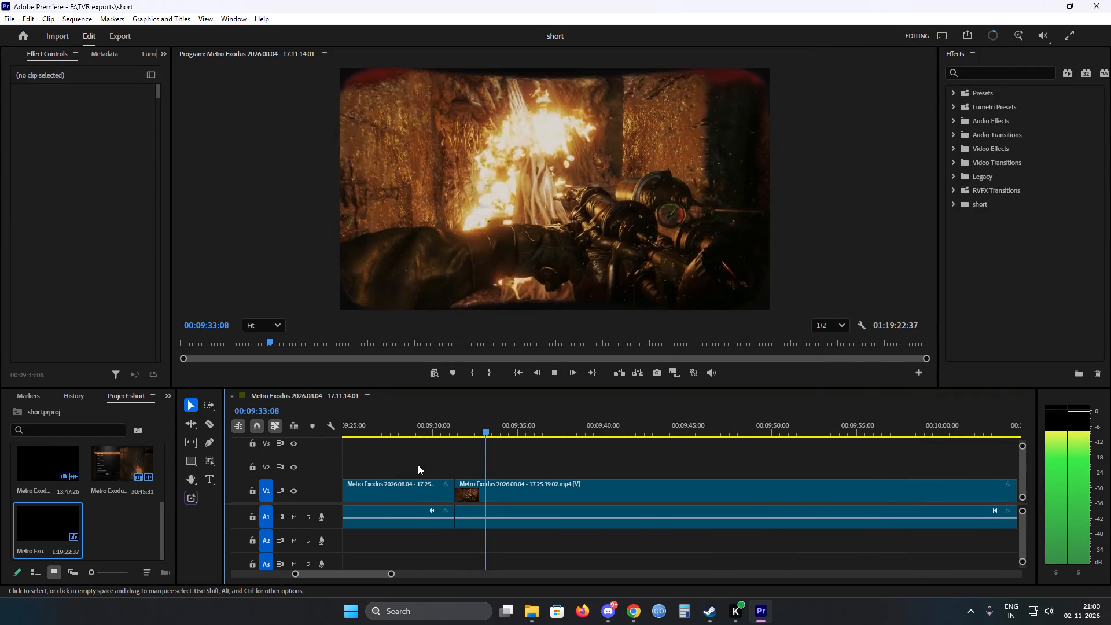
pyautogui.keyDown('alt'); pyautogui.scroll(-20, 609, 491); pyautogui.keyUp('alt')
pyautogui.keyDown('alt'); pyautogui.scroll(-9, 609, 491); pyautogui.keyUp('alt')
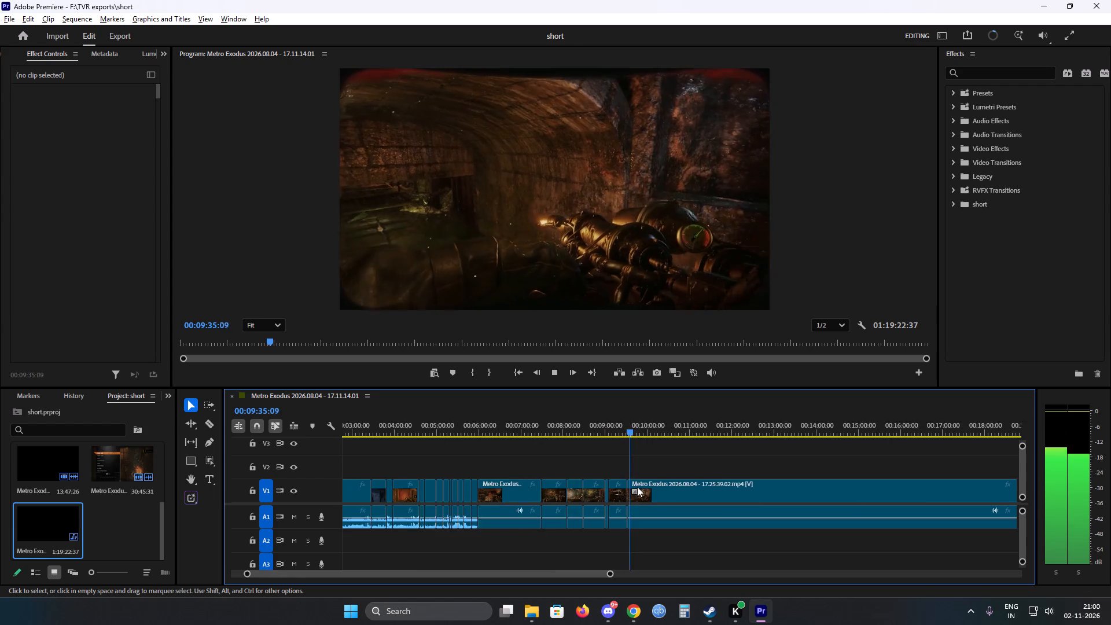
pyautogui.keyDown('alt'); pyautogui.scroll(-19, 637, 487); pyautogui.keyUp('alt')
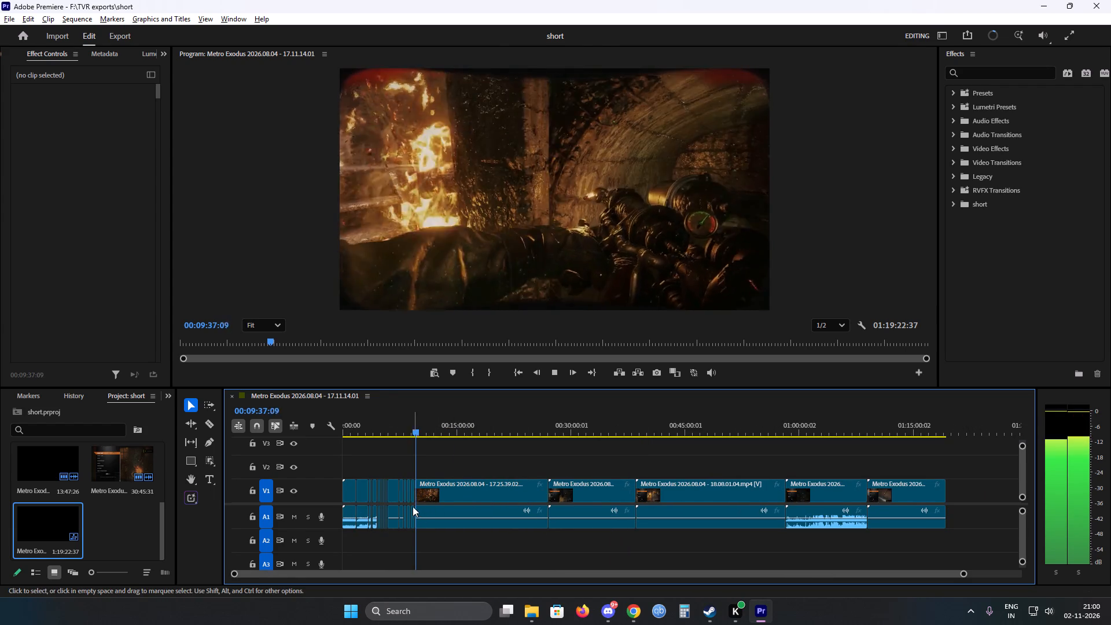
pyautogui.keyDown('alt'); pyautogui.scroll(8, 407, 508); pyautogui.keyUp('alt')
pyautogui.keyDown('alt'); pyautogui.scroll(14, 424, 512); pyautogui.keyUp('alt')
pyautogui.keyDown('alt'); pyautogui.scroll(7, 420, 490); pyautogui.keyUp('alt')
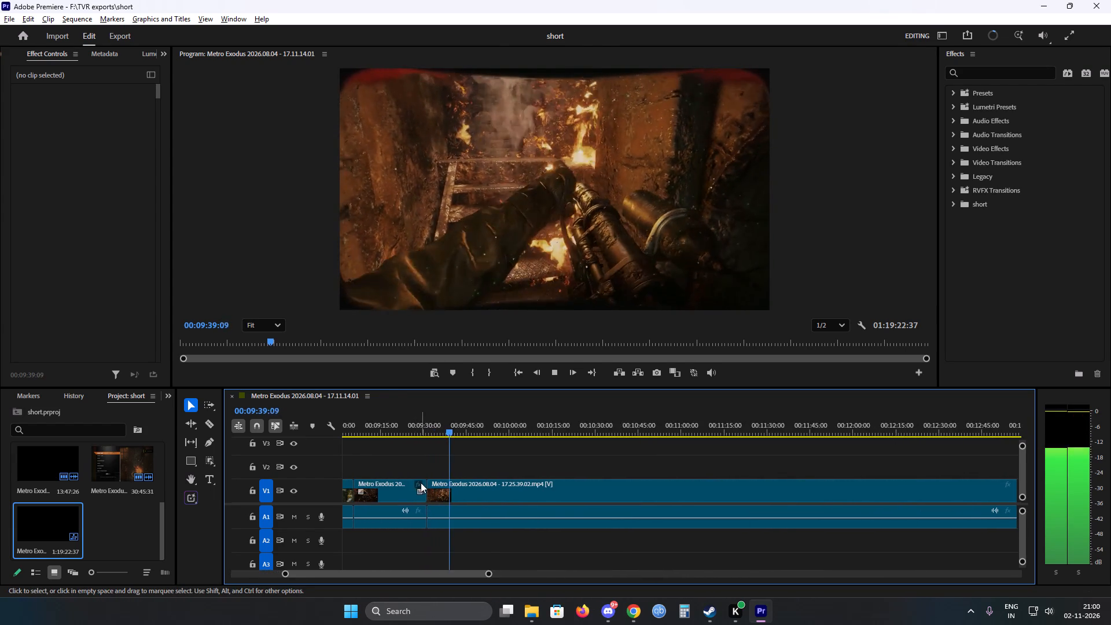
pyautogui.keyDown('alt'); pyautogui.scroll(18, 421, 483); pyautogui.keyUp('alt')
pyautogui.keyDown('alt'); pyautogui.scroll(-4, 557, 477); pyautogui.keyUp('alt')
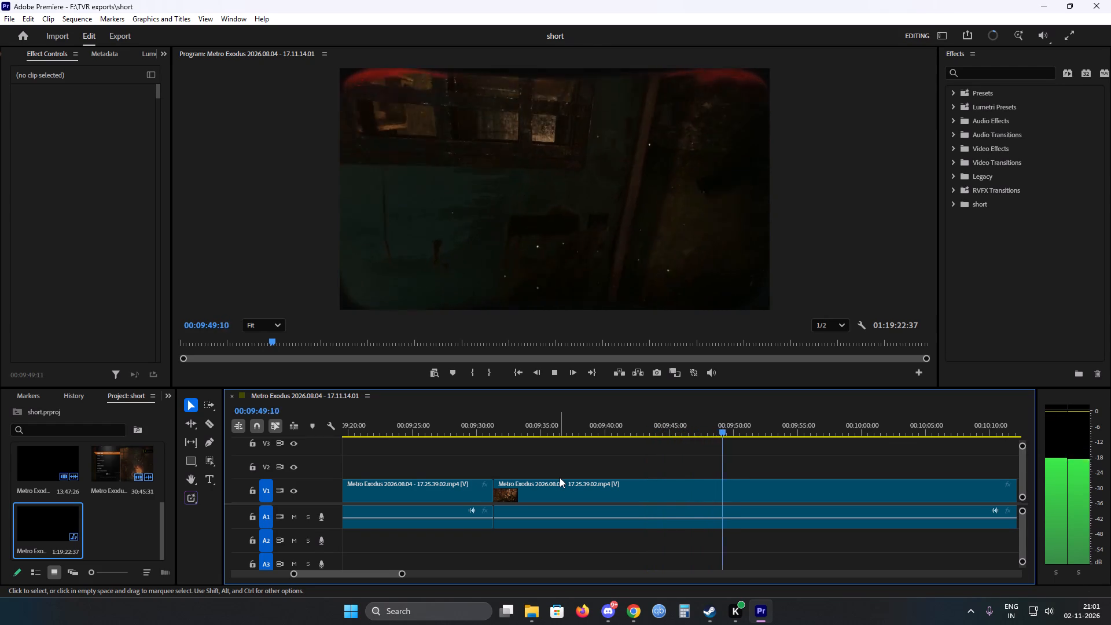
pyautogui.press('space')
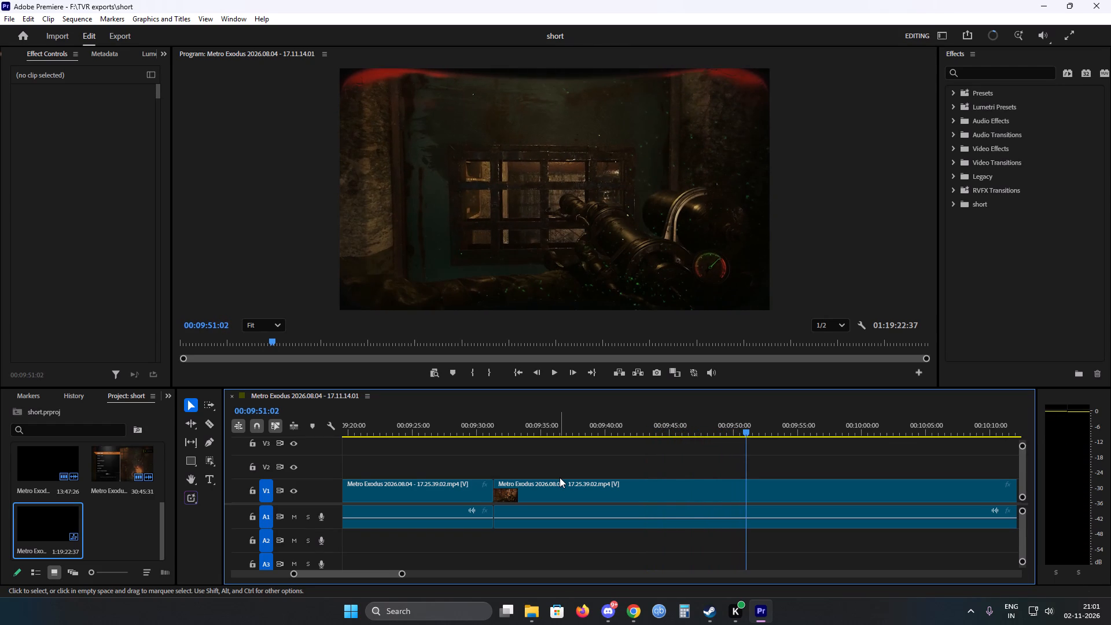
pyautogui.scroll(-8, 643, 484)
pyautogui.press('c')
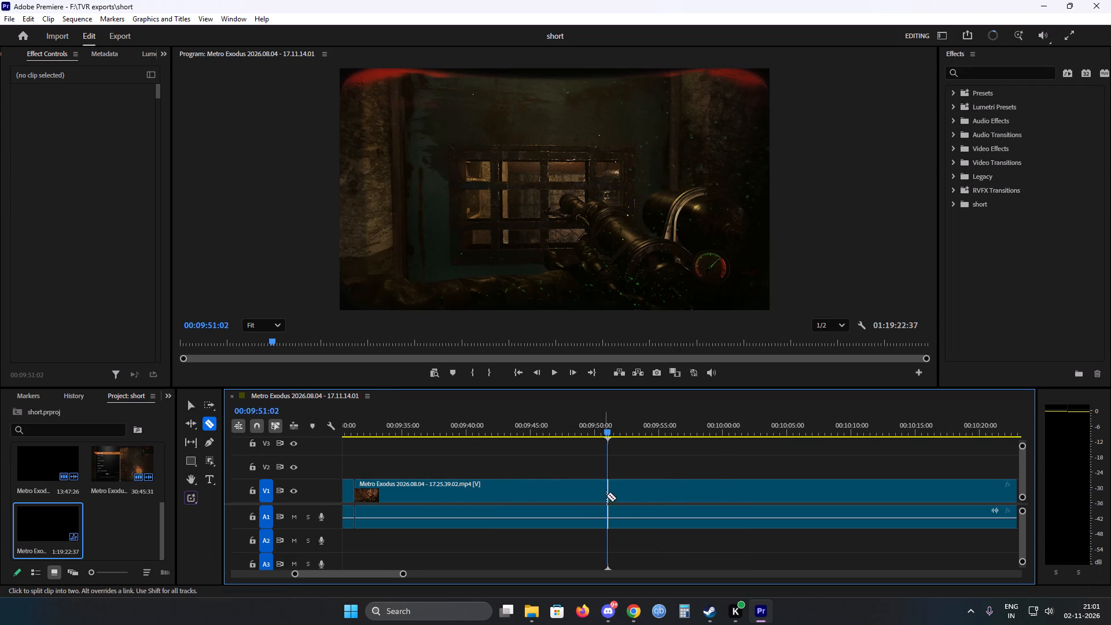
pyautogui.click(609, 491)
pyautogui.press('v')
# Split the 17.25.39.02 clip at 00:10:49:39, on the dark rail track, and ripple delete from 00:09:51:02 to that cut.
pyautogui.press('space')
pyautogui.scroll(-8, 566, 479)
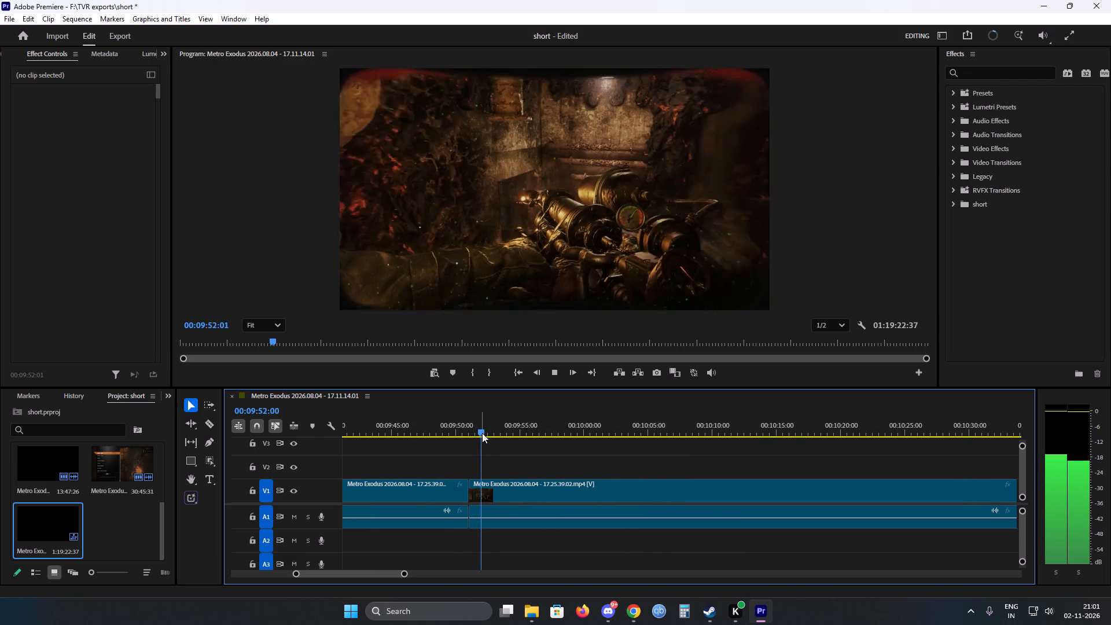
pyautogui.moveTo(483, 431); pyautogui.dragTo(562, 428)
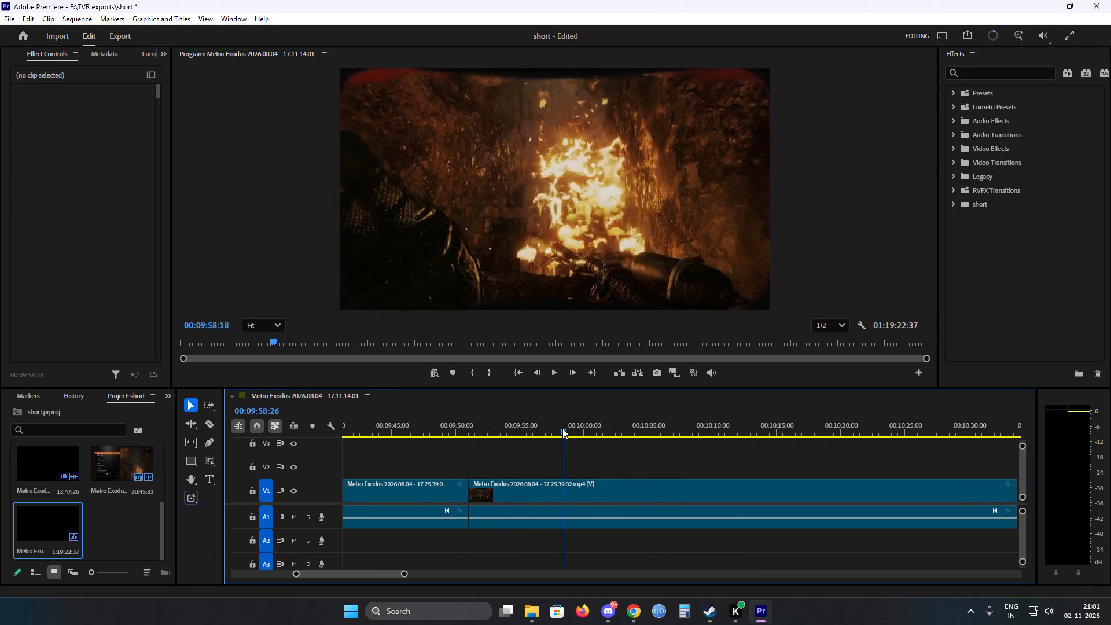
pyautogui.moveTo(562, 428); pyautogui.dragTo(668, 429)
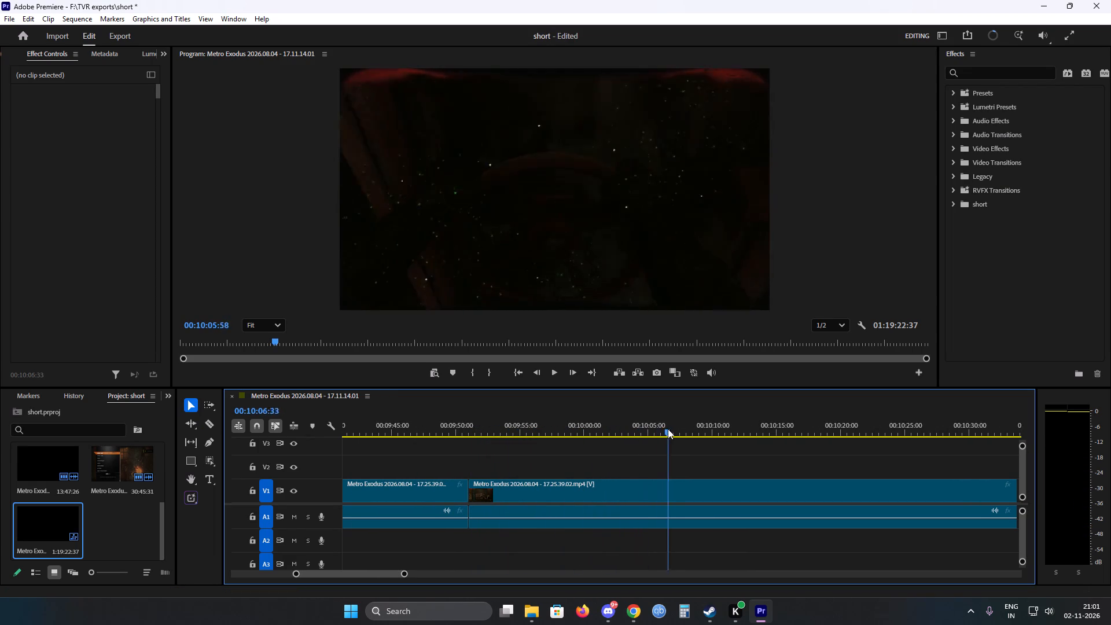
pyautogui.moveTo(668, 429); pyautogui.dragTo(744, 427)
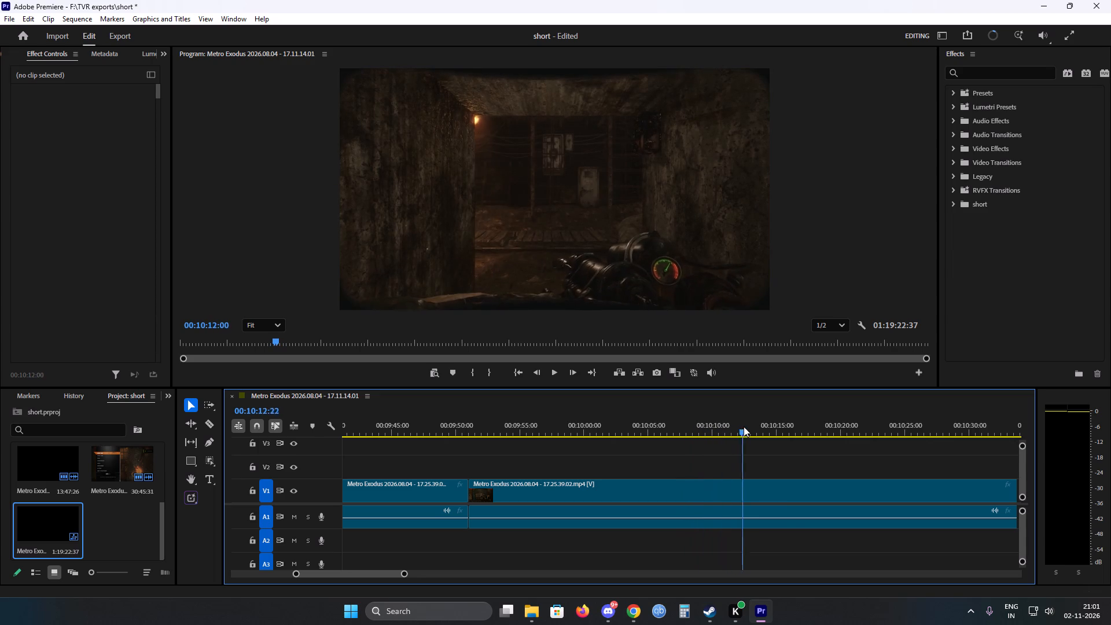
pyautogui.moveTo(744, 427); pyautogui.dragTo(966, 437)
pyautogui.press('space')
pyautogui.keyDown('alt'); pyautogui.scroll(-7, 799, 464); pyautogui.keyUp('alt')
pyautogui.scroll(-15, 784, 471)
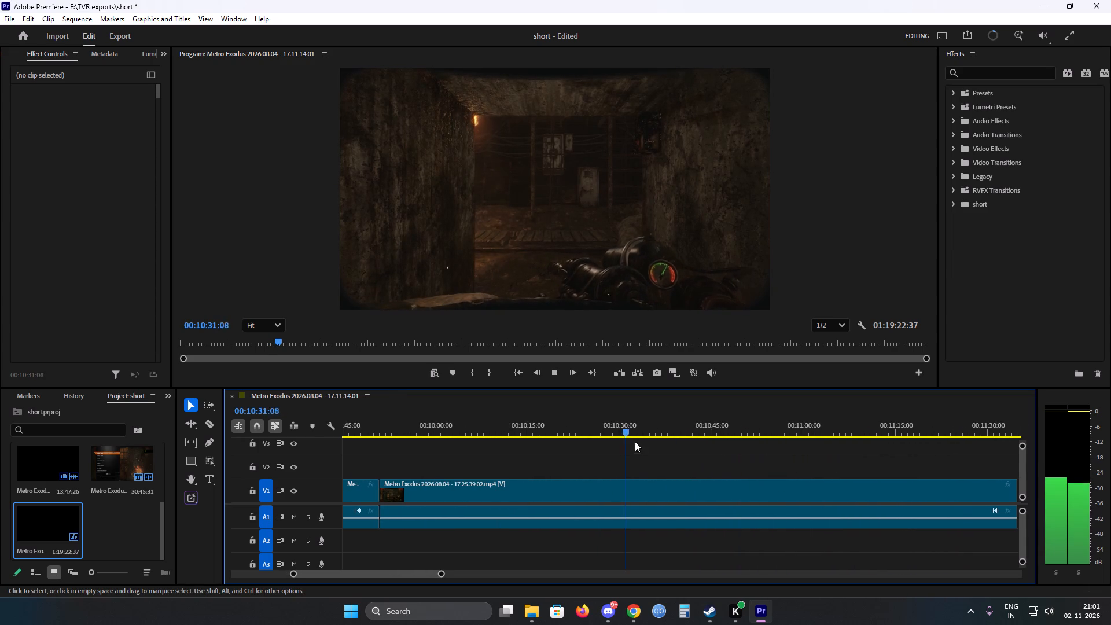
pyautogui.moveTo(631, 431); pyautogui.dragTo(816, 433)
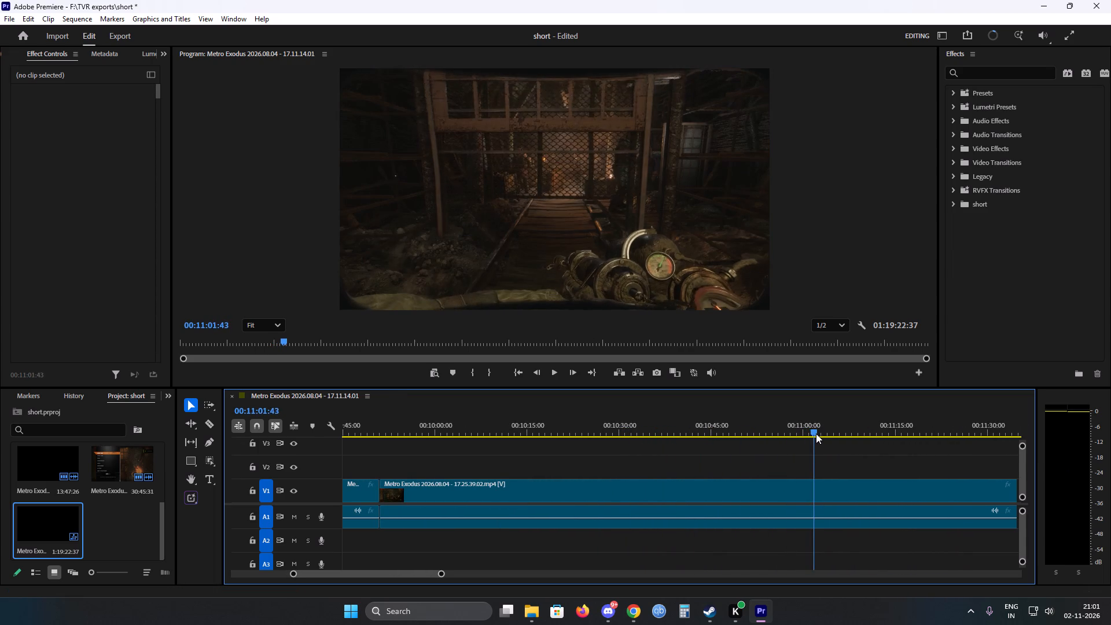
pyautogui.moveTo(816, 433); pyautogui.dragTo(754, 431)
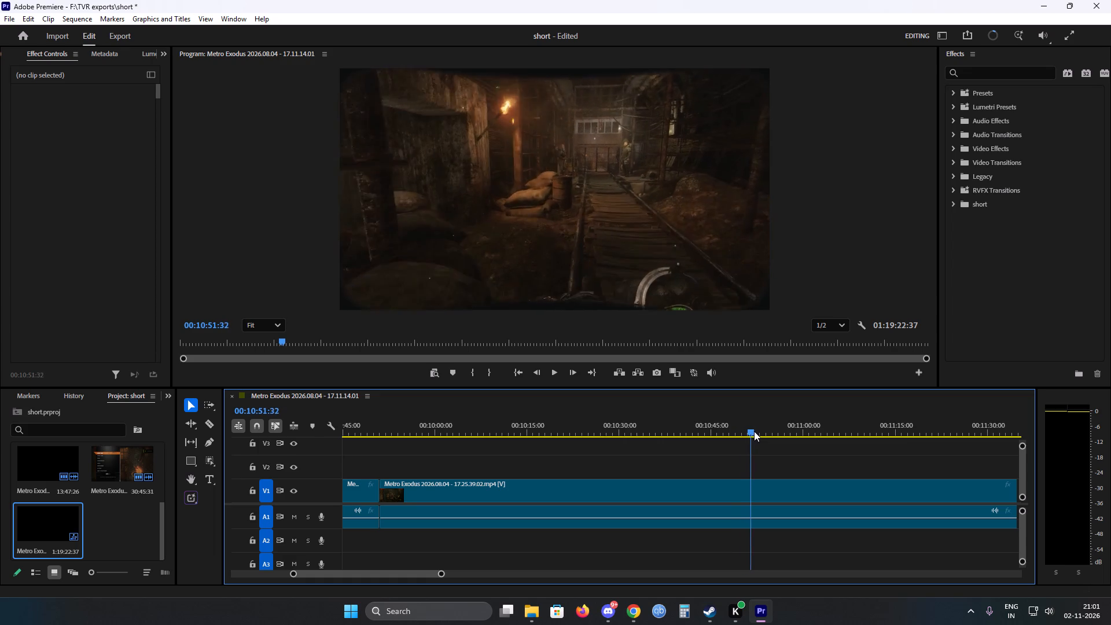
pyautogui.moveTo(754, 431); pyautogui.dragTo(742, 430)
pyautogui.press('c')
pyautogui.click(741, 490)
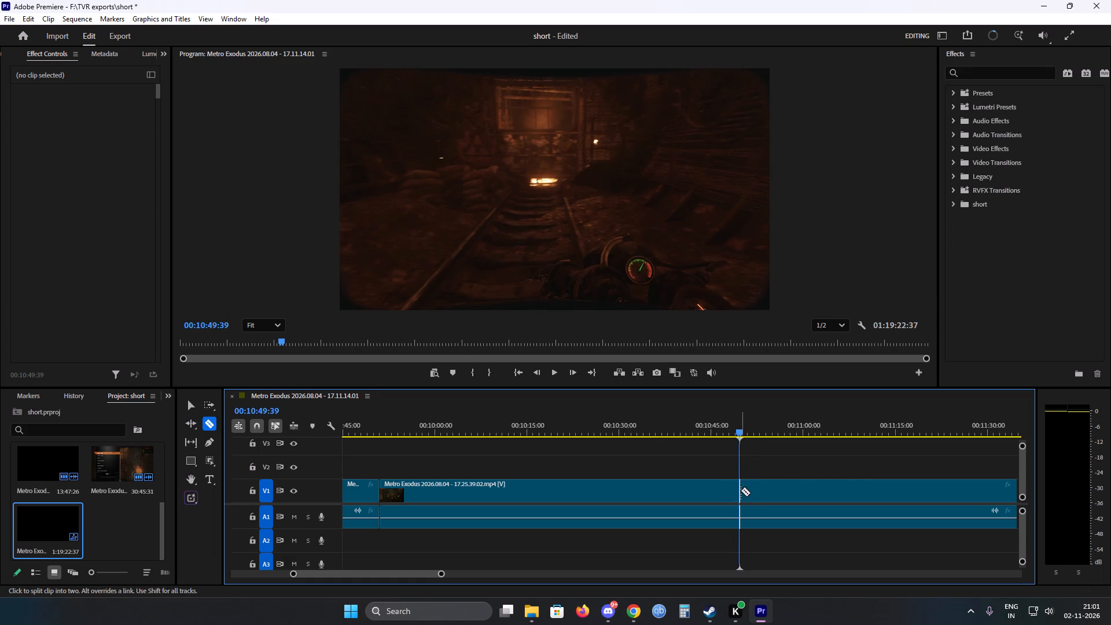
pyautogui.press('v')
pyautogui.click(711, 487)
pyautogui.rightClick(710, 487)
pyautogui.click(753, 84)
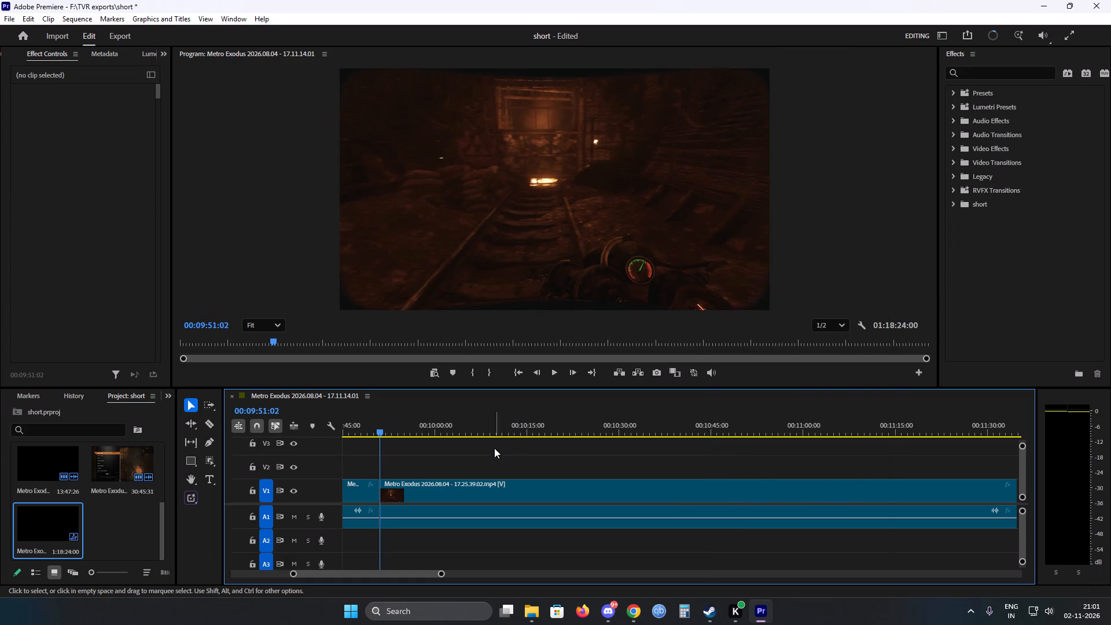
# Save the project.
pyautogui.hotkey('ctrl', 's')
# Apply the default video transition at the 00:09:51:02 join.
pyautogui.hotkey('ctrl', 'd')
# Play on from the 00:09:51:02 join and split the 17.25.39.02 clip at 00:10:17:38, facing the two armoured soldiers and crates.
pyautogui.press('space')
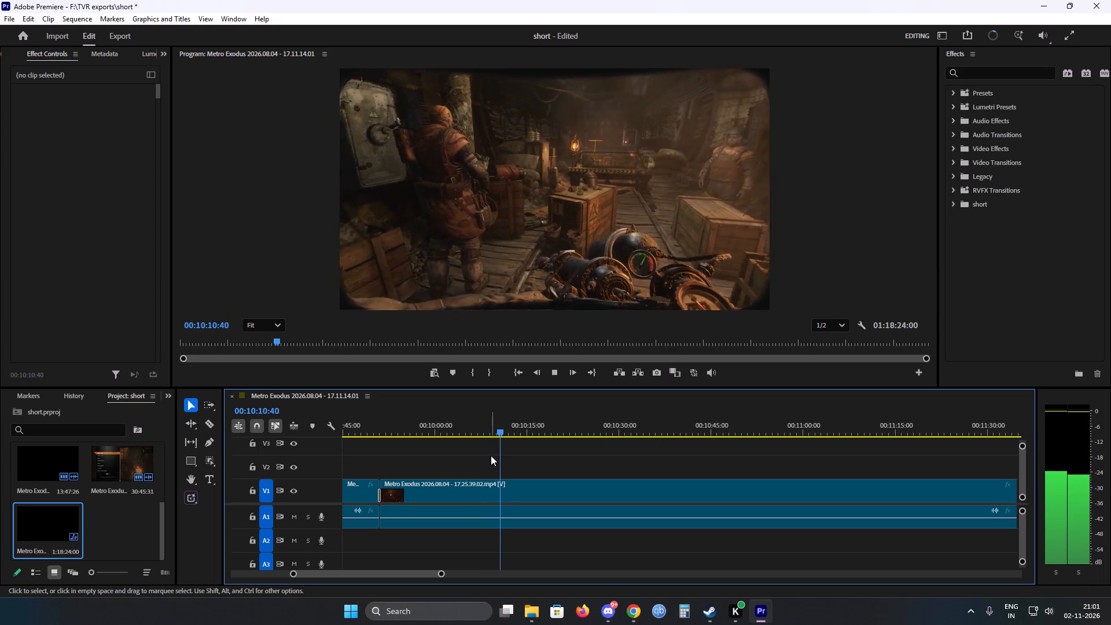
pyautogui.scroll(-1, 478, 450)
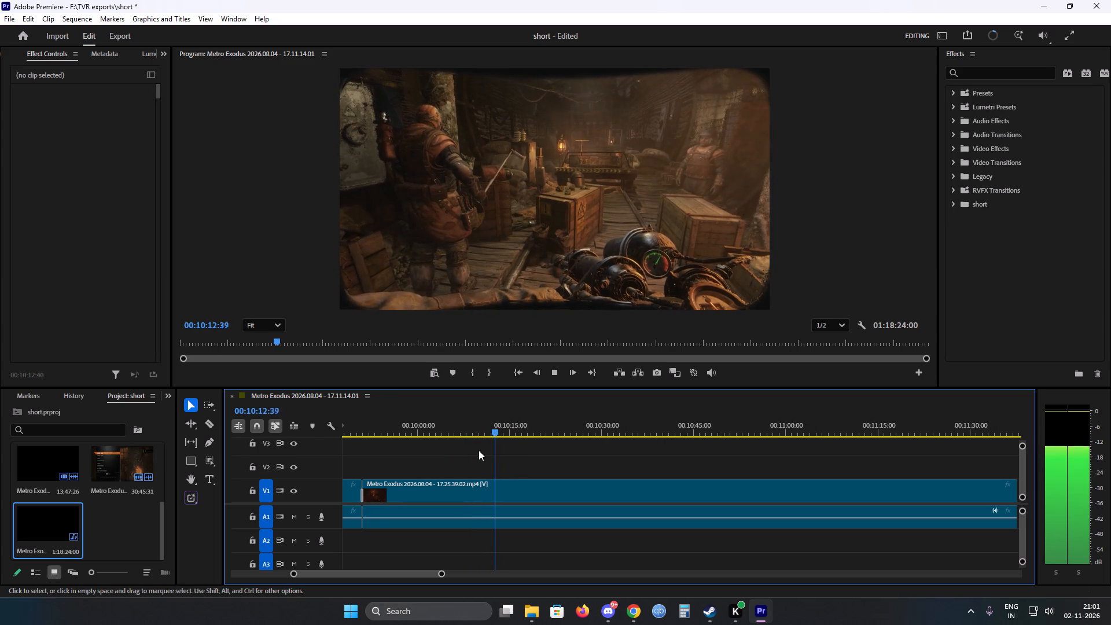
pyautogui.press('space')
pyautogui.press('c')
pyautogui.click(527, 483)
pyautogui.press('v')
pyautogui.press('space')
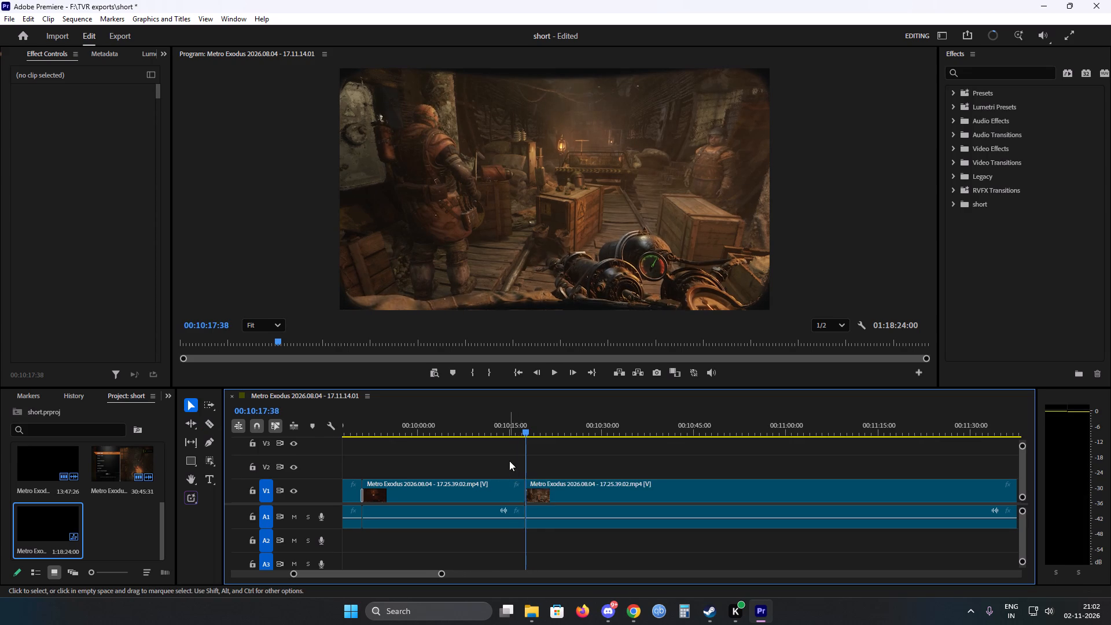
# Scan the 17.25.39.02 footage from 00:10:17:38 through the railcar ride and the station for the place where the action should resume.
pyautogui.scroll(-4, 509, 461)
pyautogui.moveTo(462, 431); pyautogui.dragTo(474, 430)
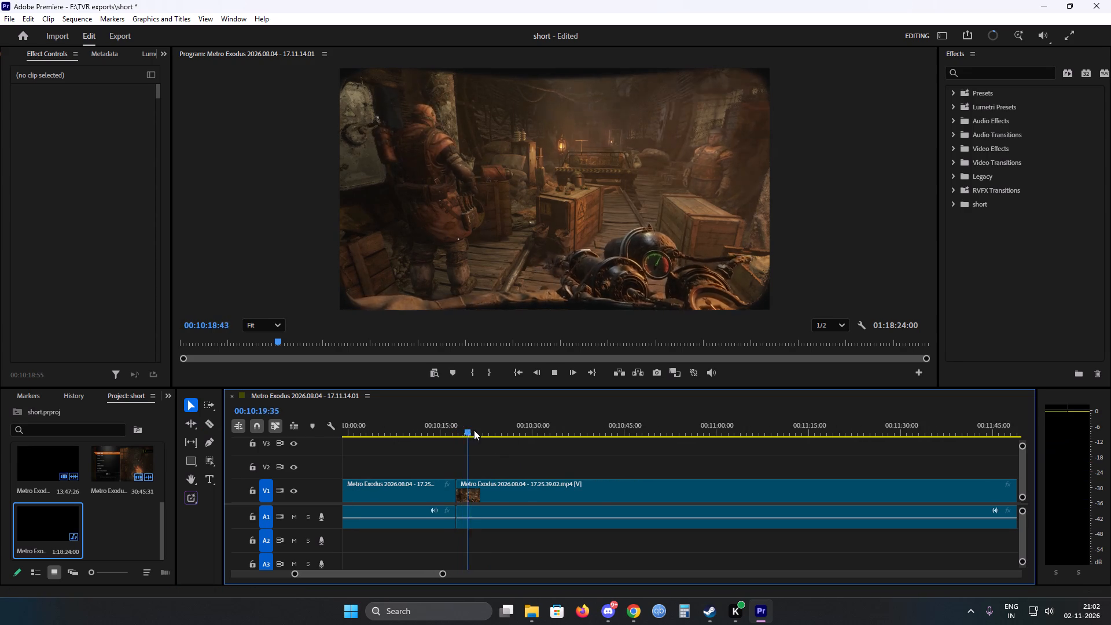
pyautogui.moveTo(474, 430); pyautogui.dragTo(868, 425)
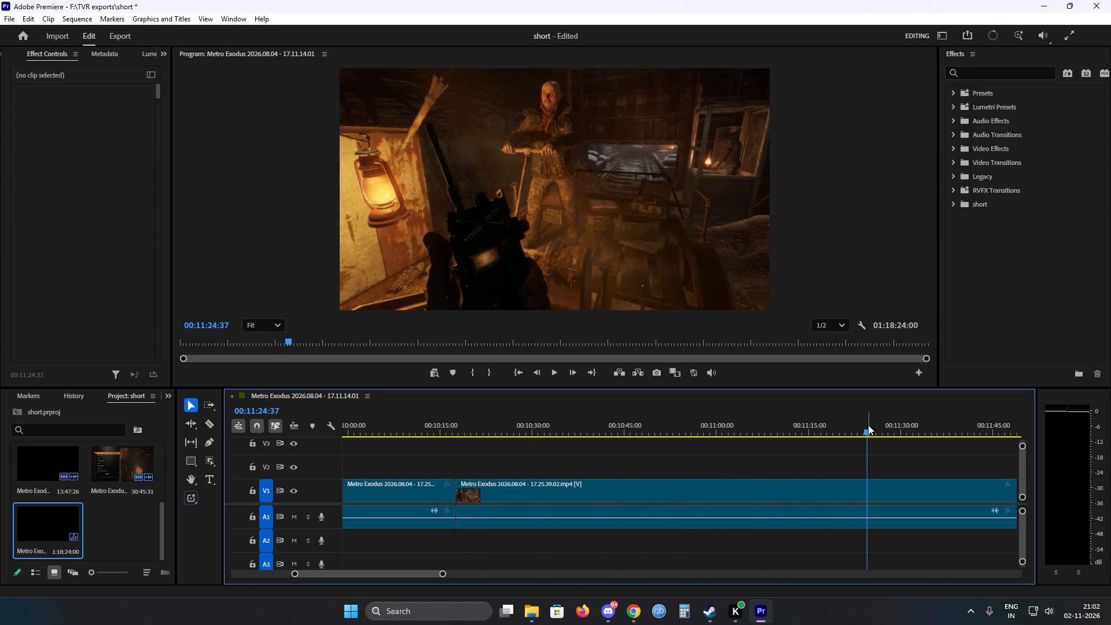
pyautogui.press('space')
pyautogui.keyDown('alt'); pyautogui.scroll(-5, 681, 437); pyautogui.keyUp('alt')
pyautogui.scroll(-16, 661, 435)
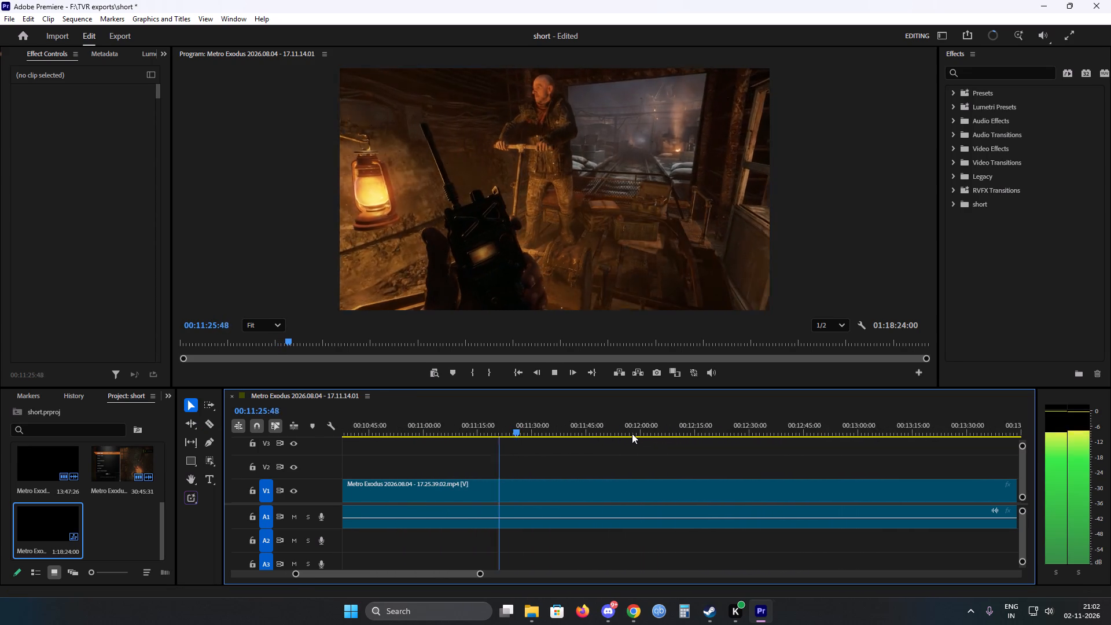
pyautogui.scroll(-4, 632, 433)
pyautogui.moveTo(446, 430); pyautogui.dragTo(705, 428)
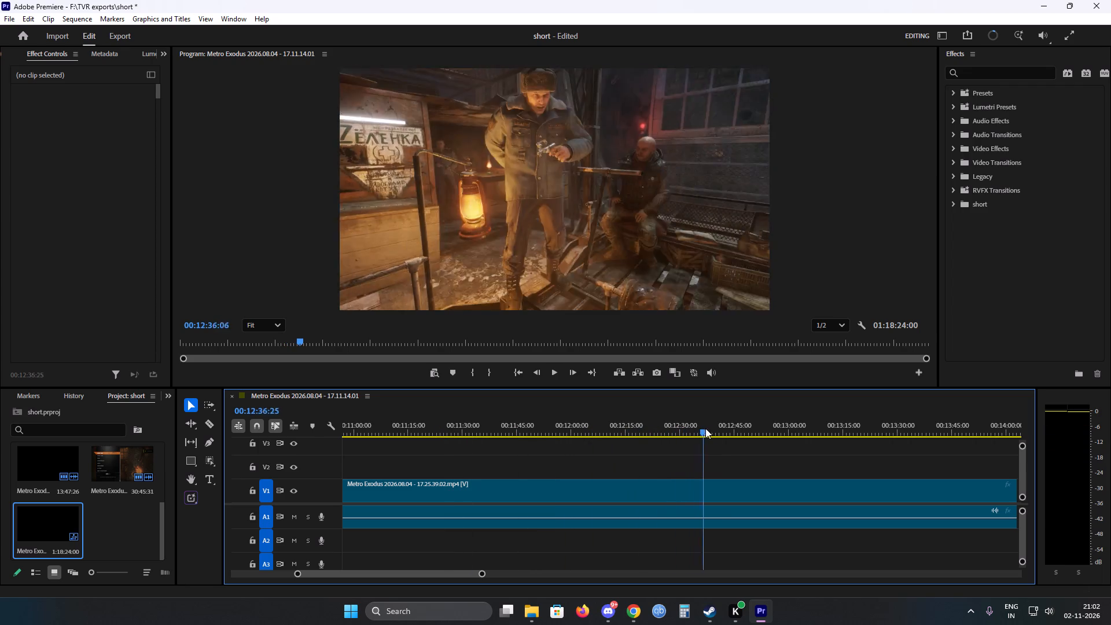
pyautogui.moveTo(705, 428); pyautogui.dragTo(724, 428)
pyautogui.press('space')
pyautogui.scroll(-6, 628, 468)
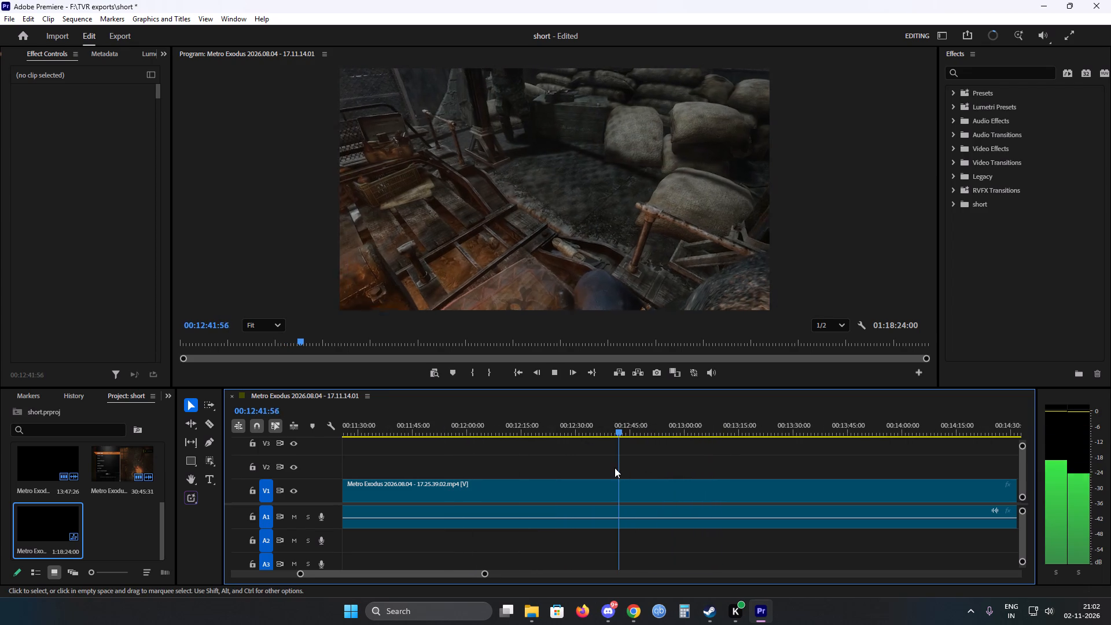
pyautogui.scroll(-12, 613, 467)
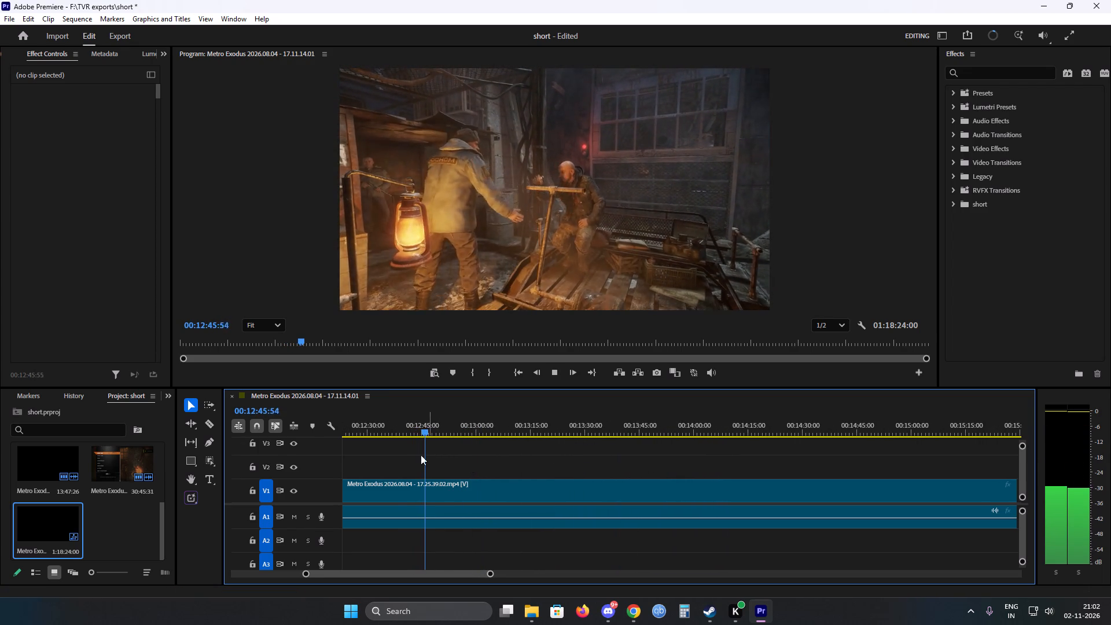
pyautogui.scroll(2, 392, 478)
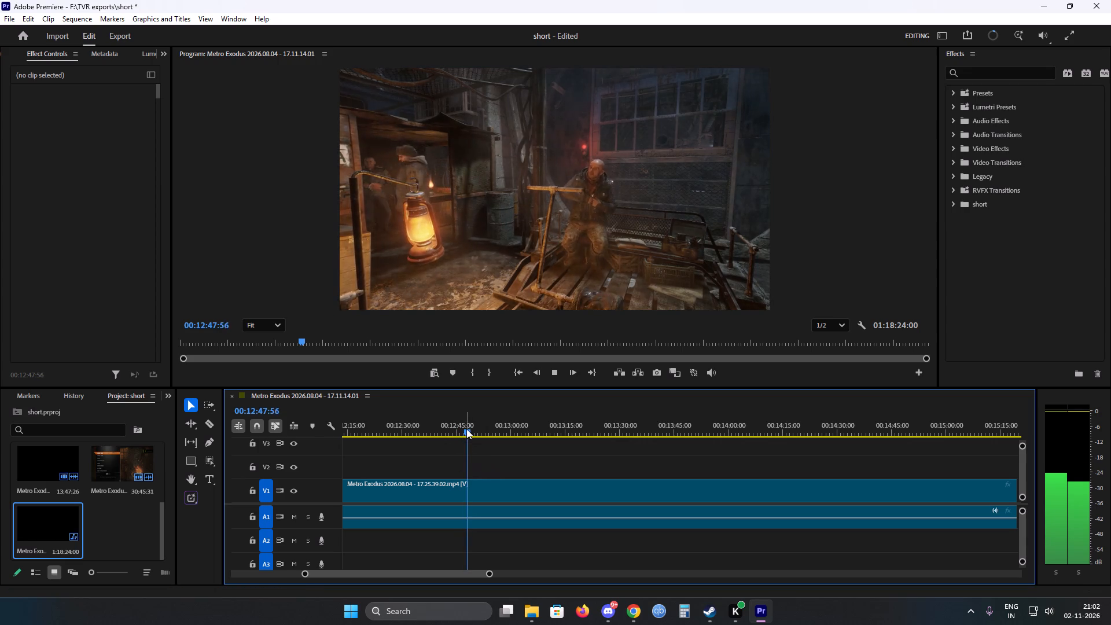
pyautogui.moveTo(469, 429); pyautogui.dragTo(510, 428)
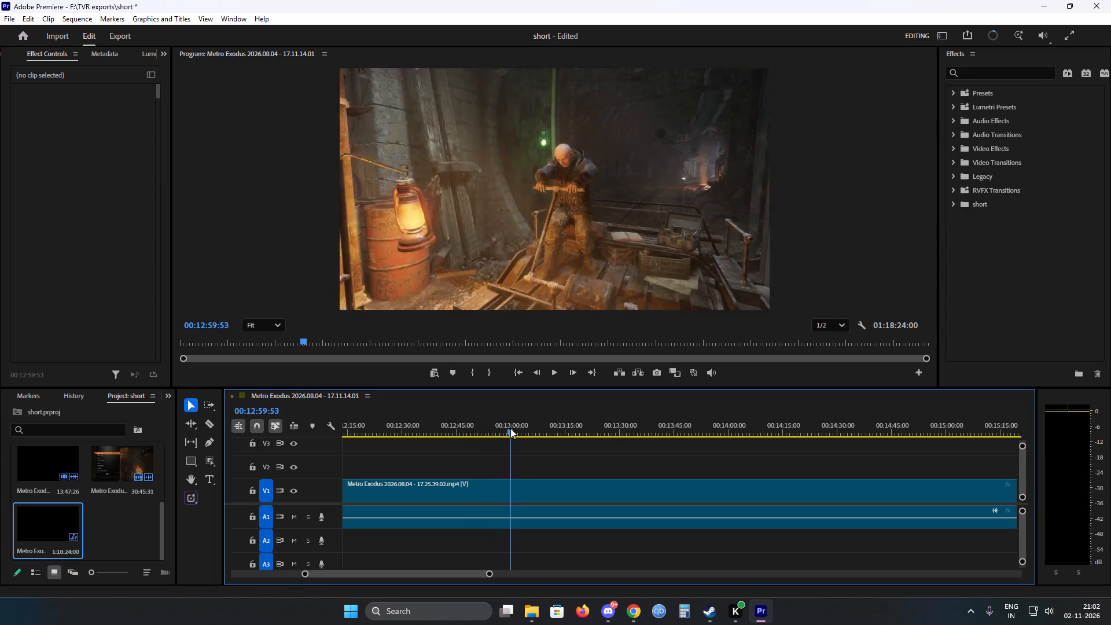
pyautogui.moveTo(510, 428); pyautogui.dragTo(756, 424)
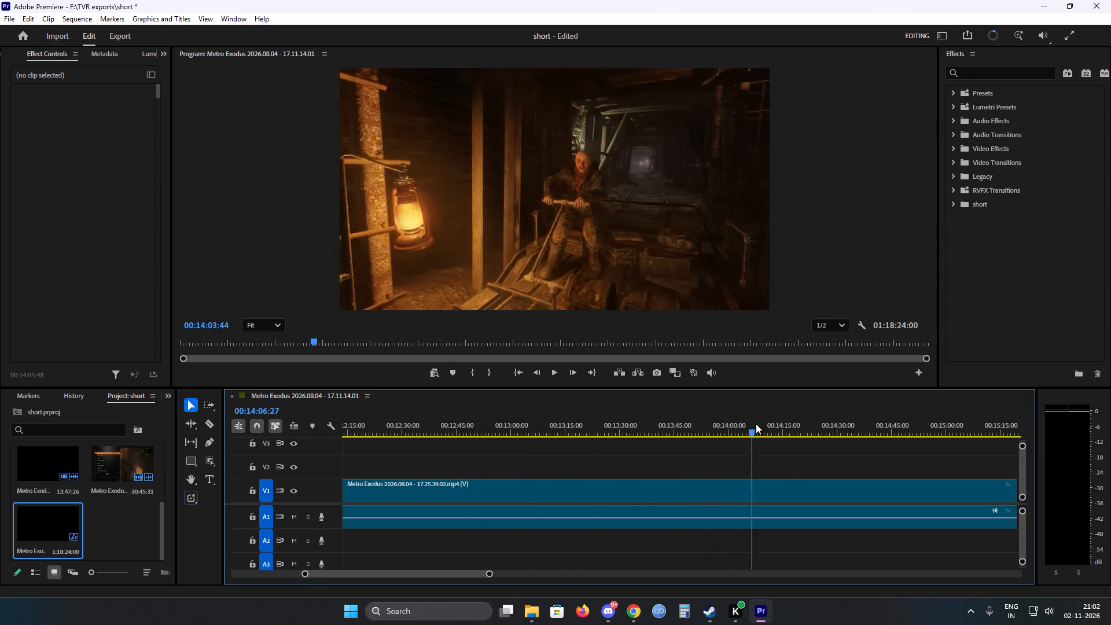
pyautogui.moveTo(756, 424); pyautogui.dragTo(902, 418)
pyautogui.press('space')
pyautogui.scroll(-7, 655, 434)
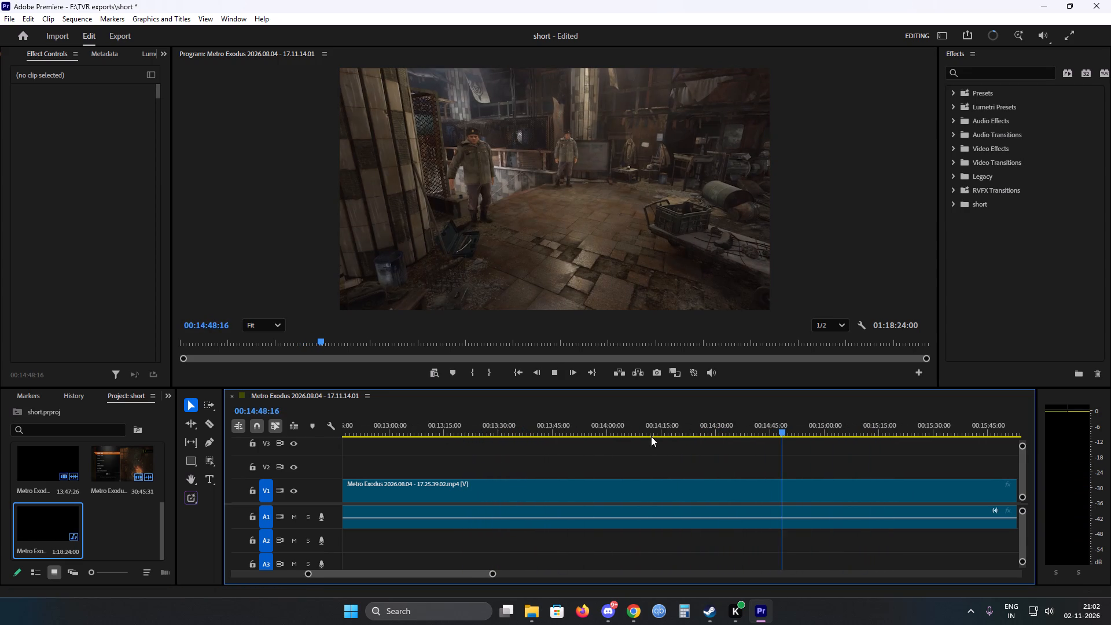
pyautogui.scroll(-17, 652, 435)
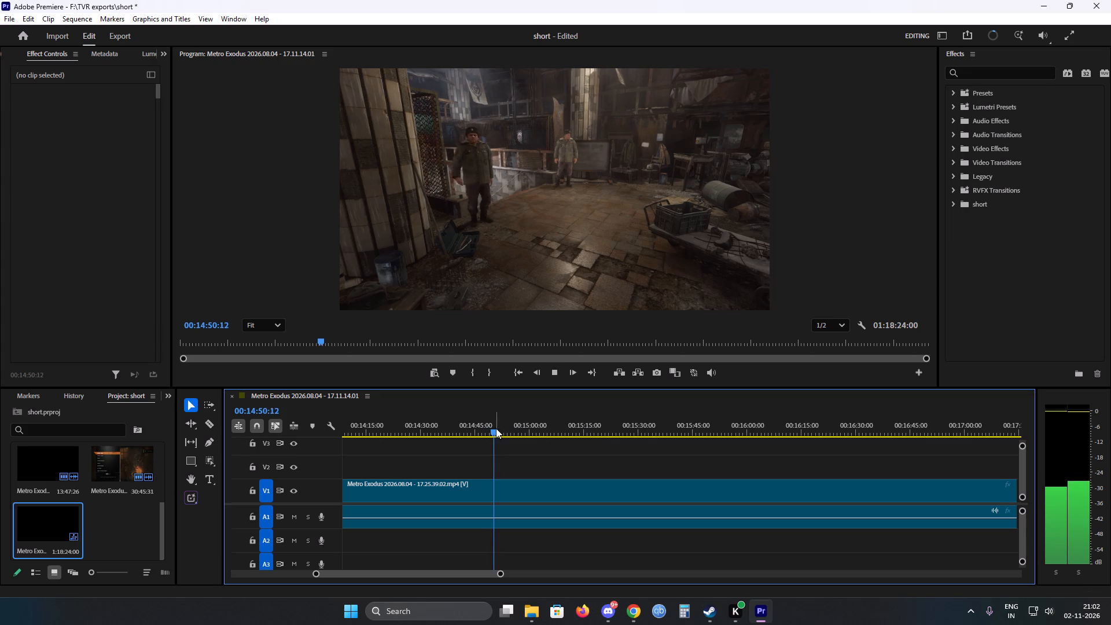
pyautogui.moveTo(495, 429); pyautogui.dragTo(608, 426)
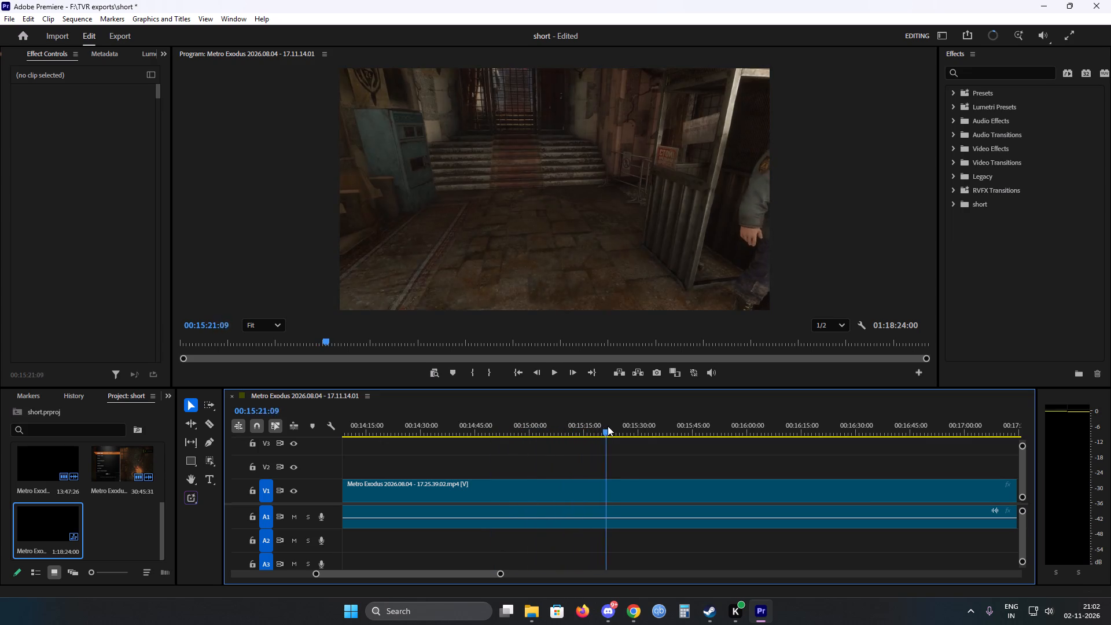
pyautogui.moveTo(608, 426); pyautogui.dragTo(672, 419)
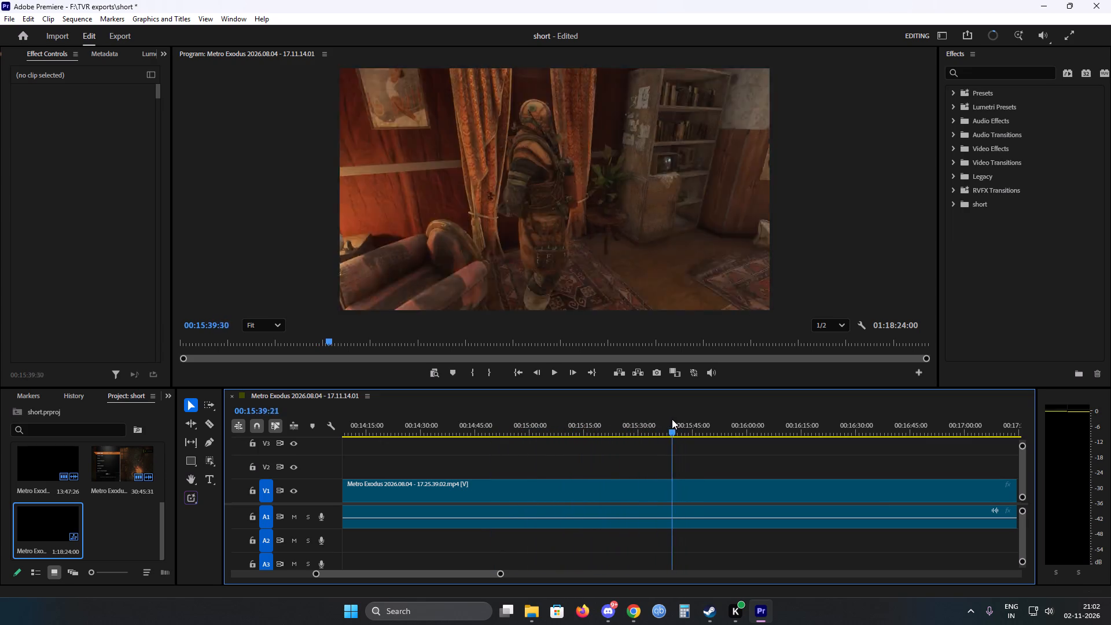
# Split the 17.25.39.02 clip at 00:15:34:55, on the red door with the M emblem, and ripple delete from 00:10:17:38 to that cut.
pyautogui.moveTo(672, 419); pyautogui.dragTo(655, 419)
pyautogui.press('Right')
pyautogui.press('Right')
pyautogui.press('Right')
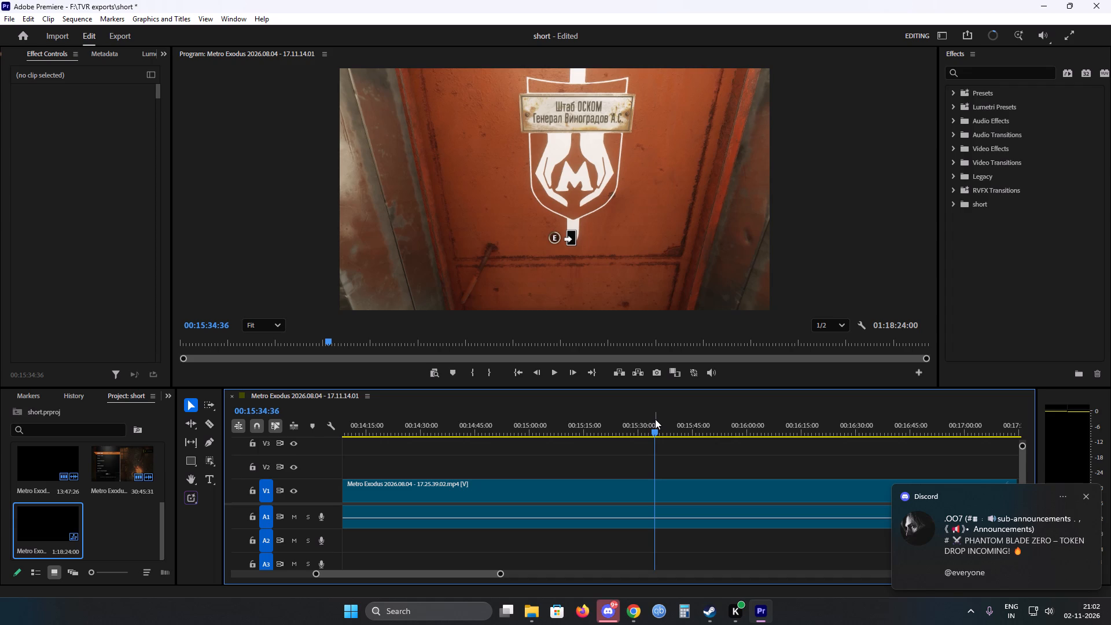
pyautogui.press('Right')
pyautogui.press('Right')
pyautogui.press('Right')
pyautogui.press('Right')
pyautogui.press('Right')
pyautogui.press('Right')
pyautogui.press('Right')
pyautogui.press('Right')
pyautogui.press('Right')
pyautogui.press('Right')
pyautogui.press('Right')
pyautogui.press('Right')
pyautogui.press('Right')
pyautogui.press('Right')
pyautogui.press('Right')
pyautogui.press('Right')
pyautogui.press('Right')
pyautogui.press('Right')
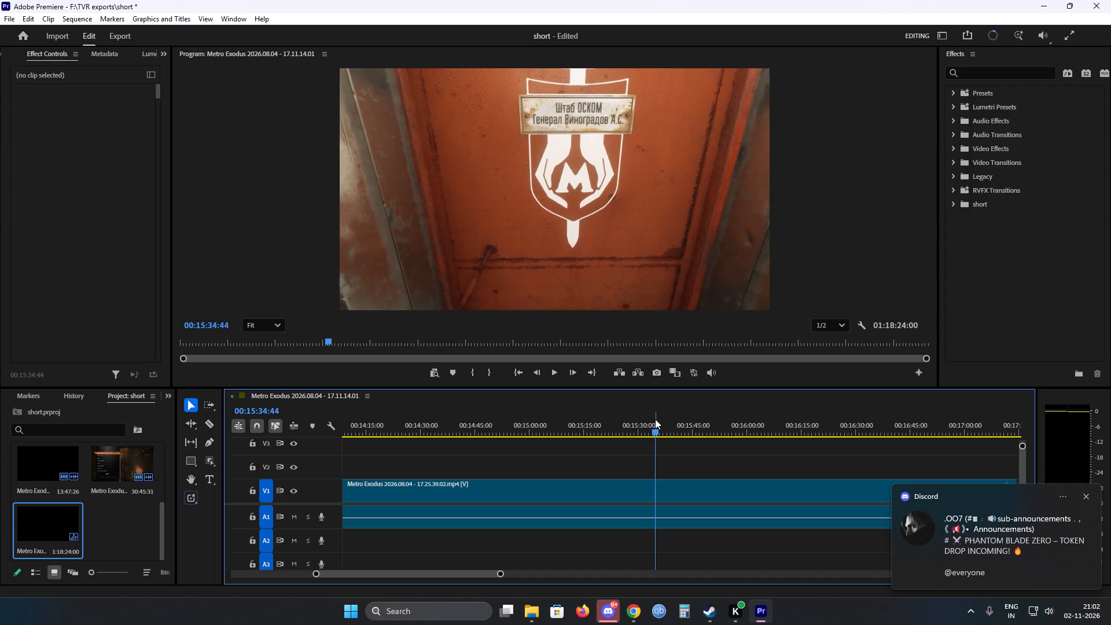
pyautogui.press('Right')
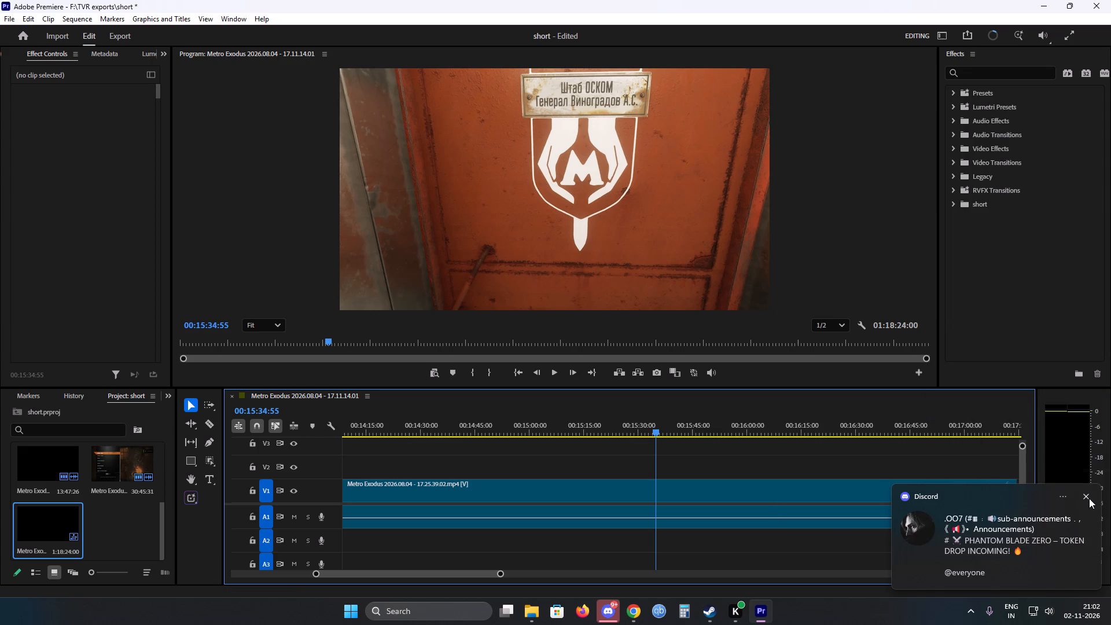
pyautogui.click(1087, 497)
pyautogui.press('c')
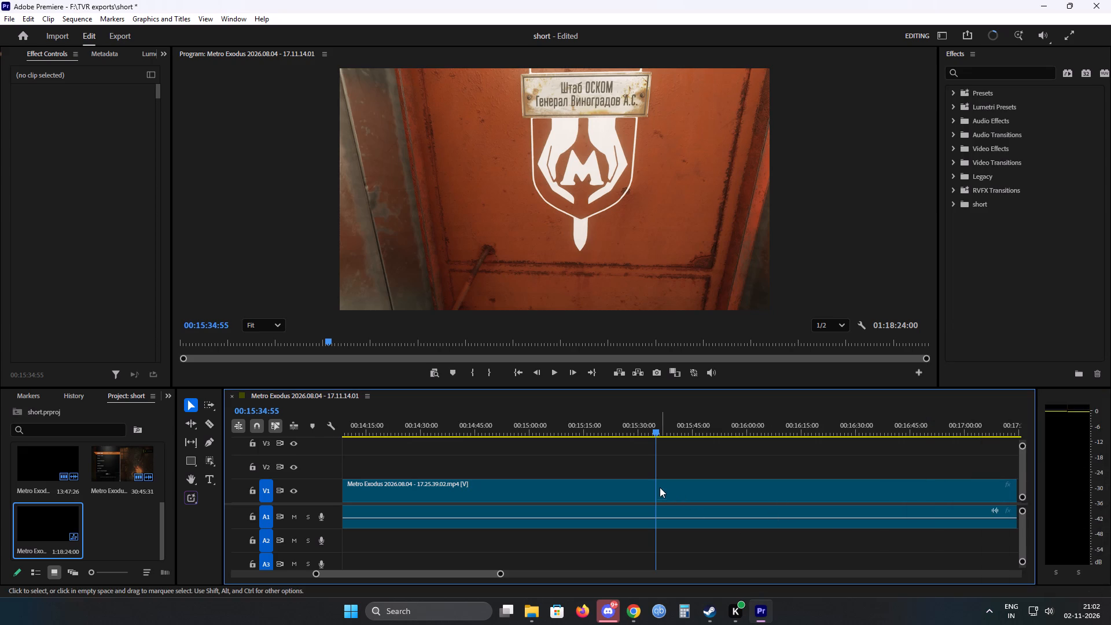
pyautogui.press('c')
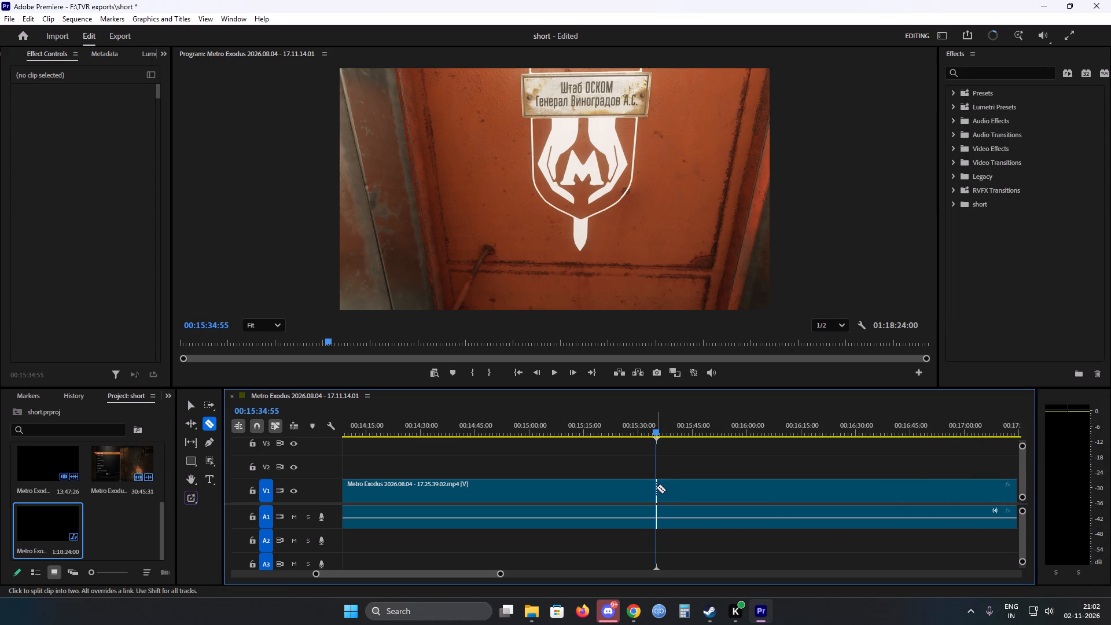
pyautogui.click(655, 487)
pyautogui.press('v')
pyautogui.click(607, 486)
pyautogui.rightClick(607, 486)
pyautogui.click(647, 84)
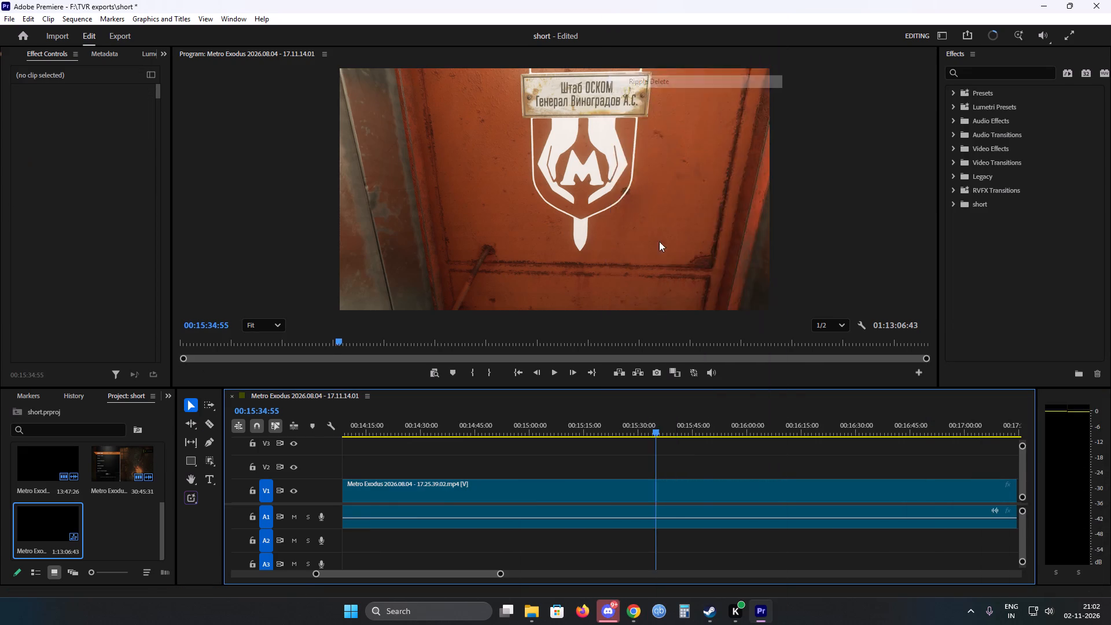
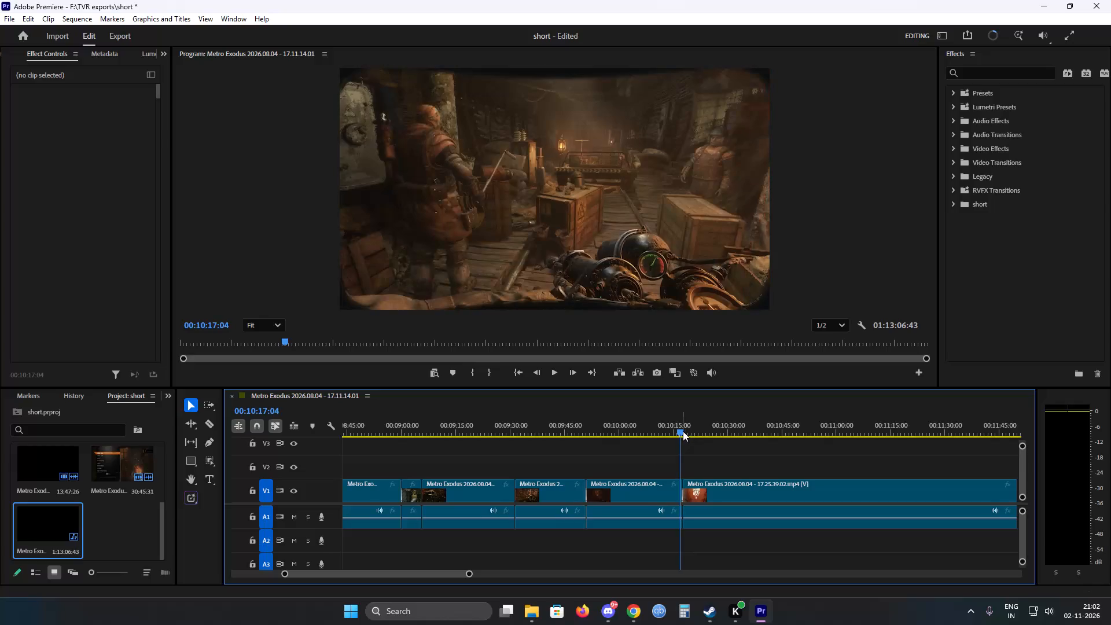
# Play on from the 00:10:17:38 join and split the 17.25.39.02 clip at 00:10:34:51, on the officer standing at his desk.
pyautogui.press('space')
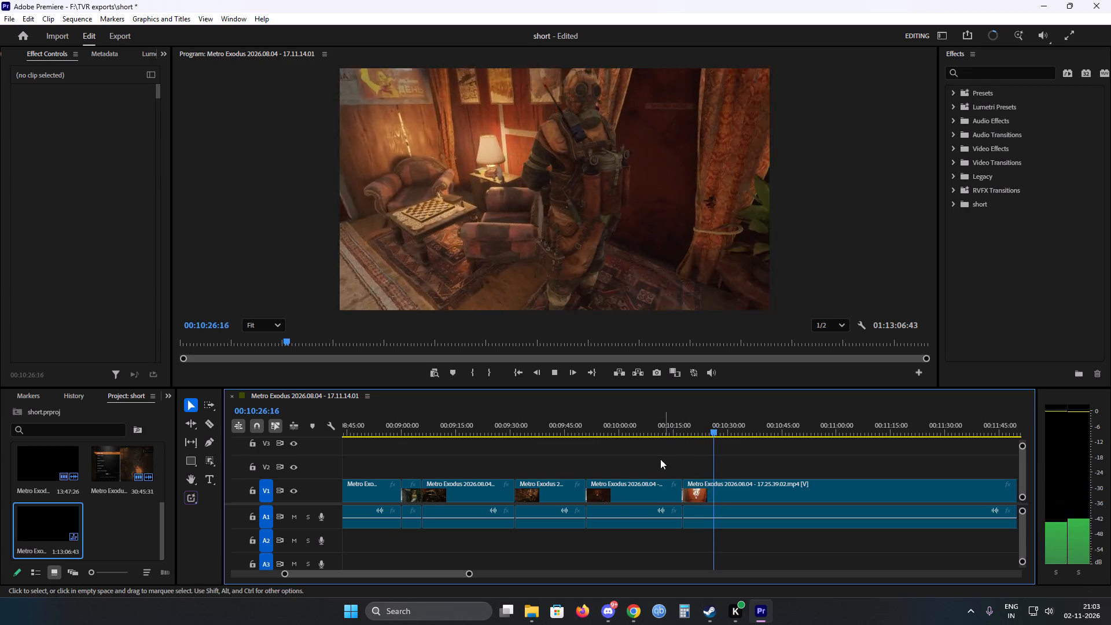
pyautogui.scroll(-18, 609, 499)
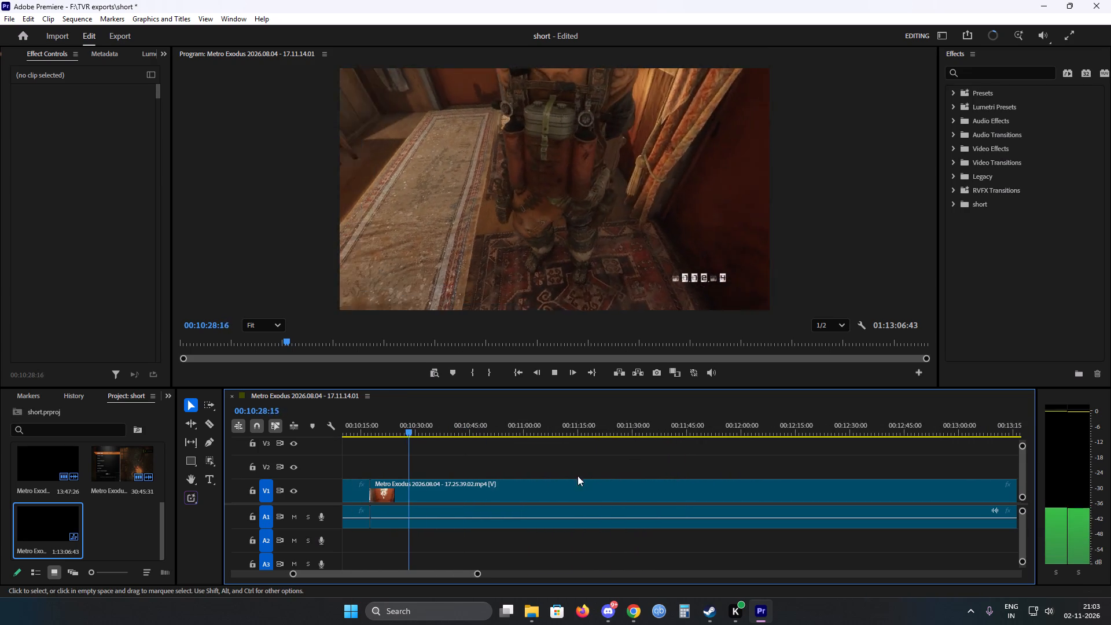
pyautogui.scroll(-5, 515, 468)
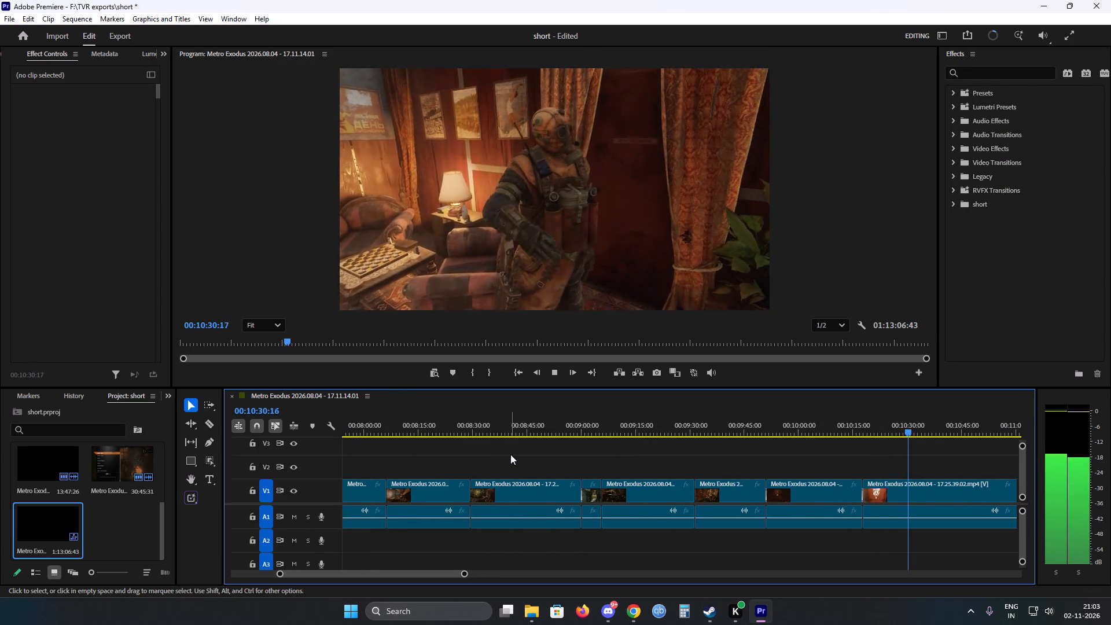
pyautogui.scroll(-20, 638, 478)
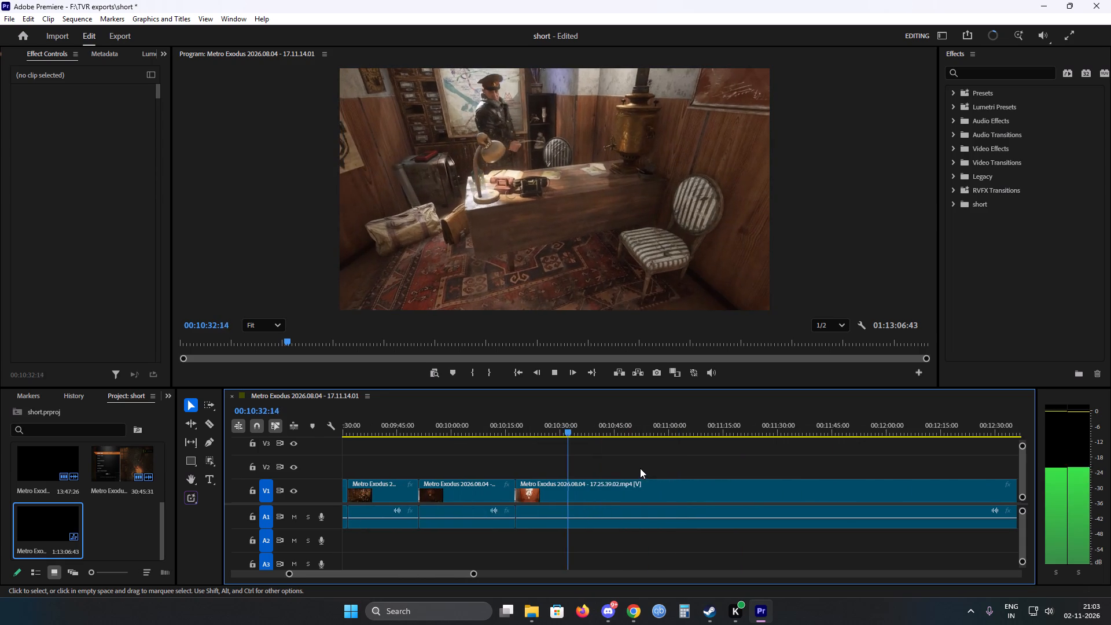
pyautogui.scroll(-5, 640, 468)
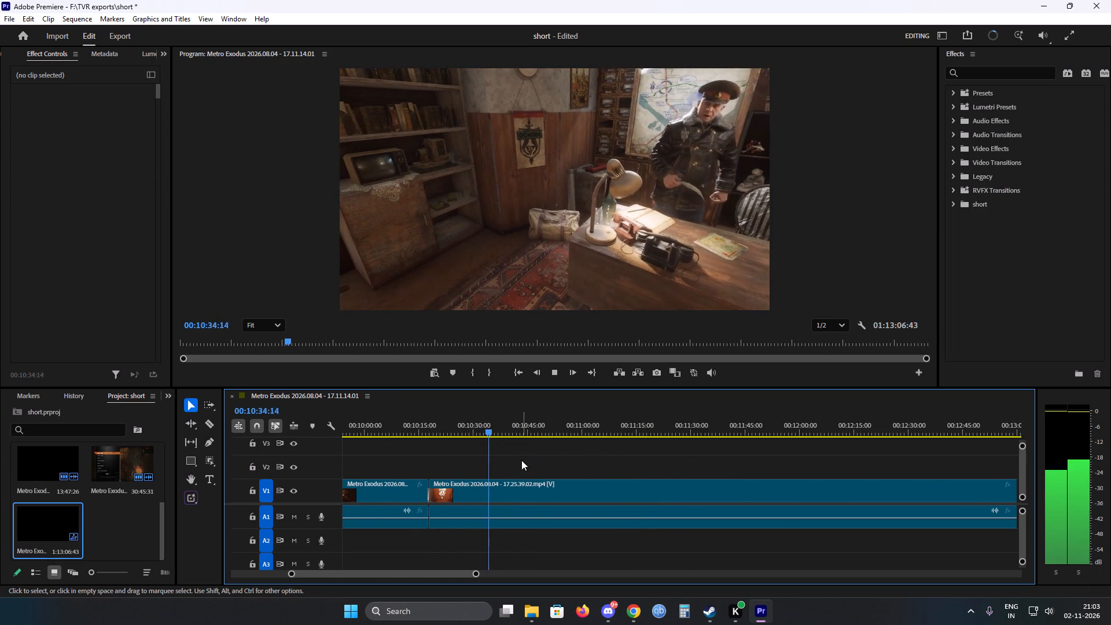
pyautogui.press('space')
pyautogui.press('c')
pyautogui.click(492, 486)
pyautogui.write('v')
# Scan the 17.25.39.02 footage from 00:10:34:51 through the officer's desk scene and the crowd celebration for the place where the action should resume.
pyautogui.press('space')
pyautogui.scroll(-3, 492, 484)
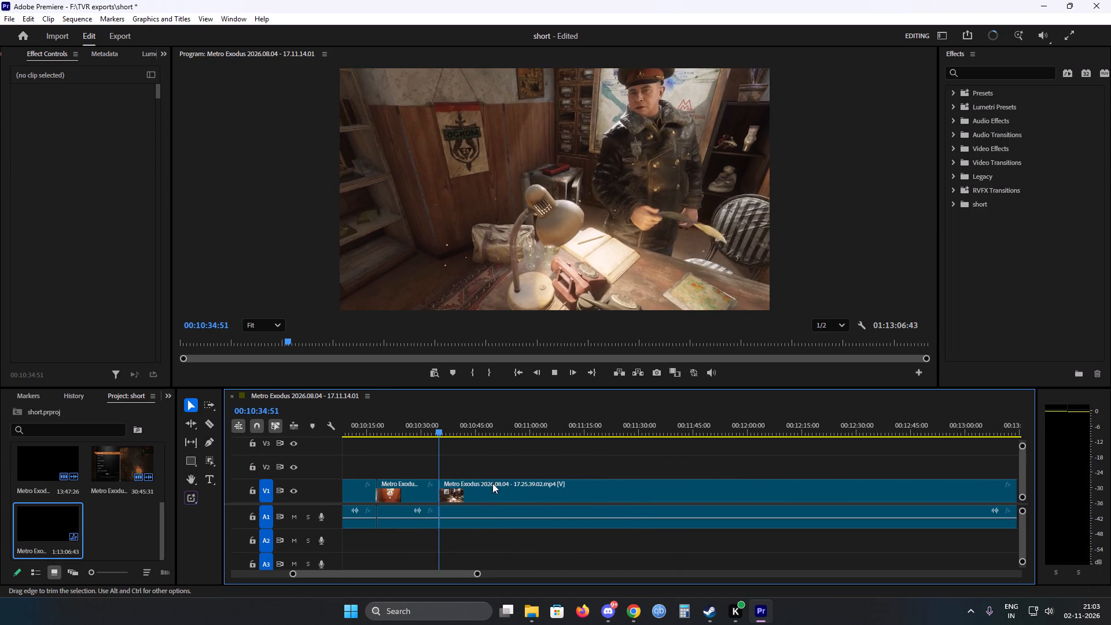
pyautogui.moveTo(444, 430); pyautogui.dragTo(550, 429)
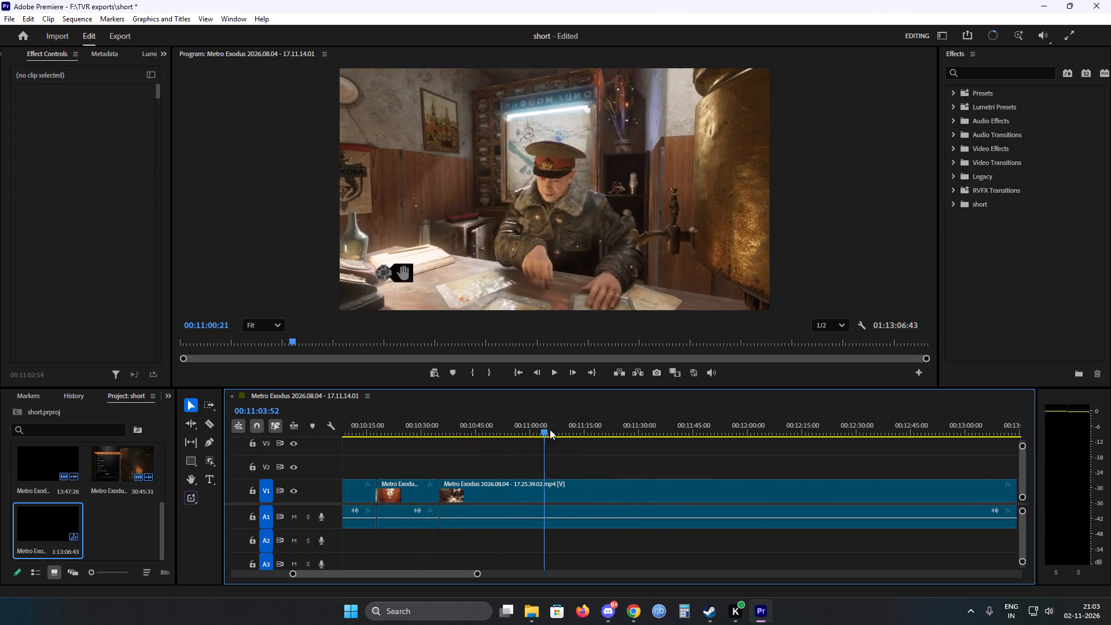
pyautogui.moveTo(550, 429); pyautogui.dragTo(864, 438)
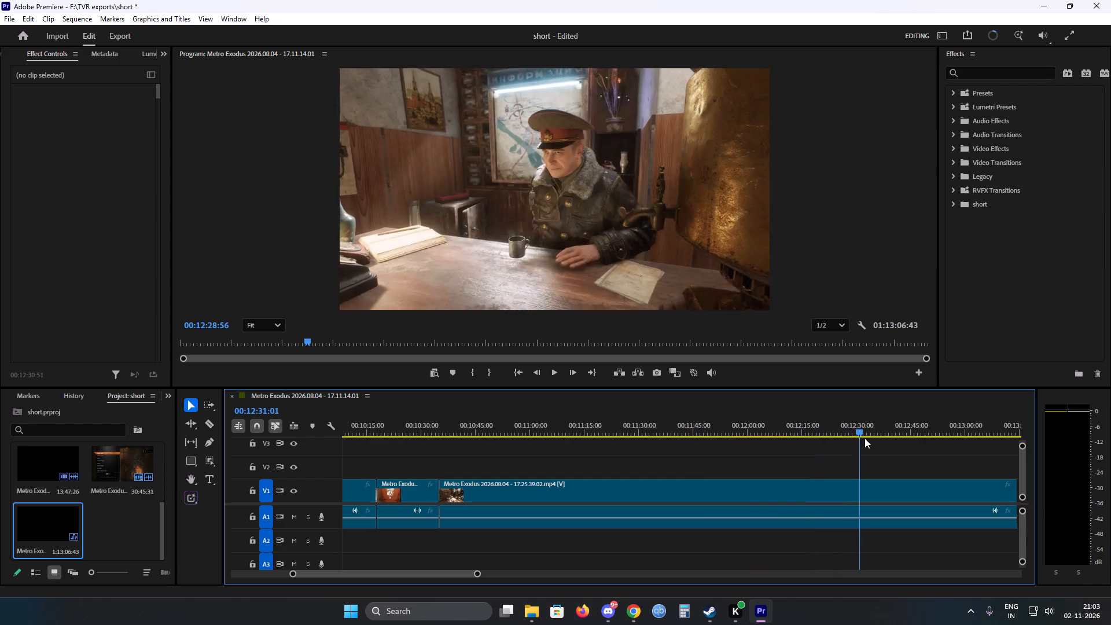
pyautogui.moveTo(864, 438); pyautogui.dragTo(980, 443)
pyautogui.press('space')
pyautogui.scroll(-3, 783, 477)
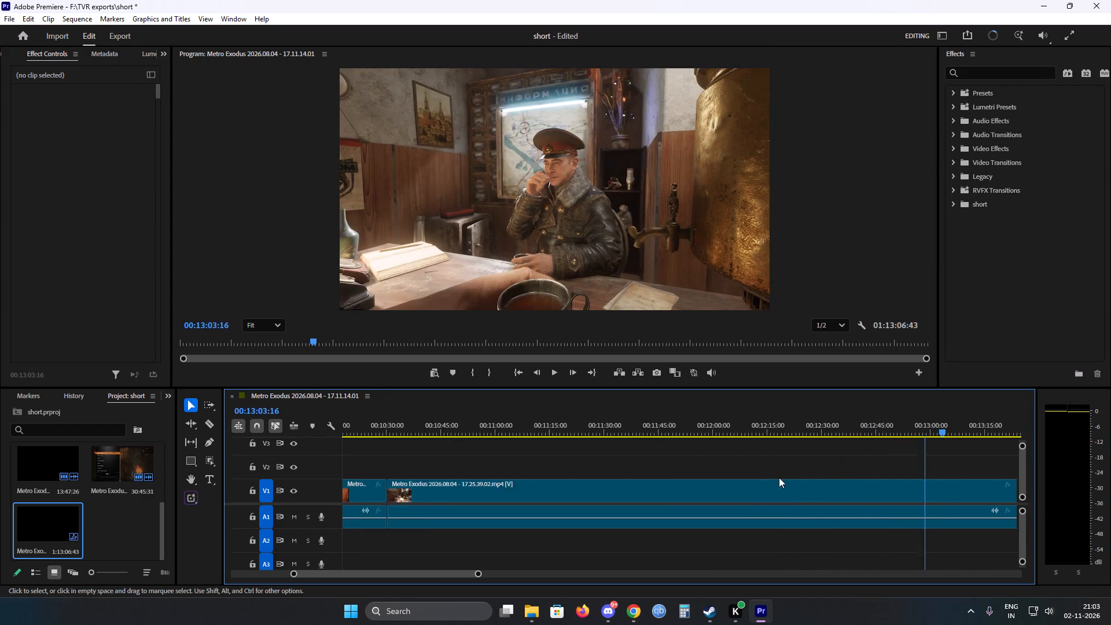
pyautogui.scroll(-4, 779, 477)
pyautogui.scroll(-16, 715, 472)
pyautogui.keyDown('alt'); pyautogui.scroll(-8, 676, 472); pyautogui.keyUp('alt')
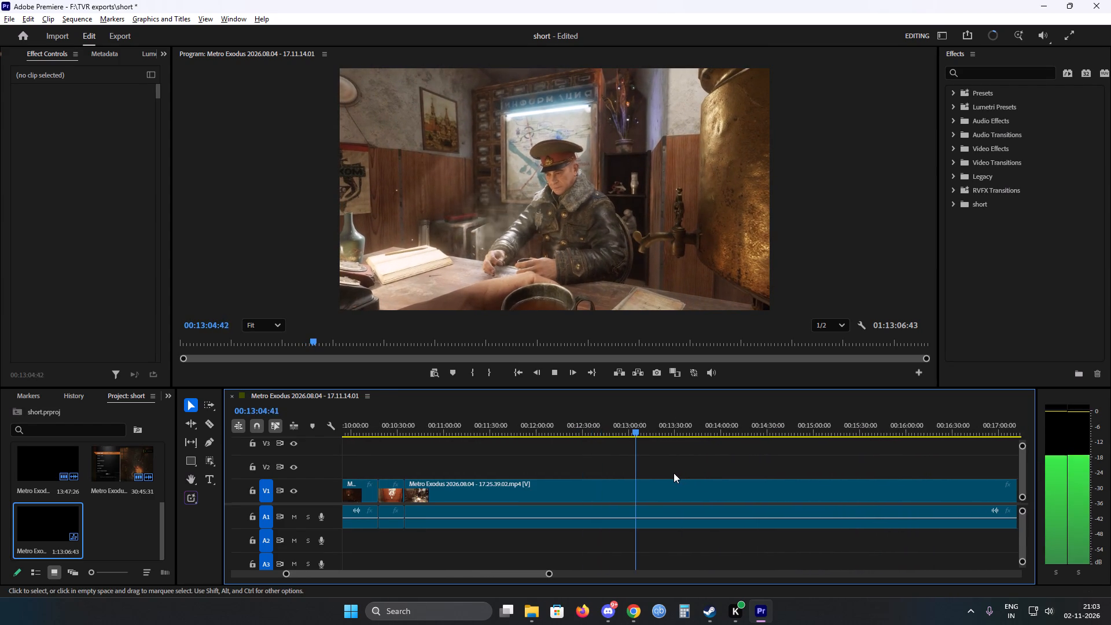
pyautogui.scroll(-8, 674, 472)
pyautogui.keyDown('alt'); pyautogui.scroll(-10, 669, 471); pyautogui.keyUp('alt')
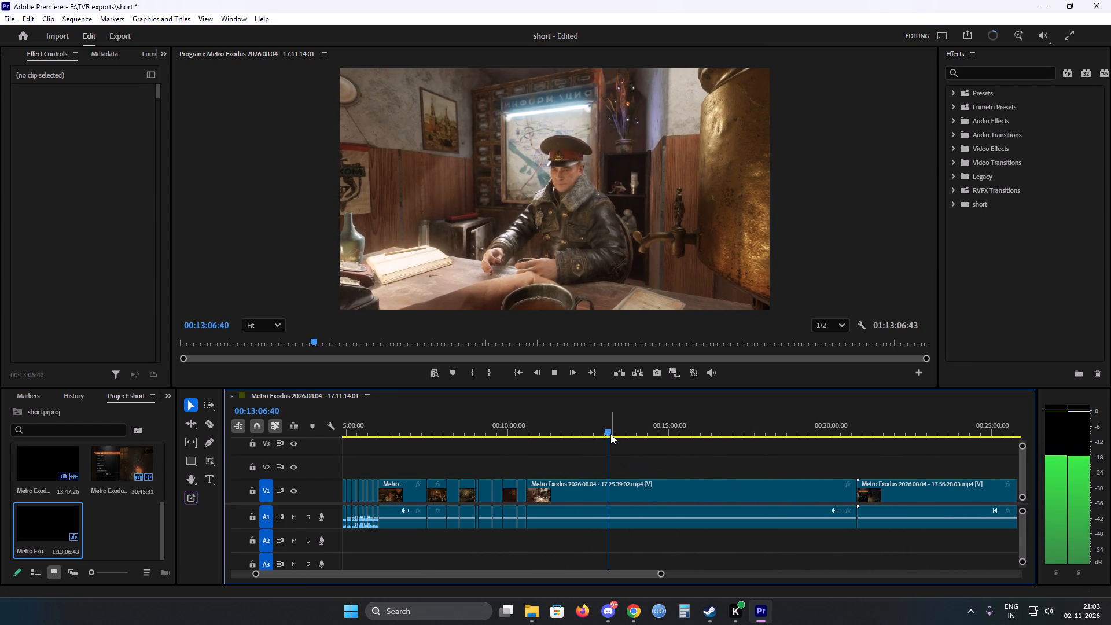
pyautogui.moveTo(610, 432); pyautogui.dragTo(748, 432)
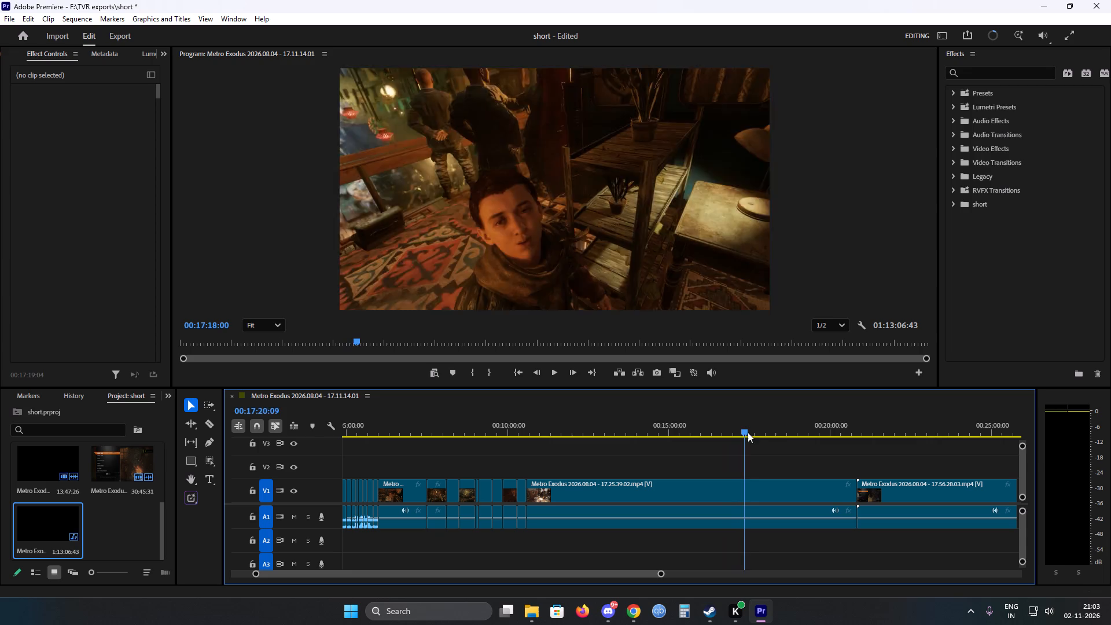
pyautogui.moveTo(748, 432); pyautogui.dragTo(812, 431)
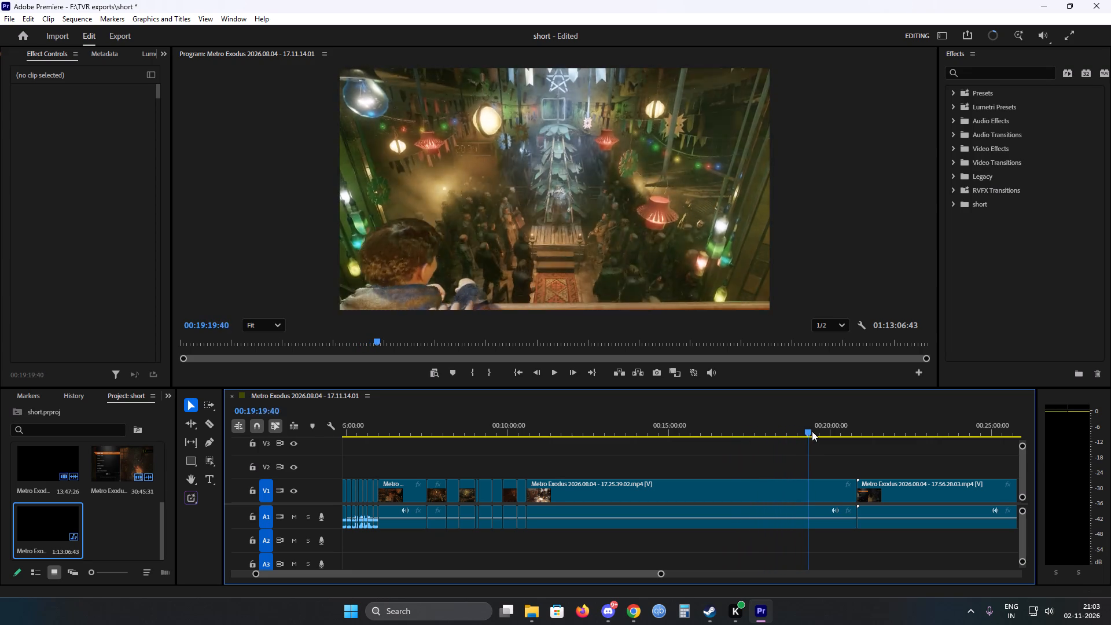
pyautogui.moveTo(812, 431); pyautogui.dragTo(815, 431)
pyautogui.press('space')
pyautogui.keyDown('alt'); pyautogui.scroll(6, 778, 472); pyautogui.keyUp('alt')
pyautogui.scroll(-10, 829, 464)
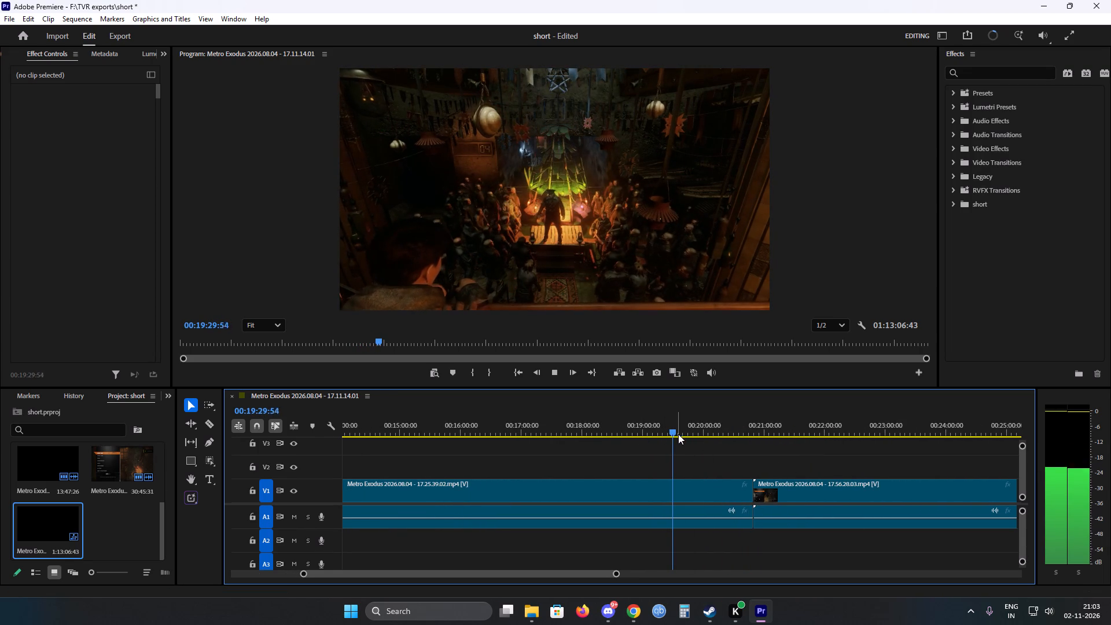
pyautogui.press('space')
pyautogui.press('space')
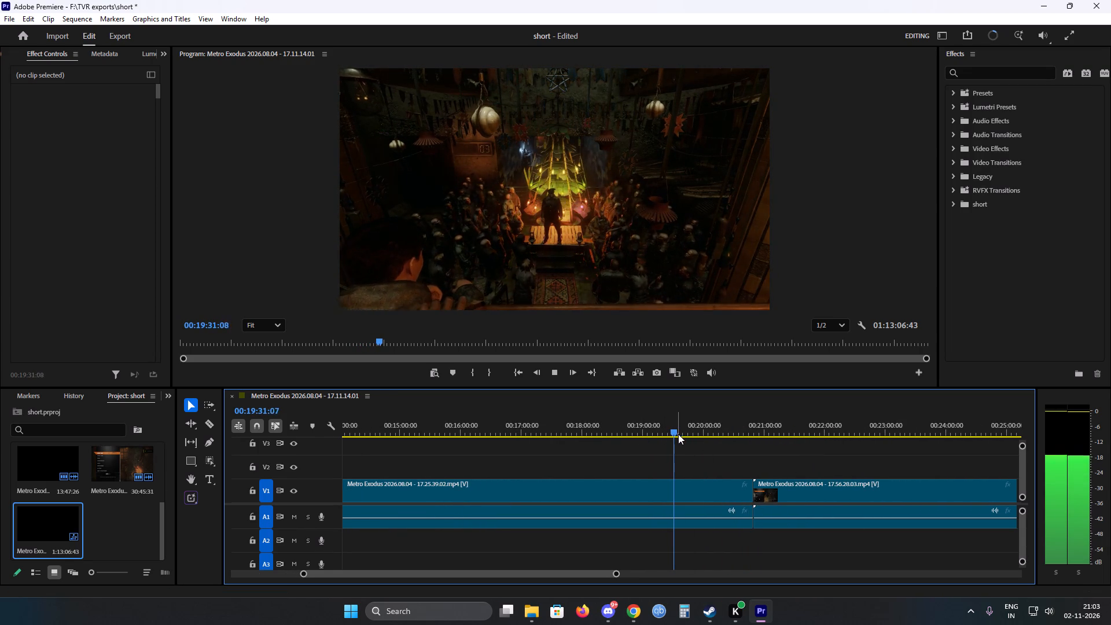
pyautogui.press('space')
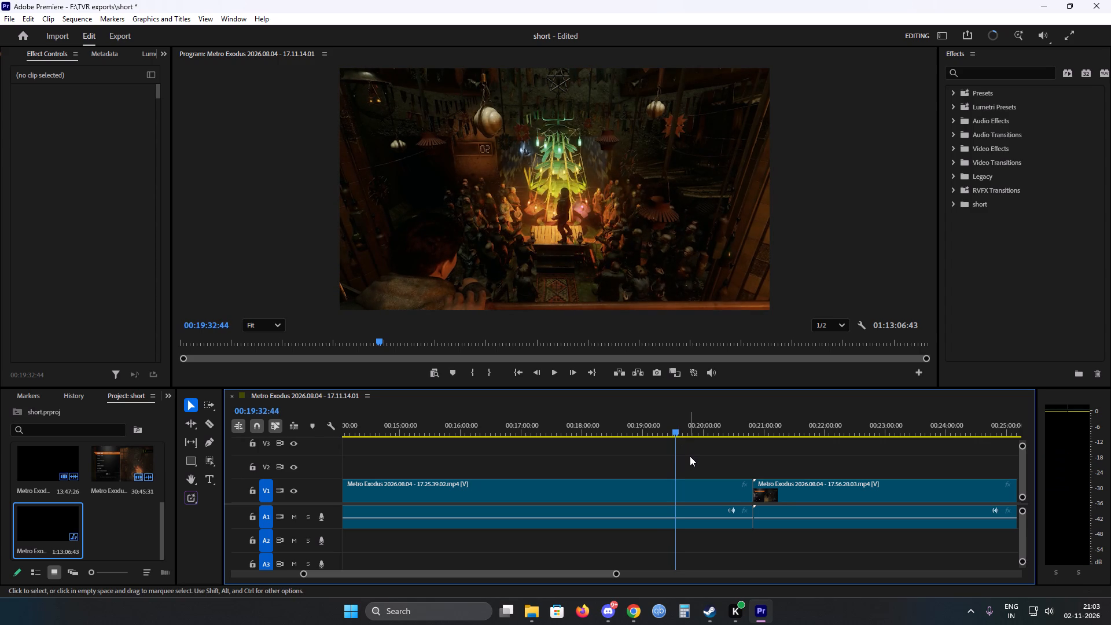
pyautogui.press('space')
pyautogui.press('space')
pyautogui.press('space')
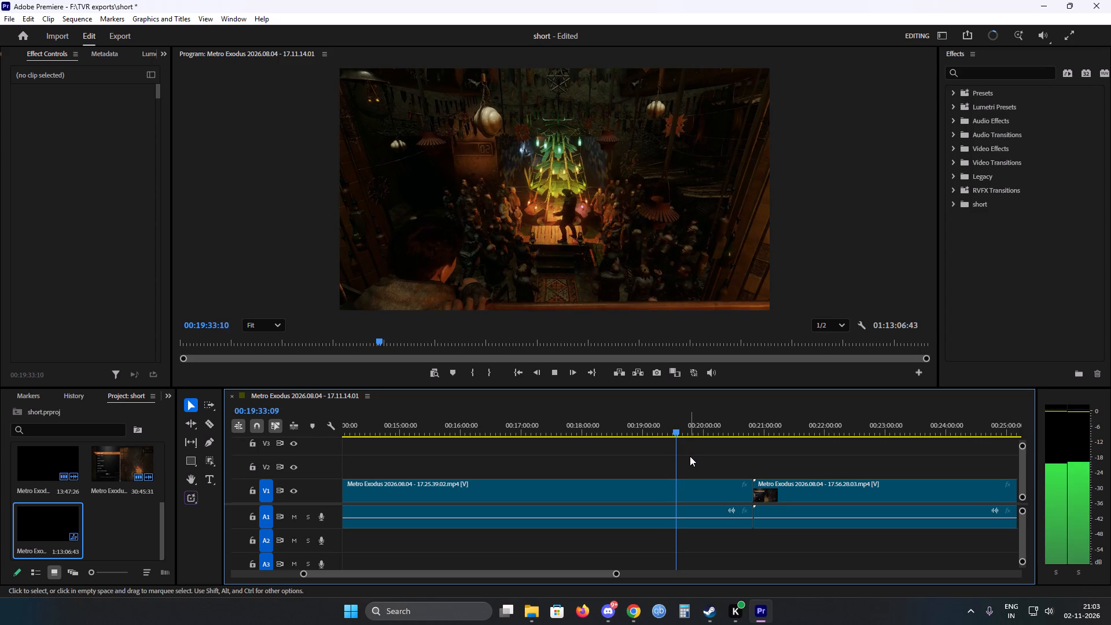
pyautogui.press('space')
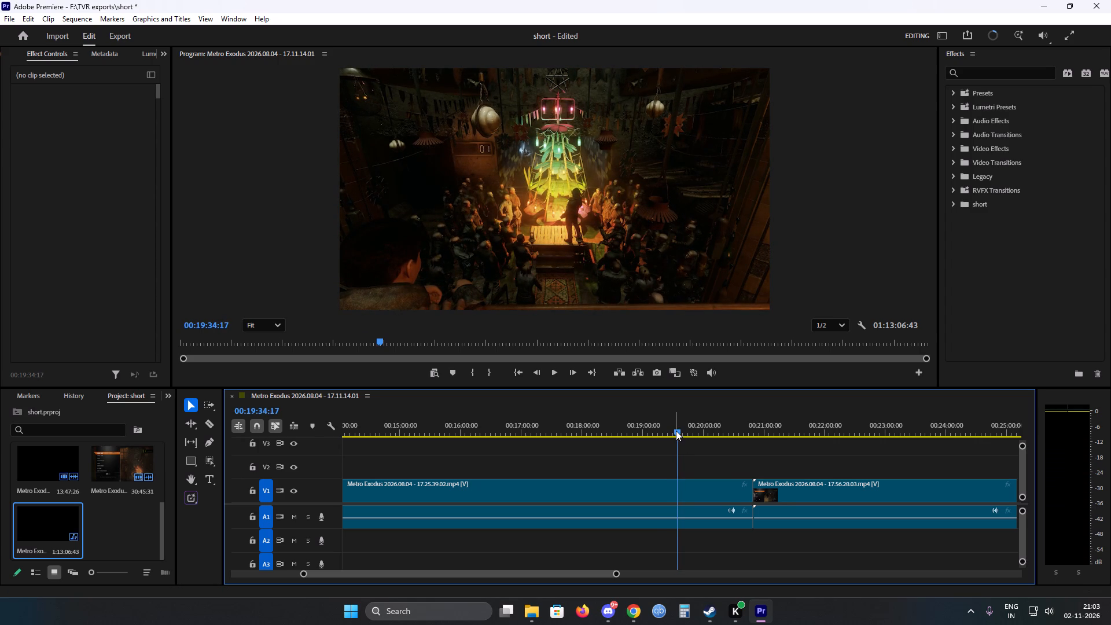
# Split the 17.25.39.02 clip at 00:19:31:16, on the crowd's countdown at 03, and ripple delete from 00:10:34:51 to that cut.
pyautogui.click(674, 429)
pyautogui.press('c')
pyautogui.click(677, 491)
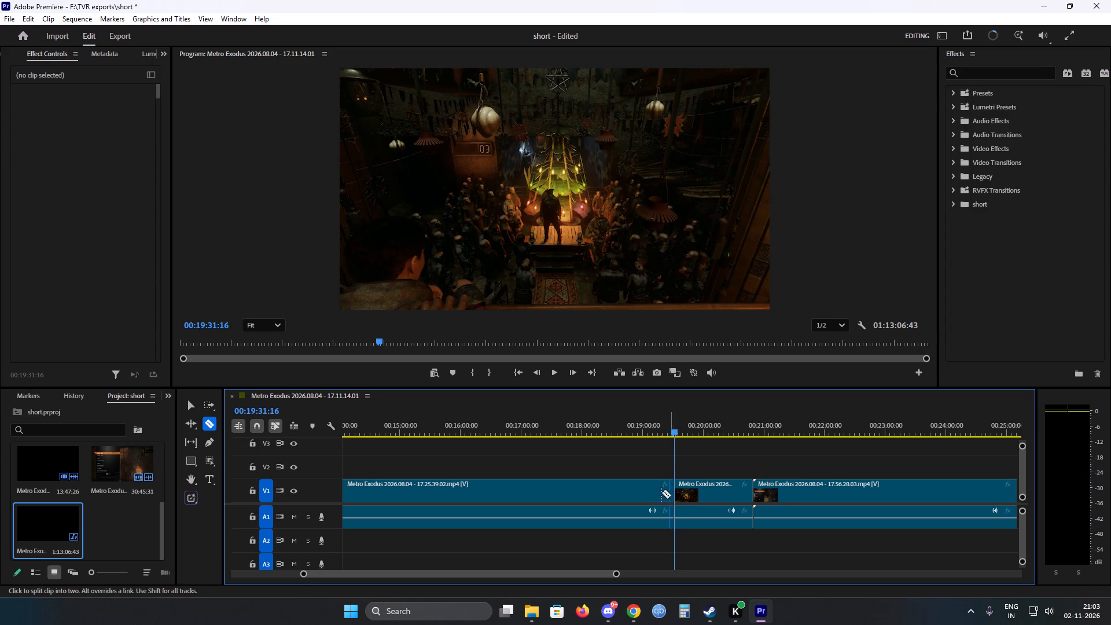
pyautogui.press('v')
pyautogui.click(642, 490)
pyautogui.rightClick(642, 490)
pyautogui.click(689, 82)
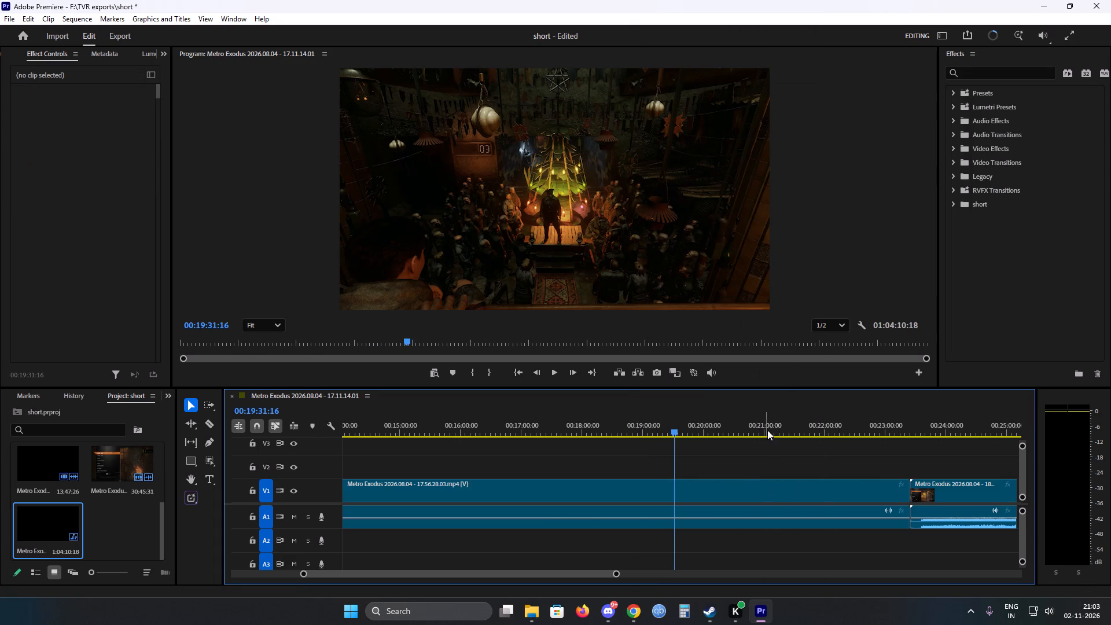
# Save the project and apply the default video transition at the 00:10:34:51 join.
pyautogui.hotkey('ctrl', 's')
pyautogui.hotkey('ctrl', 'd')
# Play on from the 00:10:34:51 join and split the 17.25.39.02 clip at 00:10:49:56, on the black screen after the celebration.
pyautogui.press('space')
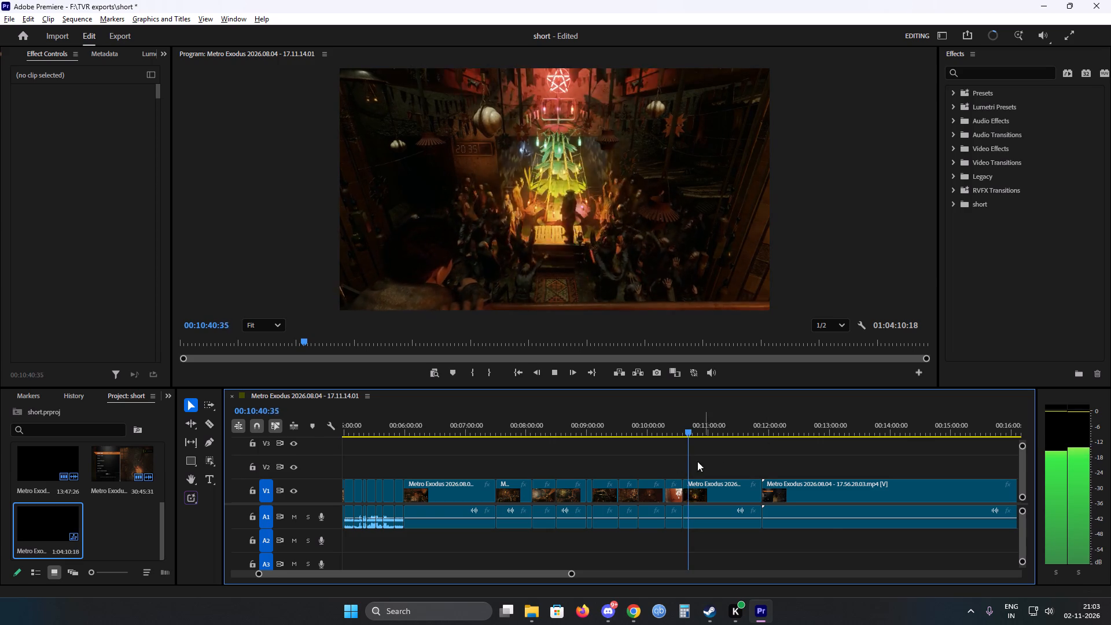
pyautogui.keyDown('alt'); pyautogui.scroll(5, 658, 459); pyautogui.keyUp('alt')
pyautogui.scroll(-9, 654, 458)
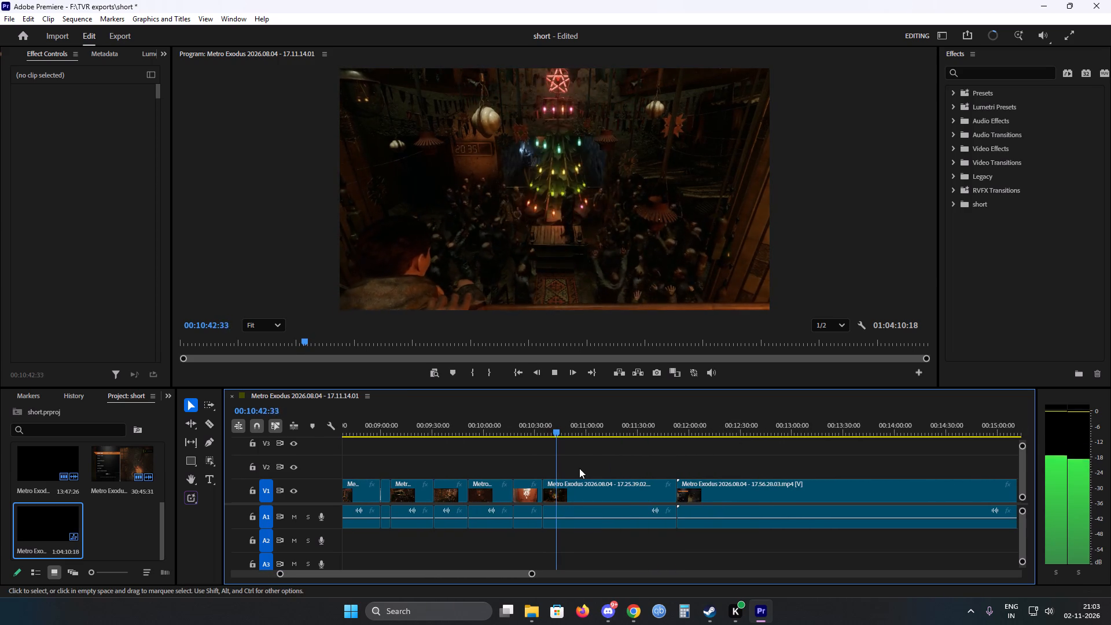
pyautogui.keyDown('alt'); pyautogui.scroll(3, 571, 467); pyautogui.keyUp('alt')
pyautogui.scroll(-2, 554, 463)
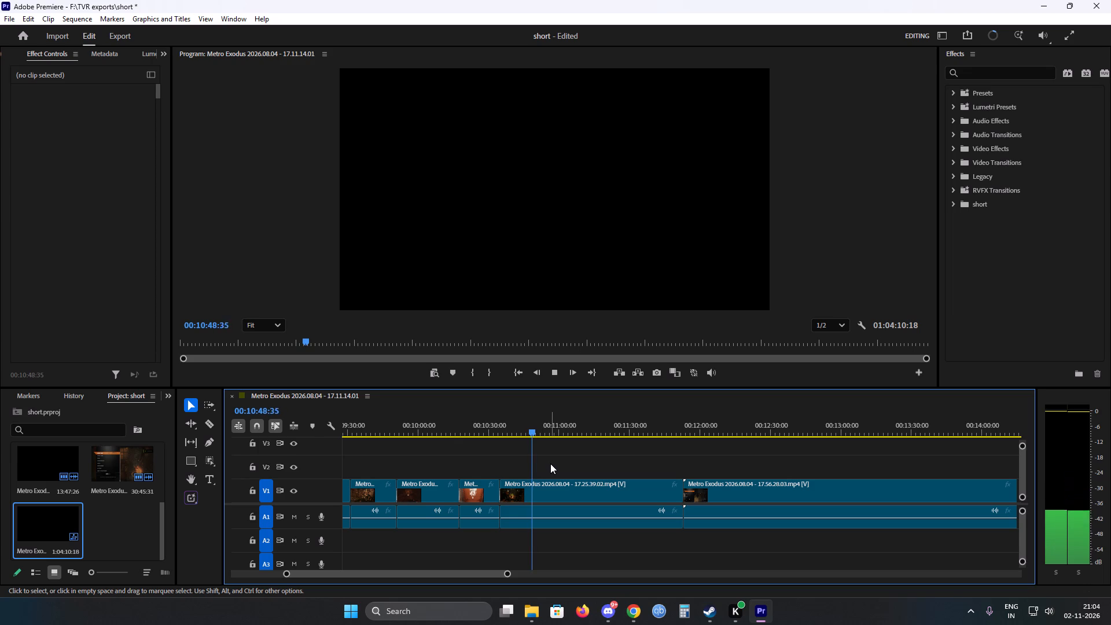
pyautogui.press('space')
pyautogui.press('c')
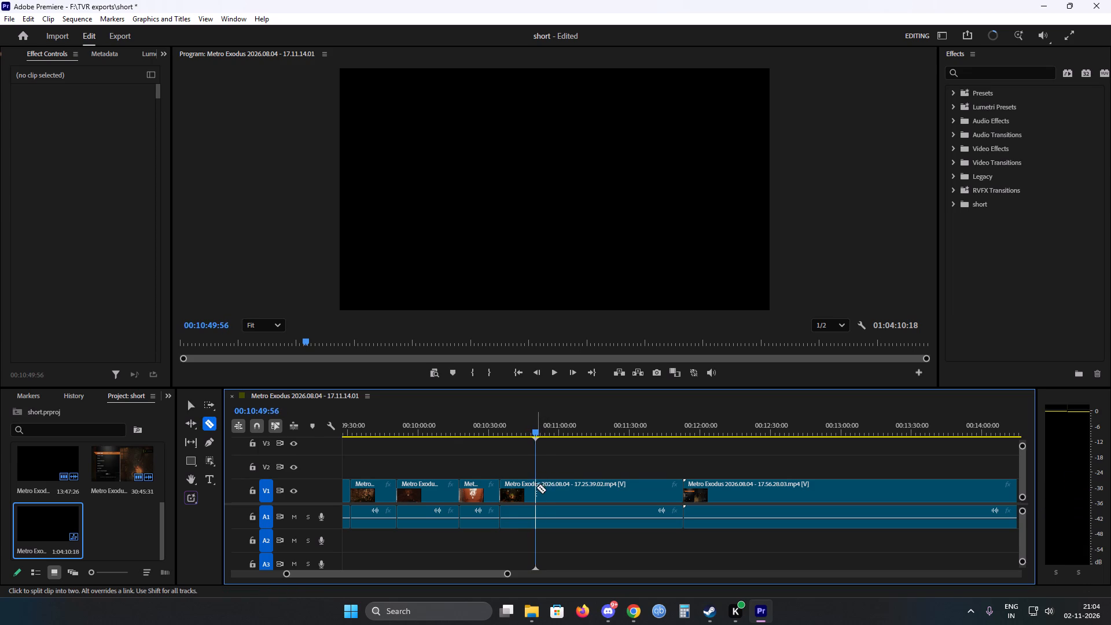
pyautogui.click(536, 487)
pyautogui.press('v')
# Scan from 00:10:49:56 through the red-lit scene and pause menu into the 17.56.28.03 clip for the place where the action should resume.
pyautogui.press('space')
pyautogui.scroll(-4, 517, 467)
pyautogui.moveTo(471, 429); pyautogui.dragTo(521, 433)
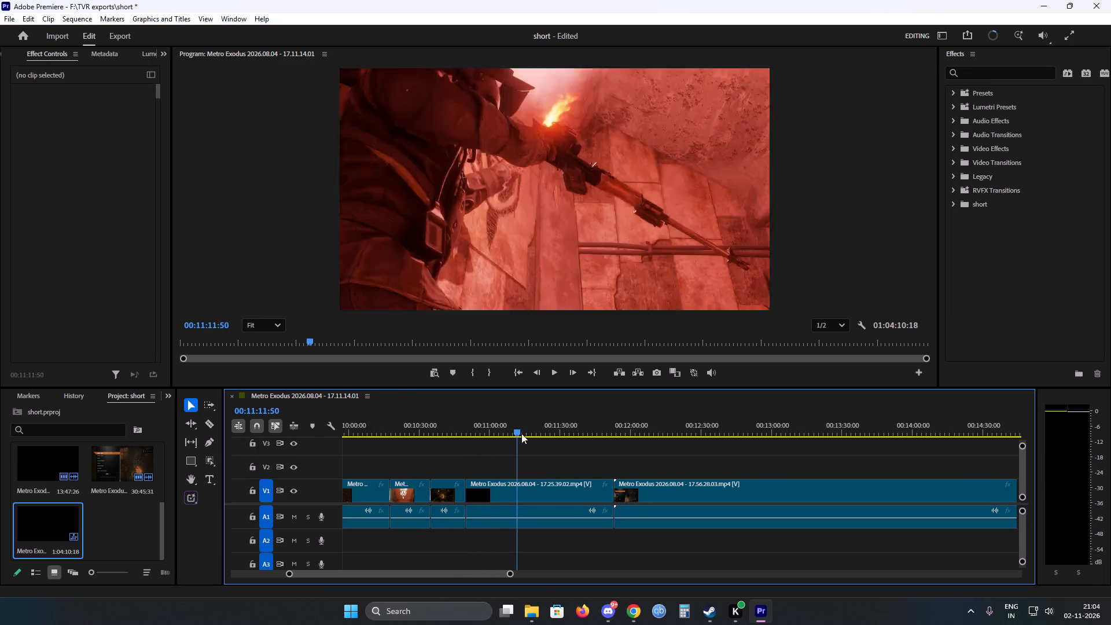
pyautogui.moveTo(521, 433); pyautogui.dragTo(597, 433)
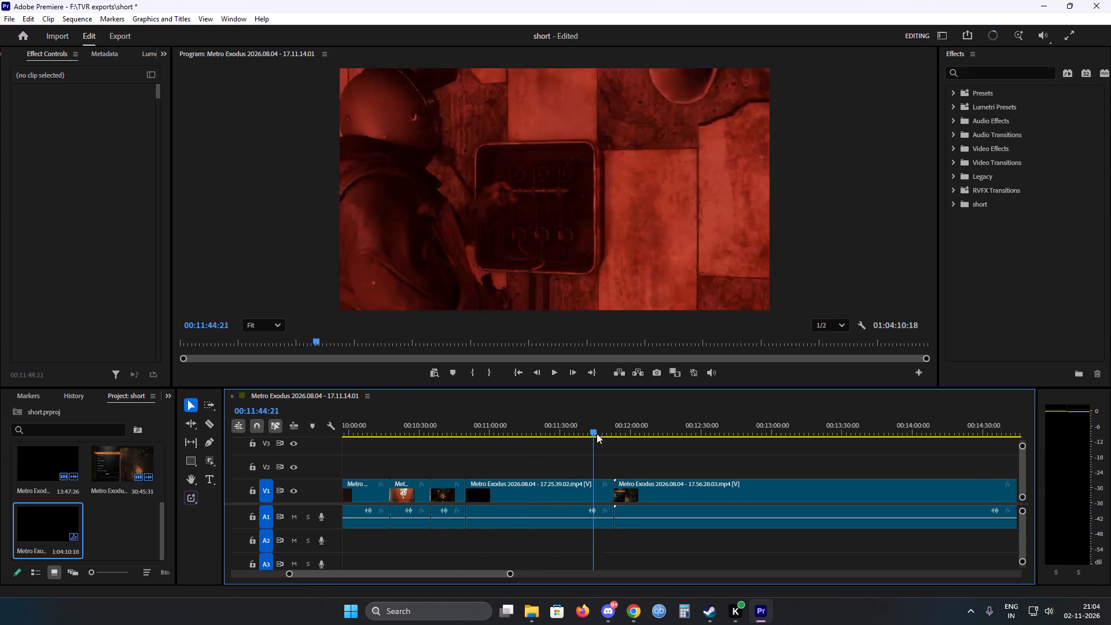
pyautogui.moveTo(597, 433); pyautogui.dragTo(639, 433)
pyautogui.press('space')
pyautogui.press('space')
pyautogui.moveTo(641, 432); pyautogui.dragTo(616, 428)
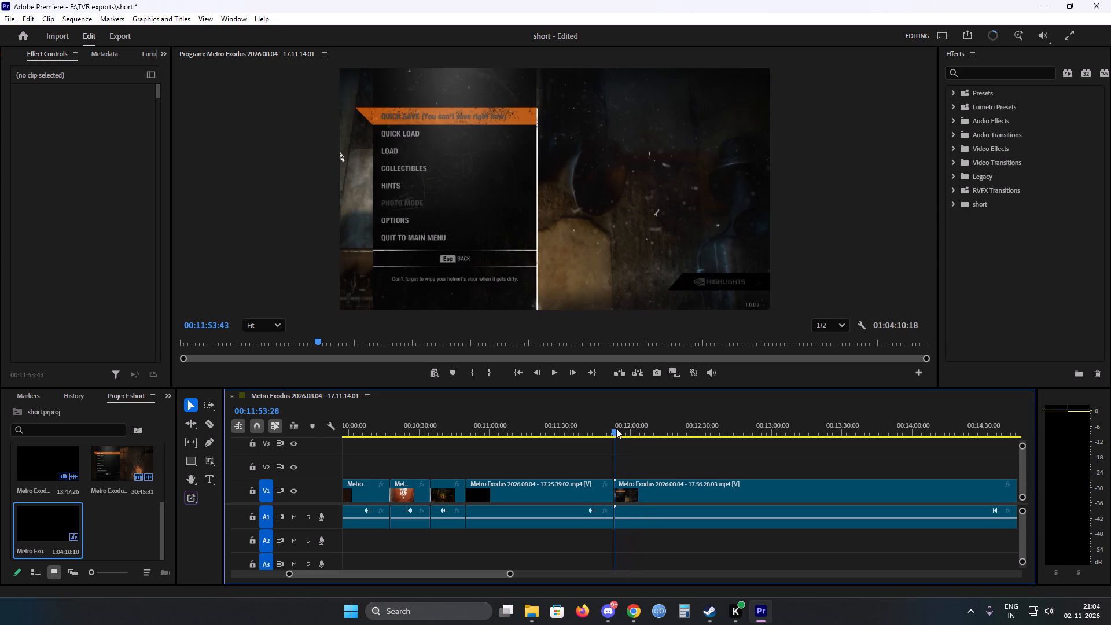
pyautogui.moveTo(616, 428); pyautogui.dragTo(616, 428)
pyautogui.press('space')
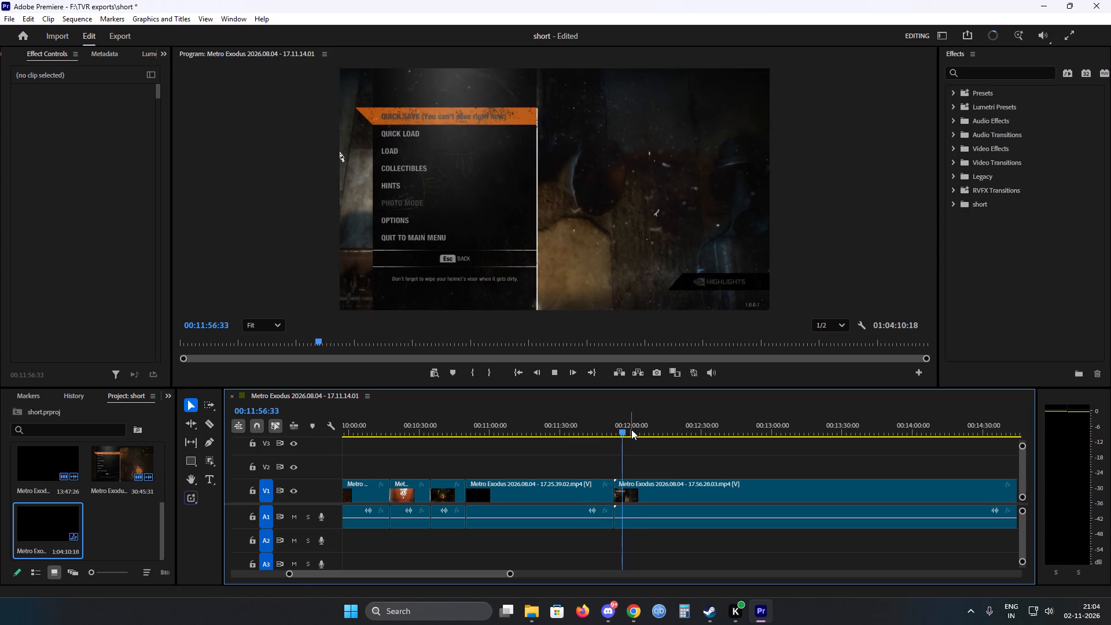
pyautogui.keyDown('alt'); pyautogui.scroll(5, 688, 466); pyautogui.keyUp('alt')
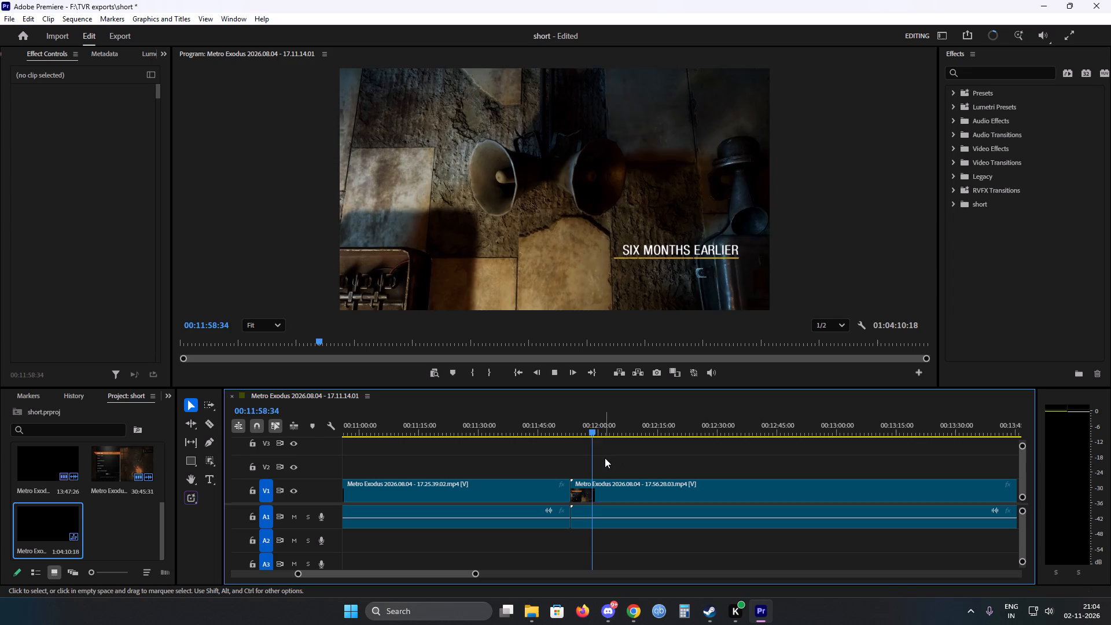
pyautogui.press('space')
pyautogui.press('space')
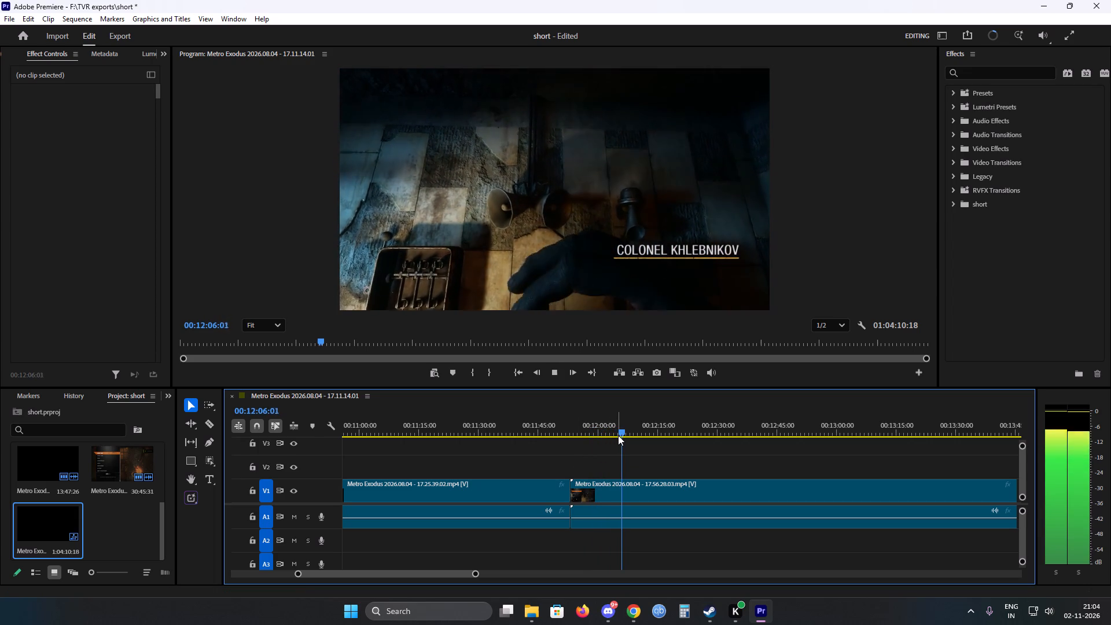
pyautogui.press('space')
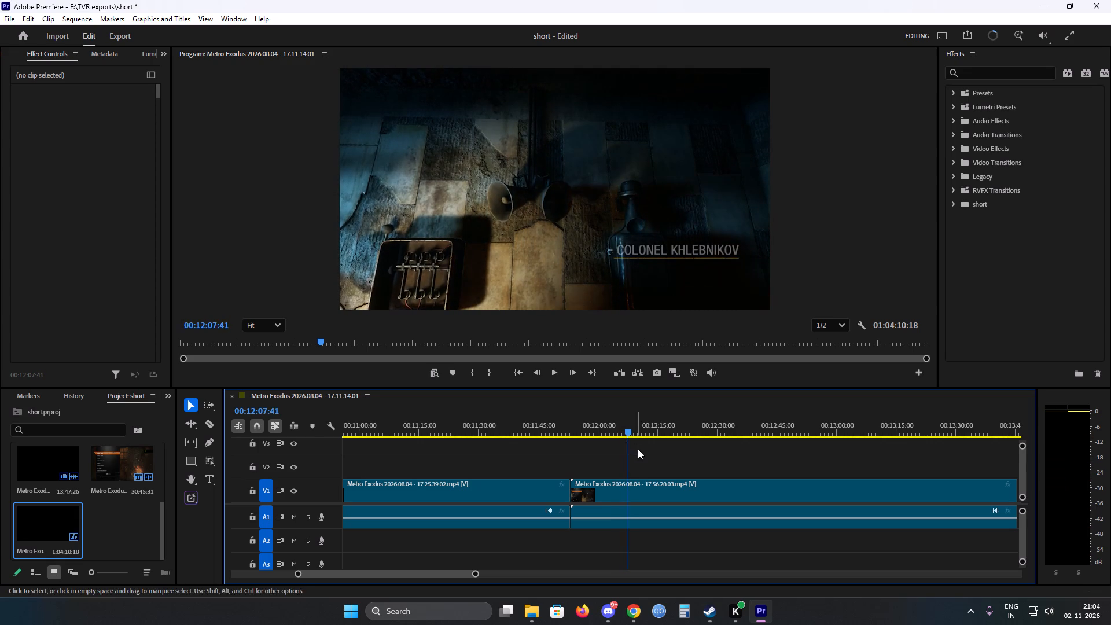
# Split the 17.56.28.03 clip at 00:12:07:41, on the Colonel Khlebnikov caption, and ripple delete both pieces from 00:10:49:56 to that cut.
pyautogui.press('c')
pyautogui.click(628, 479)
pyautogui.click(628, 482)
pyautogui.press('v')
pyautogui.moveTo(550, 448); pyautogui.dragTo(593, 488)
pyautogui.rightClick(593, 488)
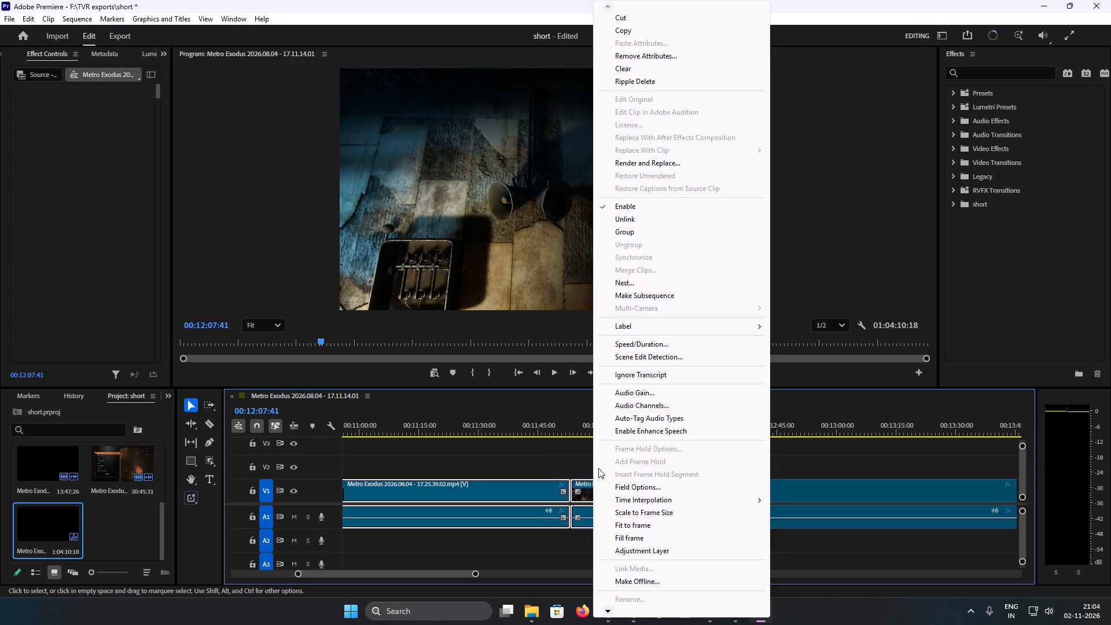
pyautogui.click(639, 84)
# Save the project and apply the default video transition at the 00:10:49:56 join.
pyautogui.hotkey('ctrl', 's')
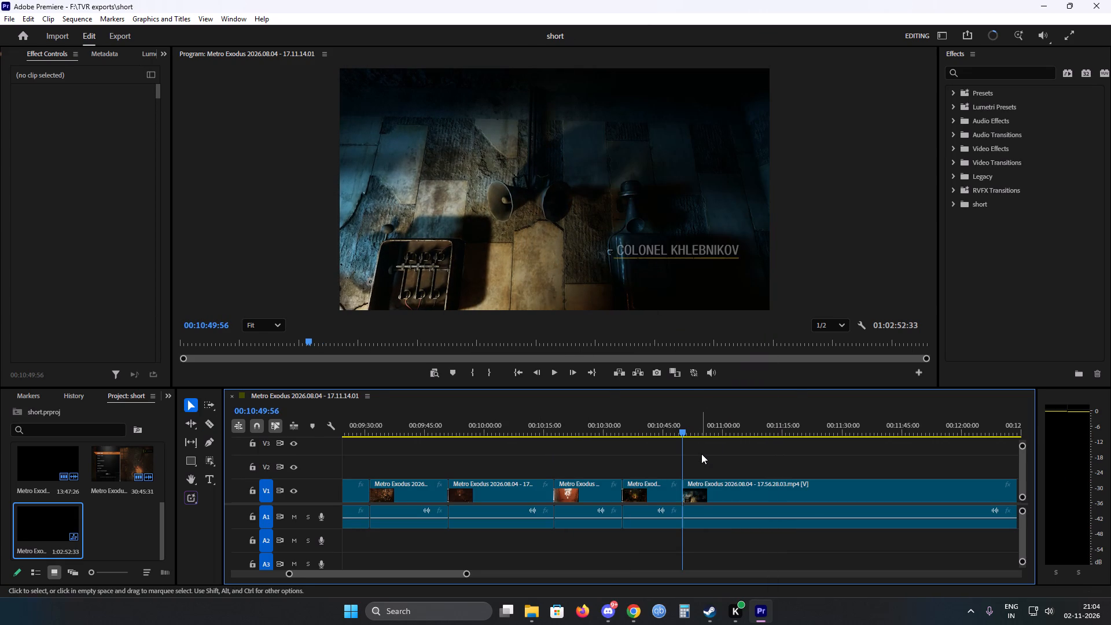
pyautogui.hotkey('ctrl', 'd')
# Play on from the 00:10:49:56 join through the 17.56.28.03 footage to find the next passage to cut.
pyautogui.press('space')
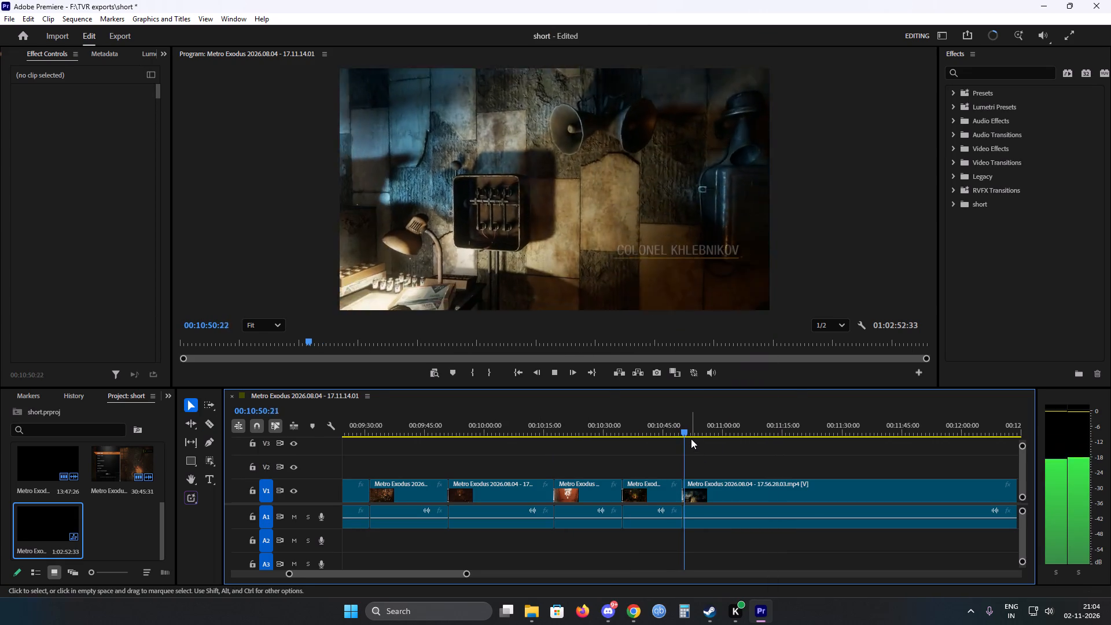
pyautogui.scroll(-12, 640, 462)
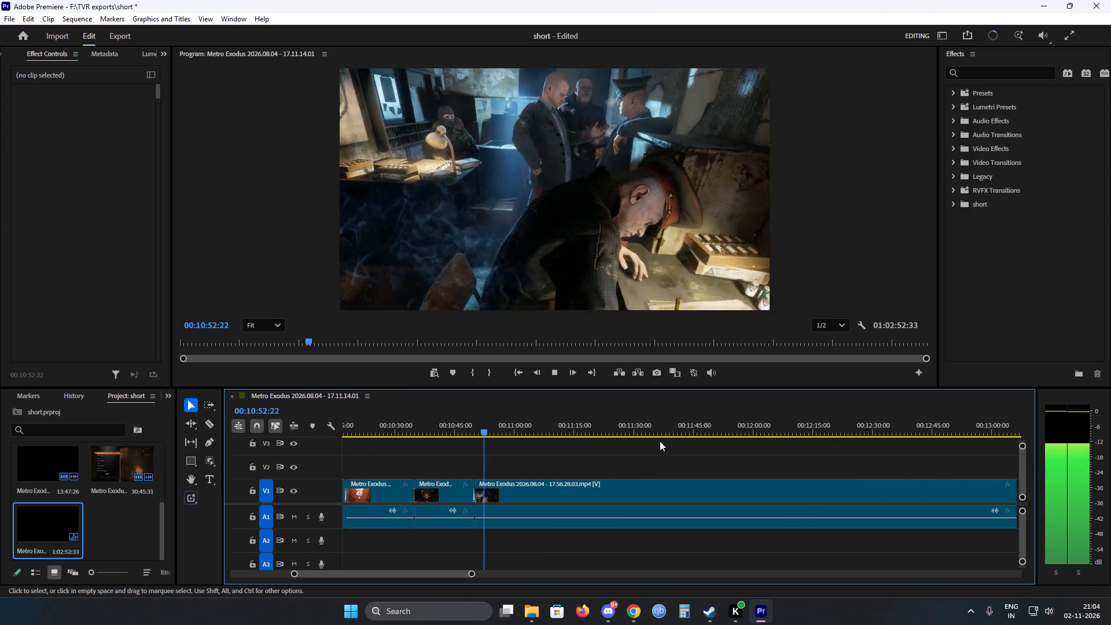
pyautogui.scroll(-3, 660, 438)
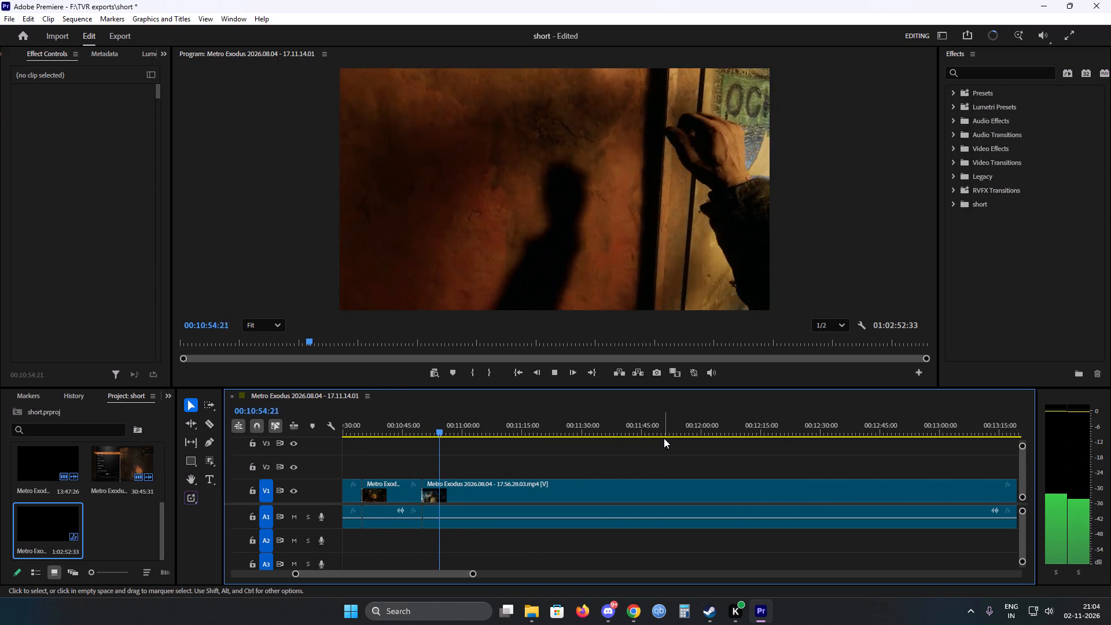
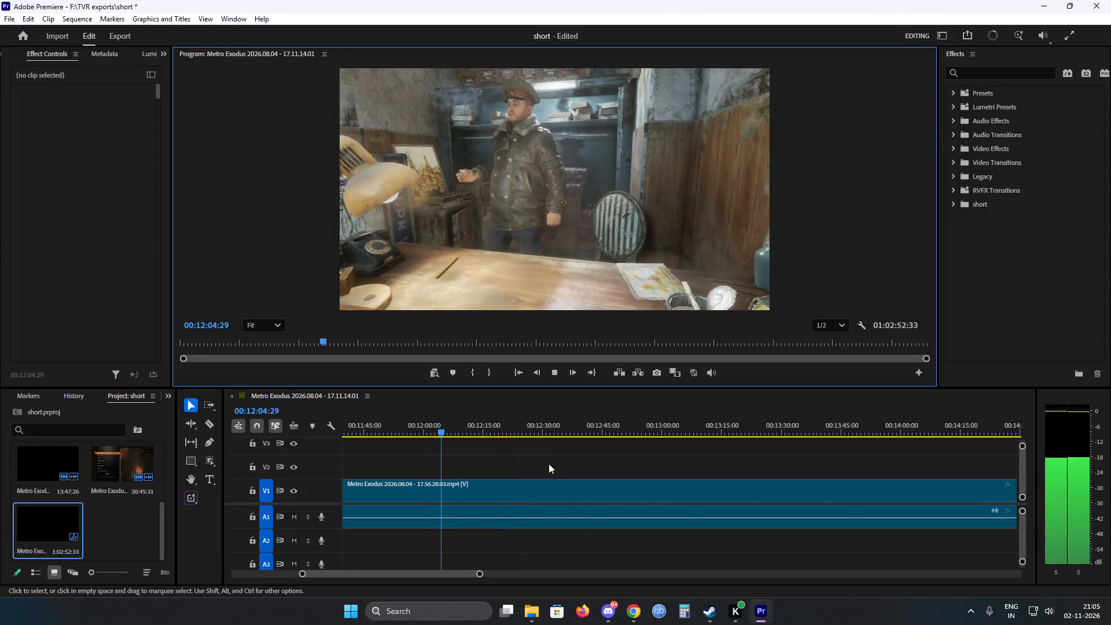
# Split the 17.56.28.03 clip at 00:12:27:27, where the officer stands behind the desk.
pyautogui.scroll(-3, 549, 464)
pyautogui.scroll(2, 442, 465)
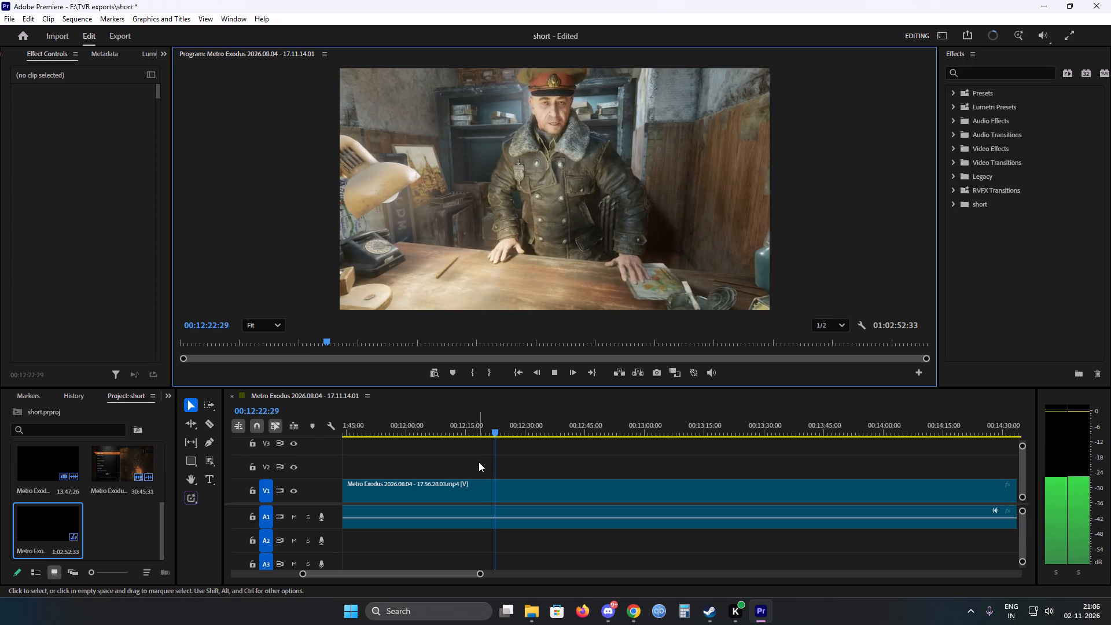
pyautogui.scroll(-1, 462, 468)
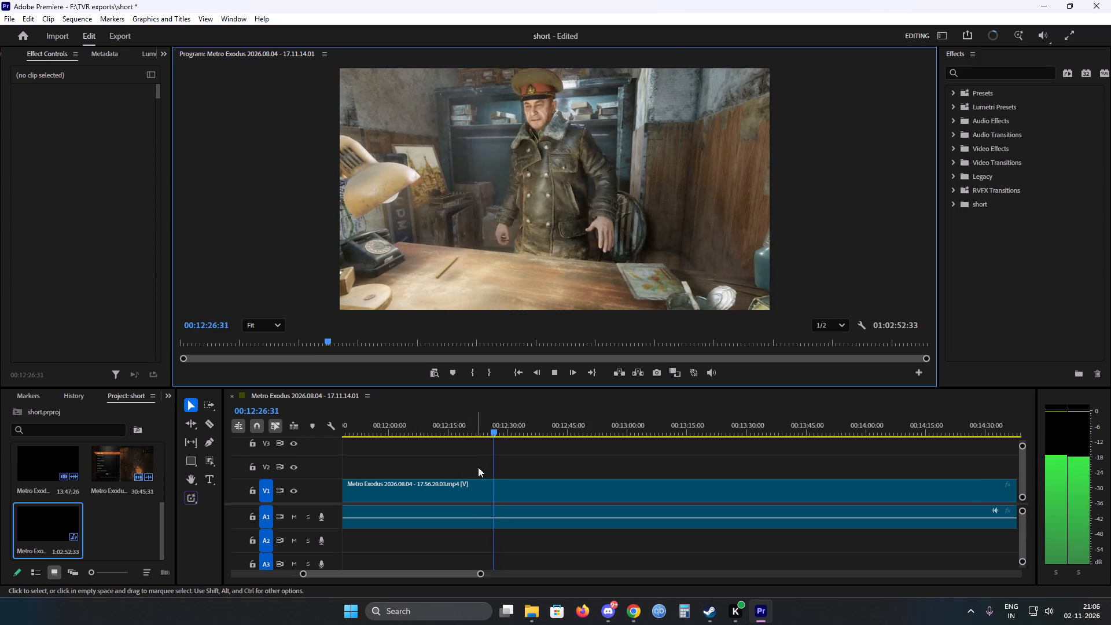
pyautogui.press('space')
pyautogui.press('c')
pyautogui.click(499, 486)
pyautogui.press('v')
# Scan from 00:12:27:27 through the office and crowd scenes for the place where the action should resume.
pyautogui.press('space')
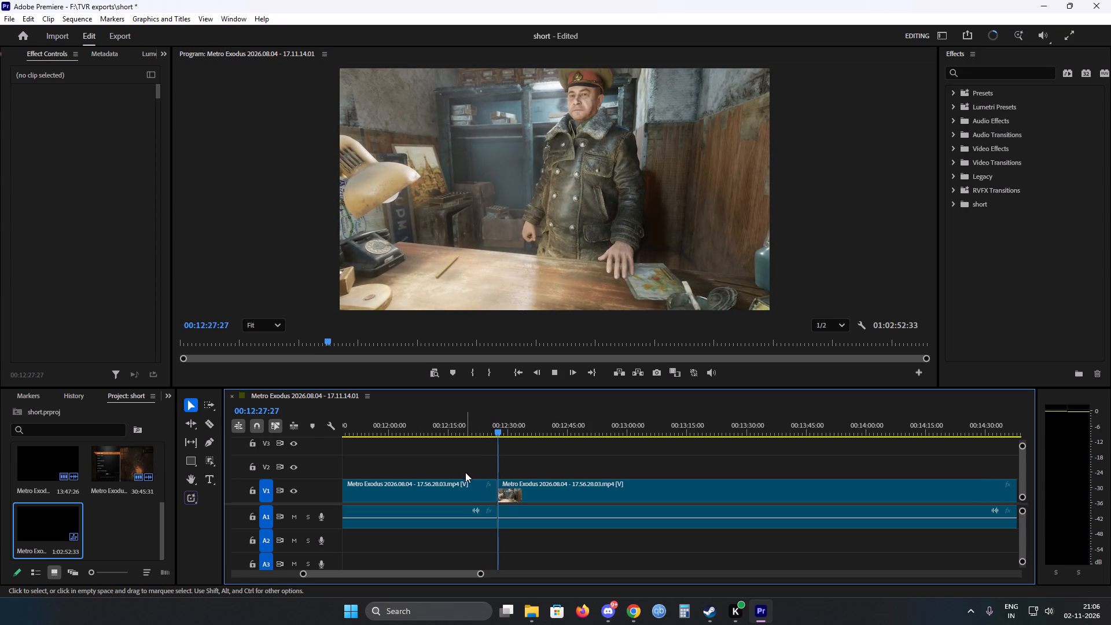
pyautogui.scroll(-4, 465, 471)
pyautogui.moveTo(434, 427); pyautogui.dragTo(545, 419)
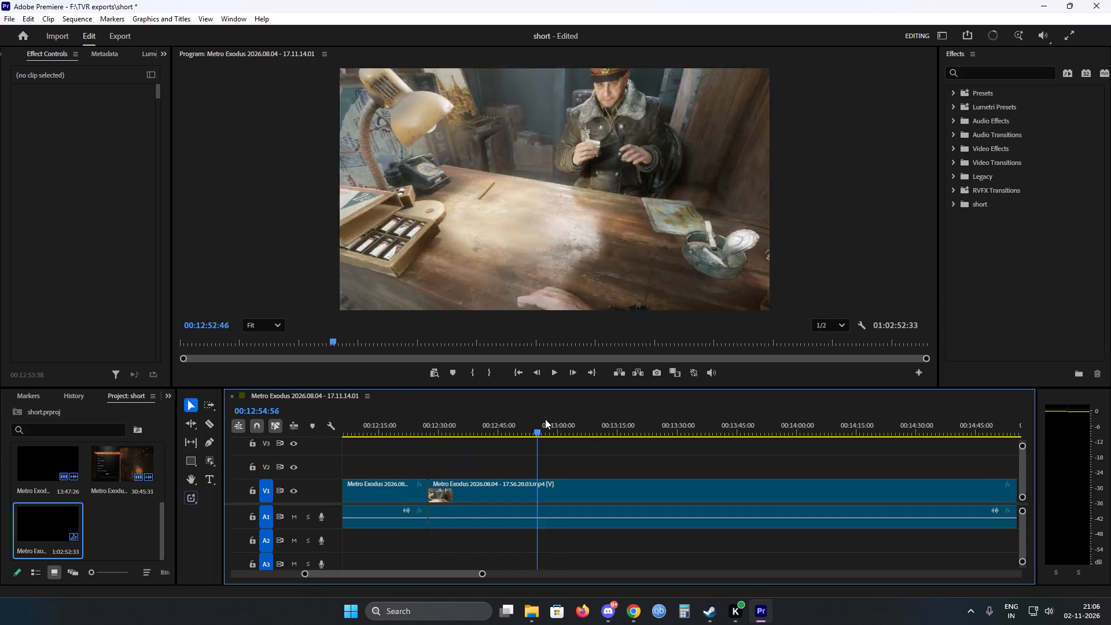
pyautogui.moveTo(545, 419); pyautogui.dragTo(638, 414)
pyautogui.press('space')
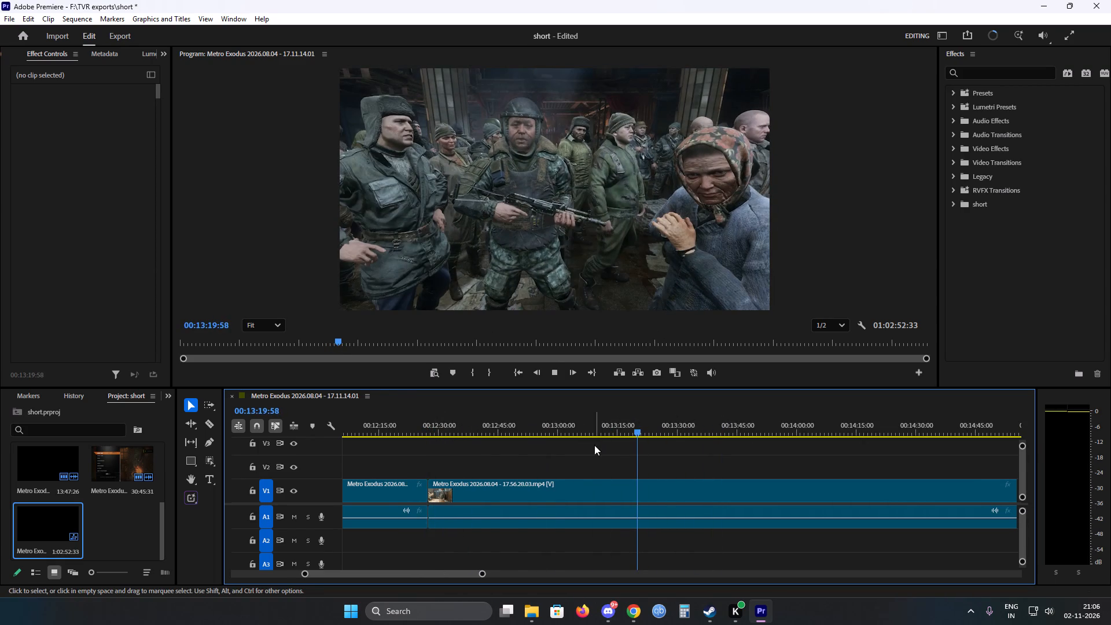
pyautogui.scroll(-8, 588, 446)
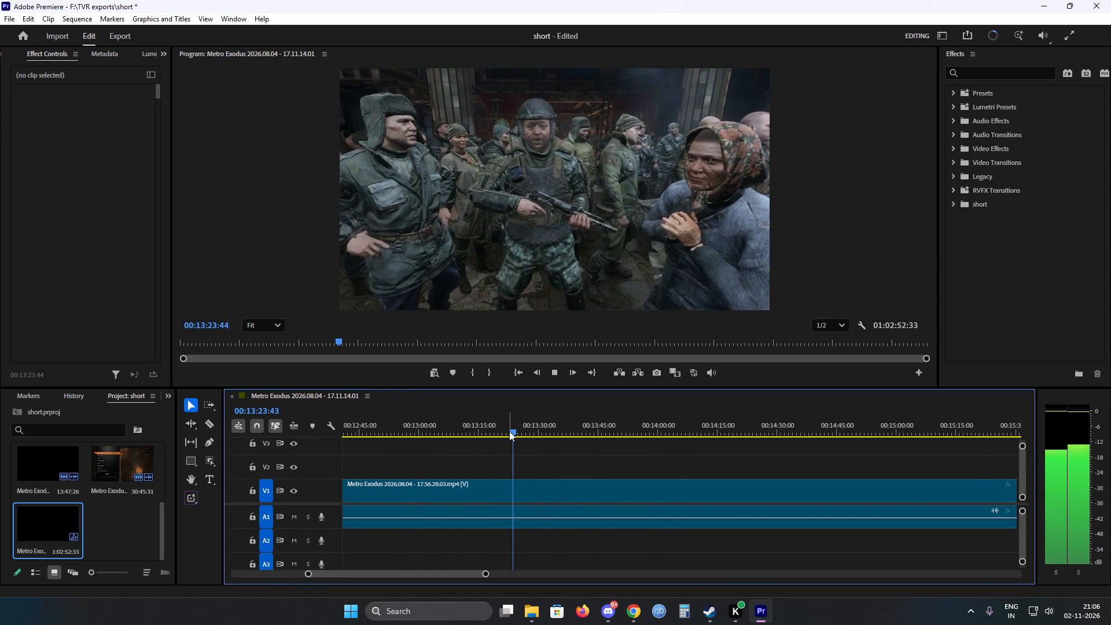
pyautogui.moveTo(521, 433); pyautogui.dragTo(562, 433)
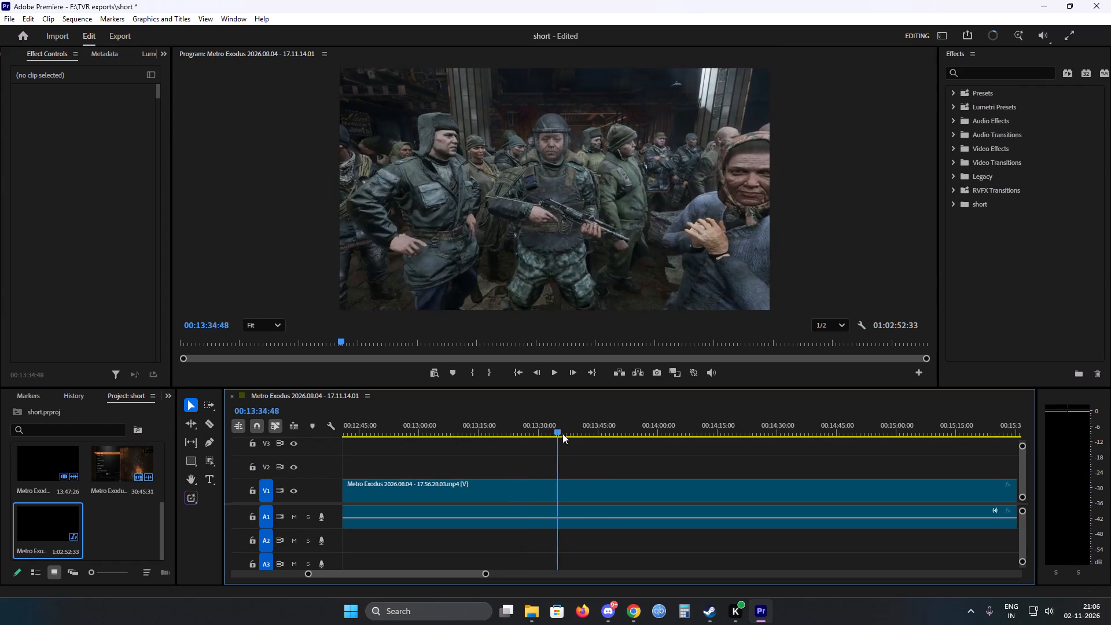
pyautogui.moveTo(562, 433); pyautogui.dragTo(605, 432)
pyautogui.press('space')
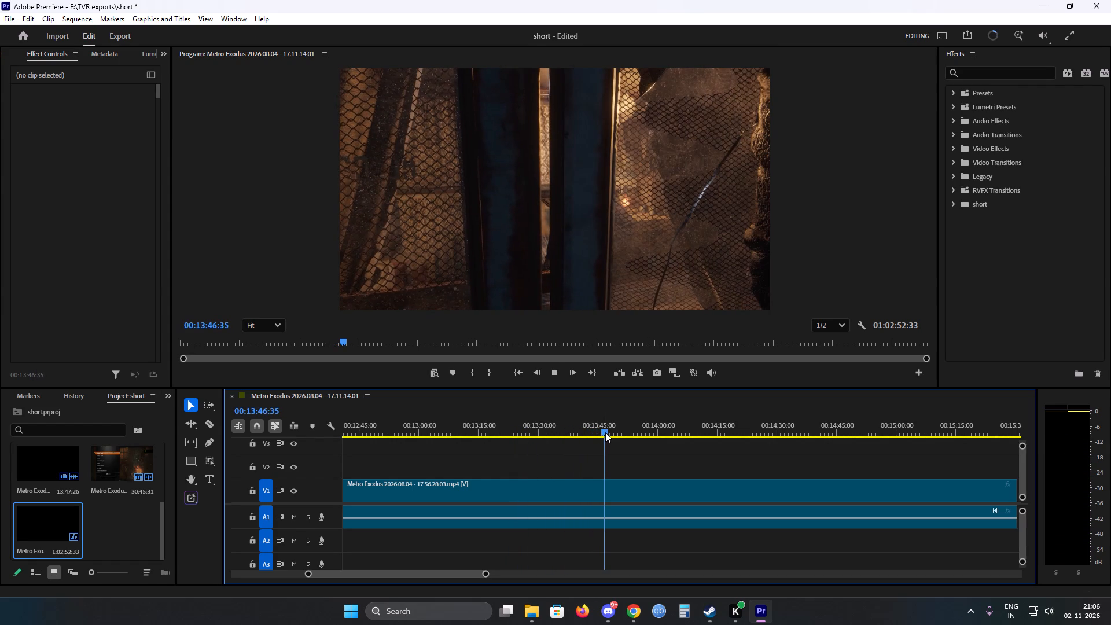
pyautogui.press('space')
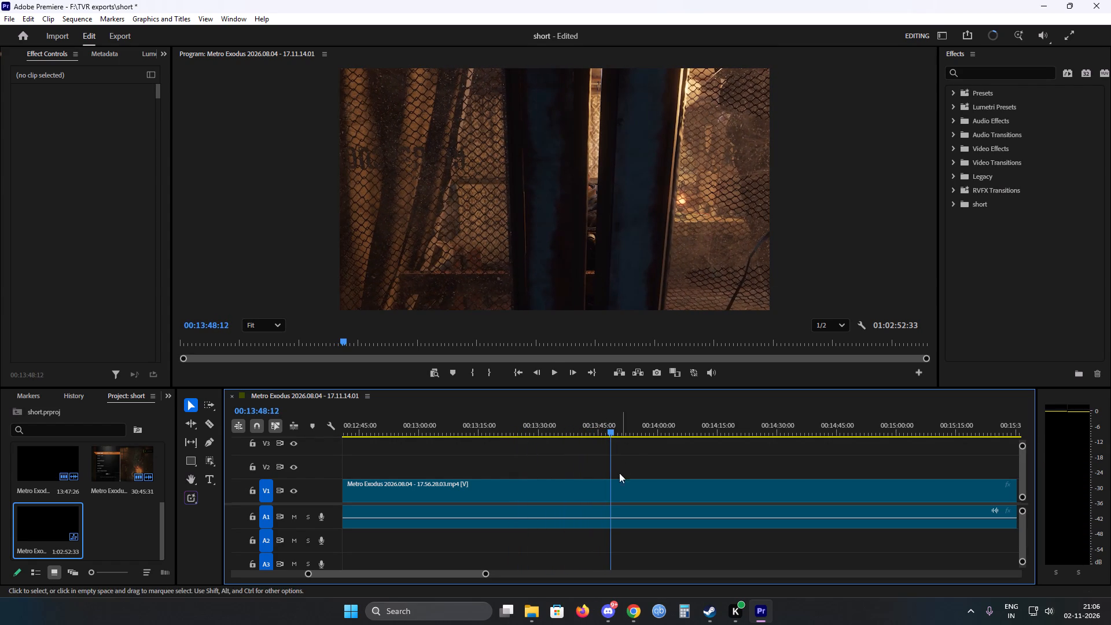
# Split the 17.56.28.03 clip at 00:13:48:12, on the wire-mesh doors, and ripple delete the piece from 00:12:27:27 to that cut.
pyautogui.press('c')
pyautogui.click(614, 484)
pyautogui.press('v')
pyautogui.click(582, 486)
pyautogui.rightClick(582, 486)
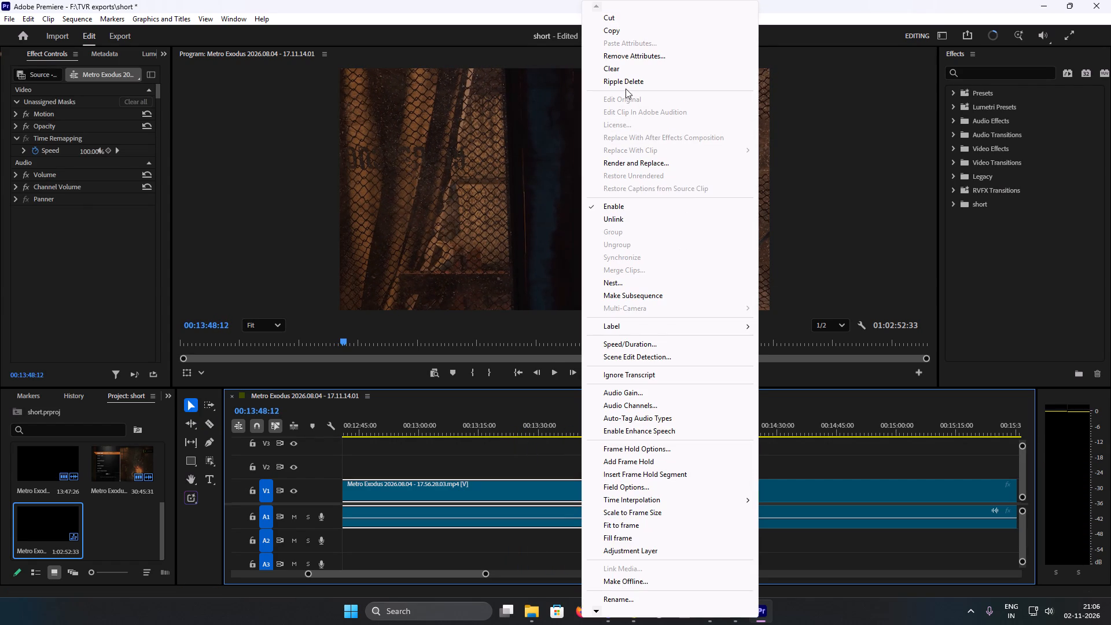
pyautogui.click(626, 89)
pyautogui.click(623, 84)
# Save the project and apply the default video transition at the 00:12:27:27 join.
pyautogui.hotkey('ctrl', 's')
pyautogui.hotkey('ctrl', 'd')
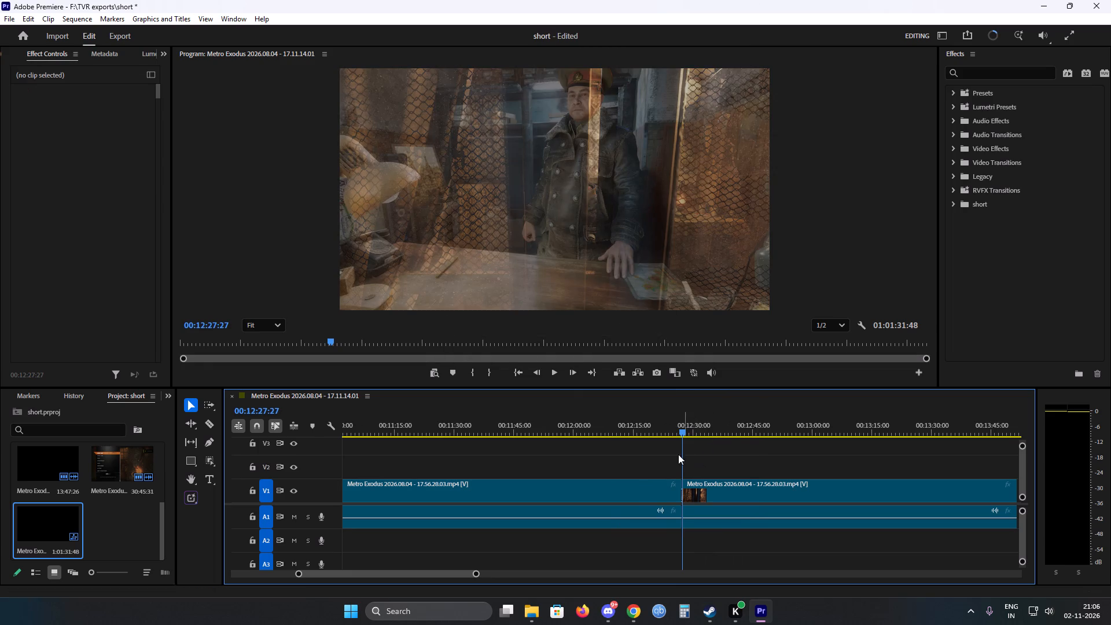
# Play on from the 00:12:27:27 join to review the bunk-room scene.
pyautogui.press('space')
pyautogui.keyDown('alt'); pyautogui.scroll(2, 649, 461); pyautogui.keyUp('alt')
pyautogui.scroll(-4, 655, 460)
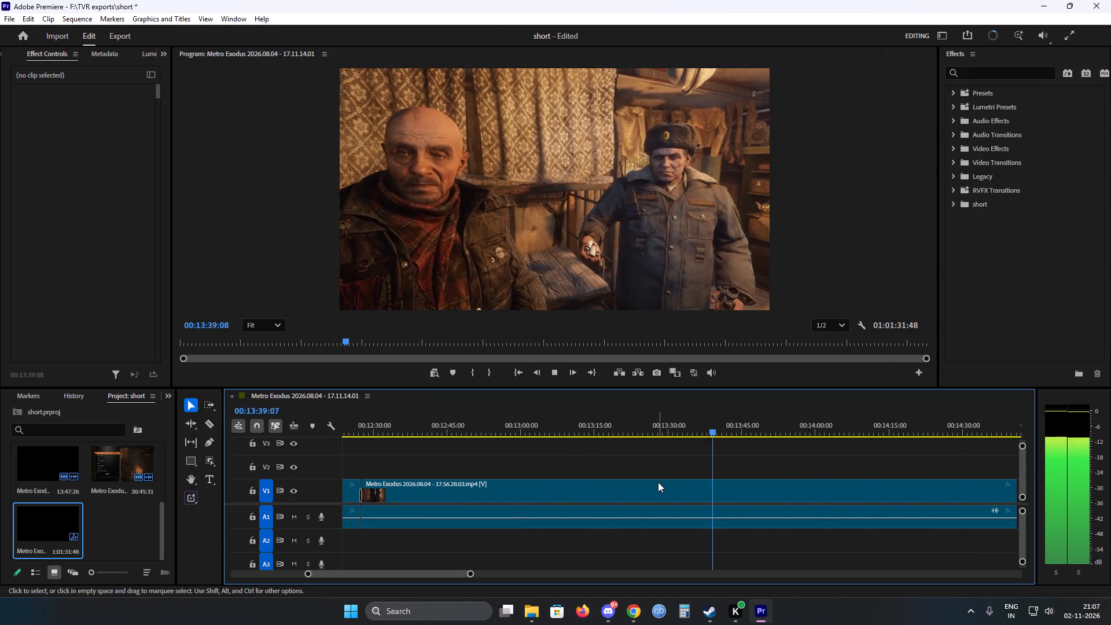
pyautogui.keyDown('alt'); pyautogui.scroll(-1, 658, 483); pyautogui.keyUp('alt')
pyautogui.scroll(-5, 658, 483)
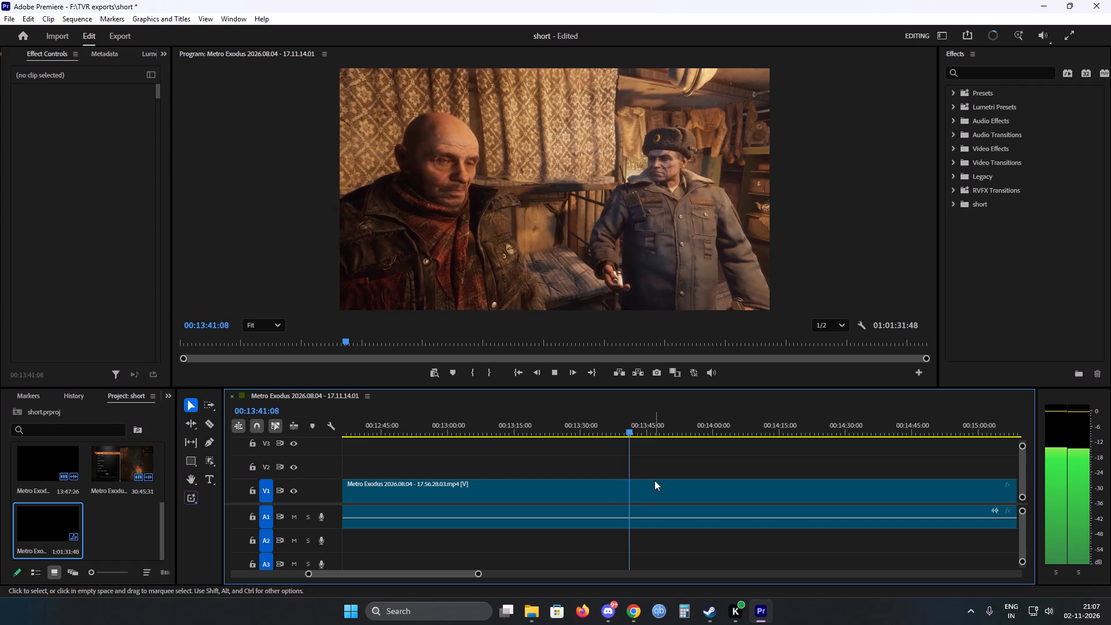
pyautogui.keyDown('alt'); pyautogui.scroll(1, 654, 480); pyautogui.keyUp('alt')
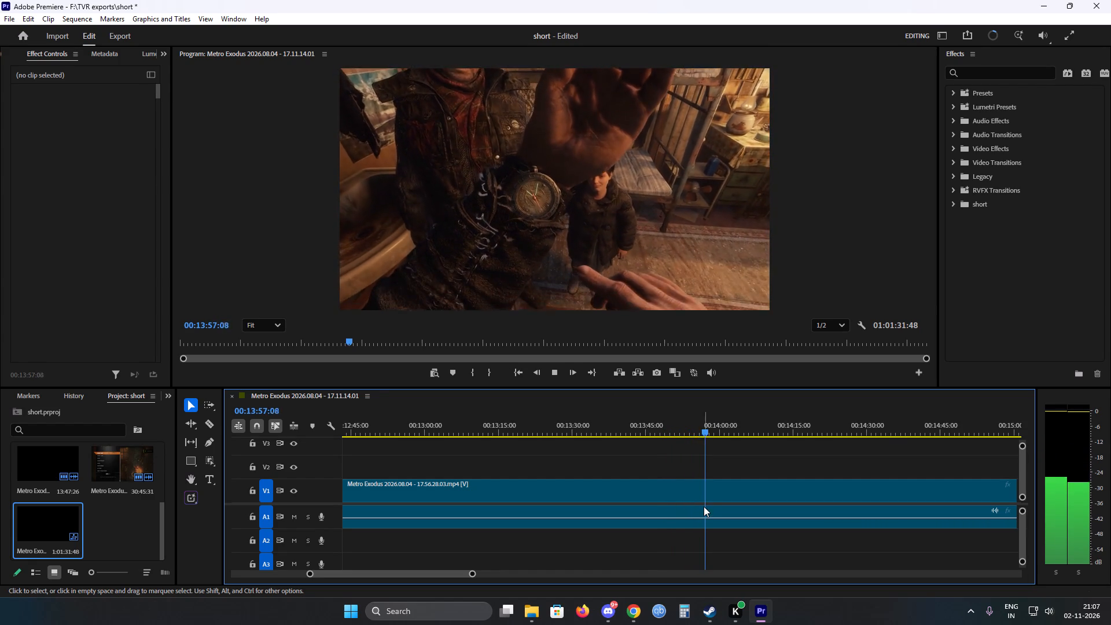
pyautogui.scroll(-4, 700, 506)
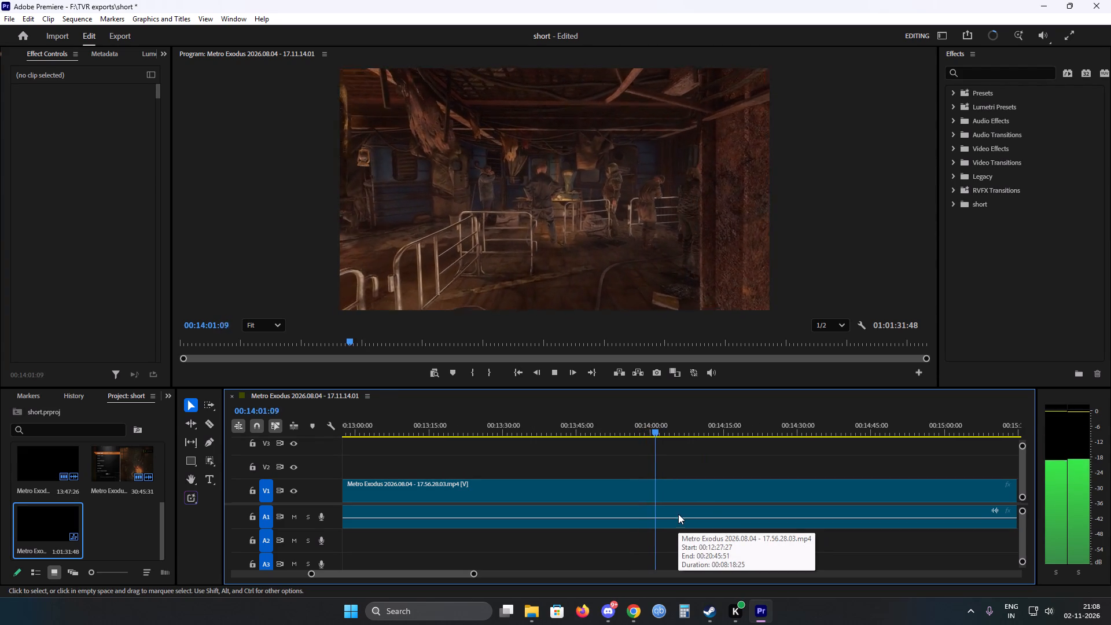
pyautogui.press('space')
pyautogui.press('c')
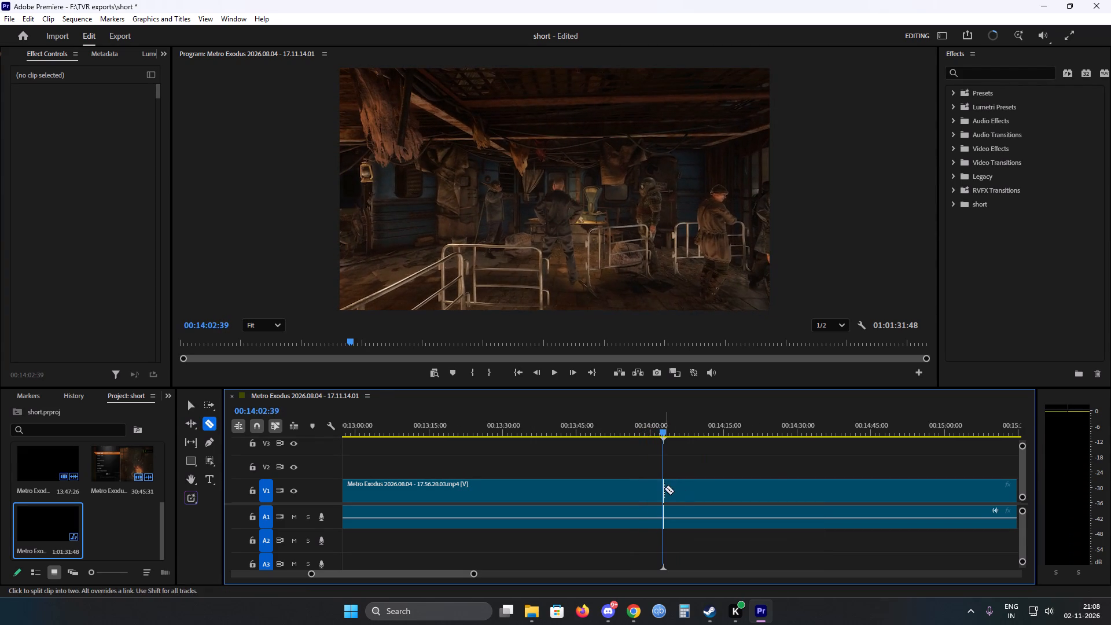
pyautogui.click(663, 489)
pyautogui.press('v')
# Skim past the corridor and dinner-table scenes and split the 17.56.28.03 clip at 00:17:13:59, where the hand holds the gun beside the boy.
pyautogui.press('space')
pyautogui.scroll(-7, 585, 490)
pyautogui.scroll(1, 587, 492)
pyautogui.scroll(-7, 594, 485)
pyautogui.keyDown('alt'); pyautogui.scroll(-6, 616, 491); pyautogui.keyUp('alt')
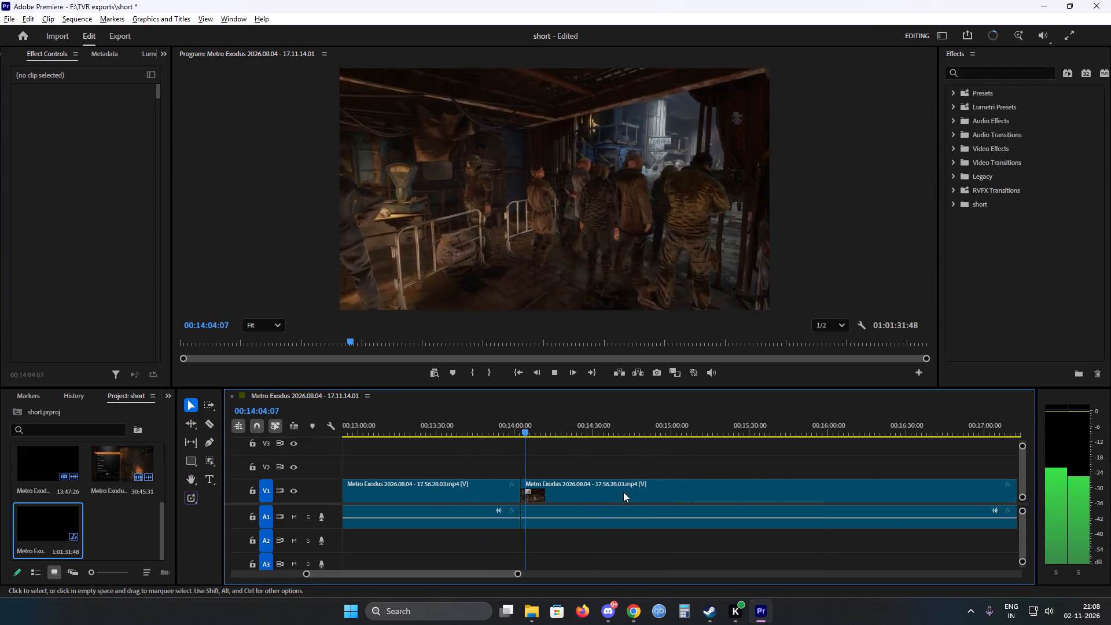
pyautogui.keyDown('alt'); pyautogui.scroll(-3, 623, 488); pyautogui.keyUp('alt')
pyautogui.keyDown('alt'); pyautogui.scroll(7, 627, 485); pyautogui.keyUp('alt')
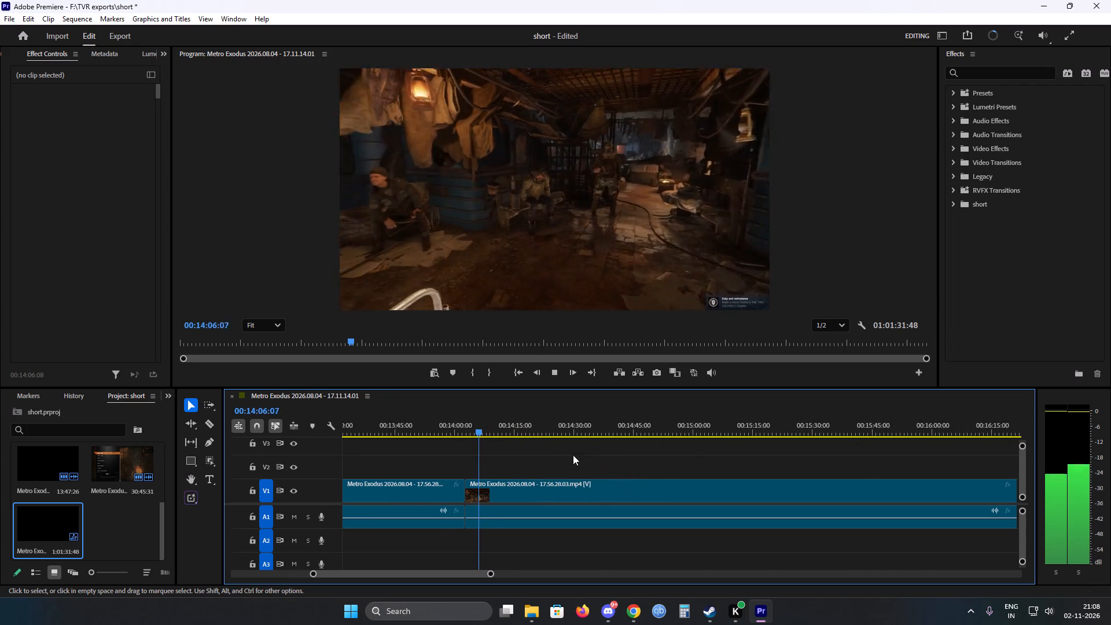
pyautogui.moveTo(483, 432); pyautogui.dragTo(551, 429)
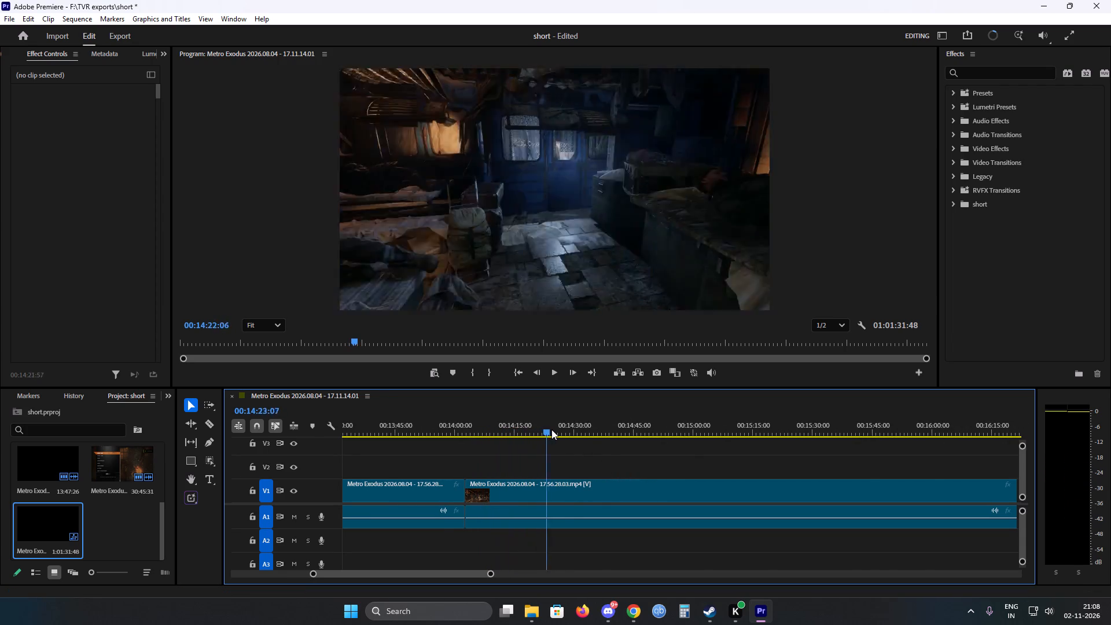
pyautogui.moveTo(551, 429); pyautogui.dragTo(653, 427)
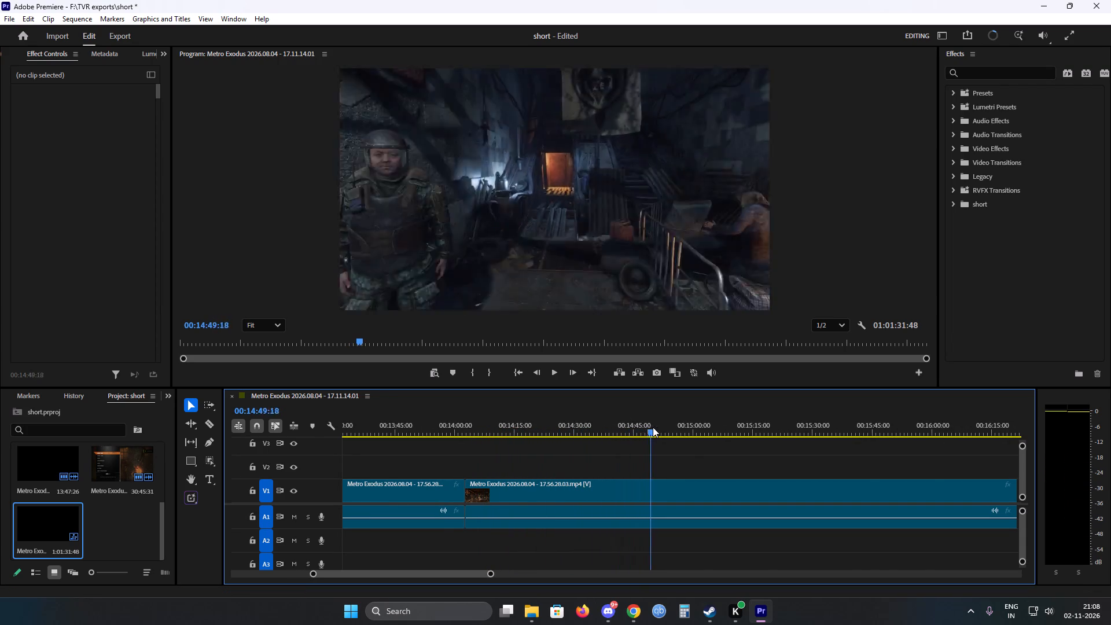
pyautogui.moveTo(653, 427); pyautogui.dragTo(766, 425)
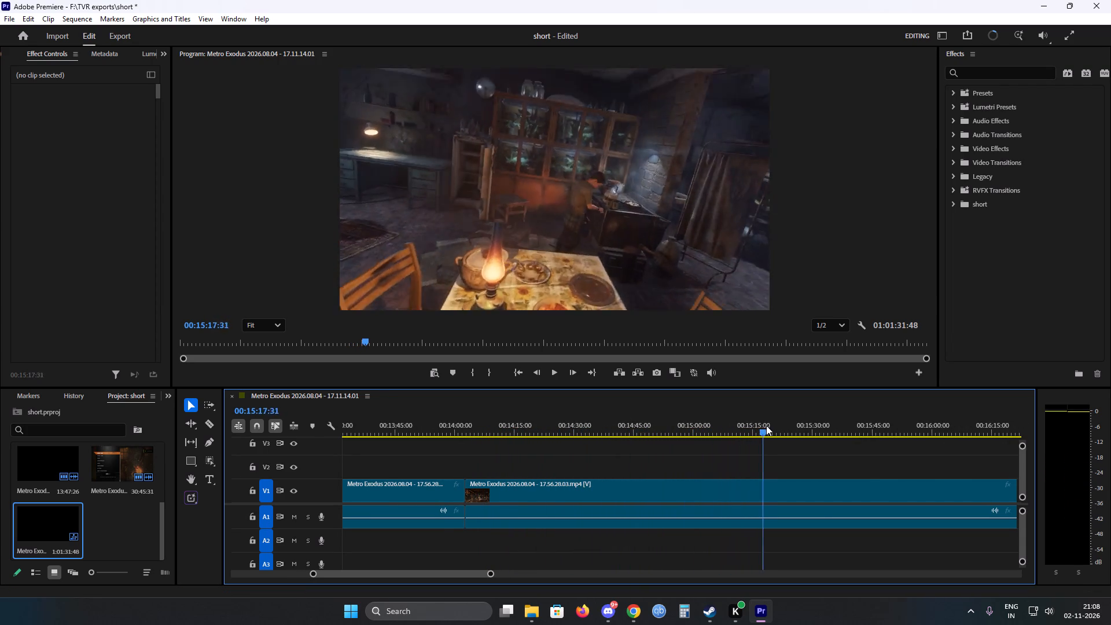
pyautogui.moveTo(766, 425); pyautogui.dragTo(977, 436)
pyautogui.press('space')
pyautogui.keyDown('alt'); pyautogui.scroll(-3, 778, 497); pyautogui.keyUp('alt')
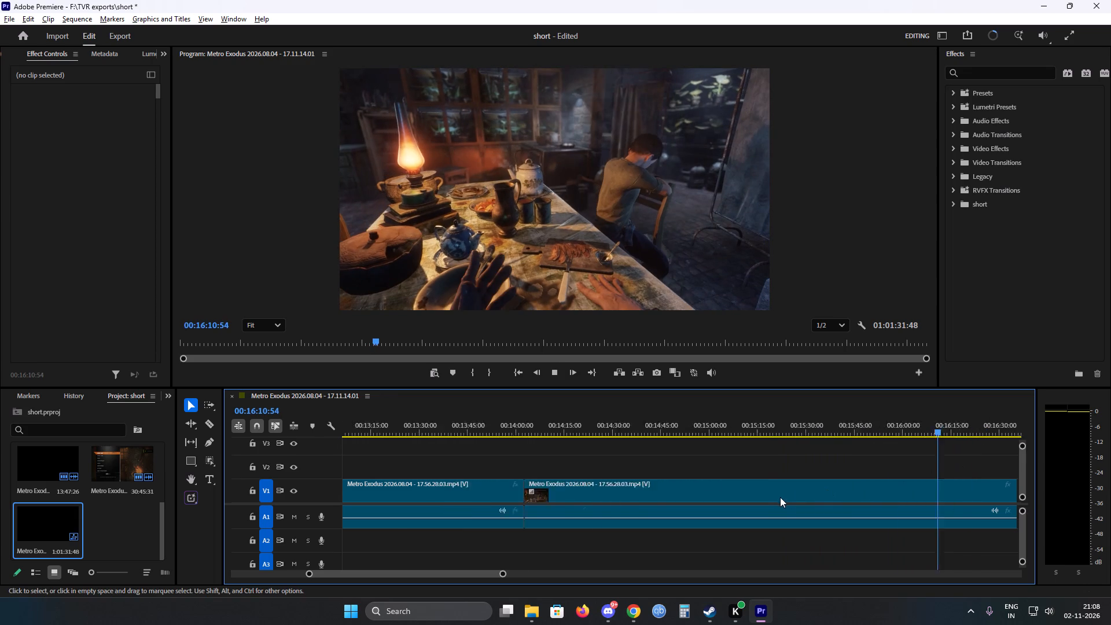
pyautogui.keyDown('alt'); pyautogui.scroll(-4, 780, 497); pyautogui.keyUp('alt')
pyautogui.scroll(-15, 841, 483)
pyautogui.scroll(-7, 823, 480)
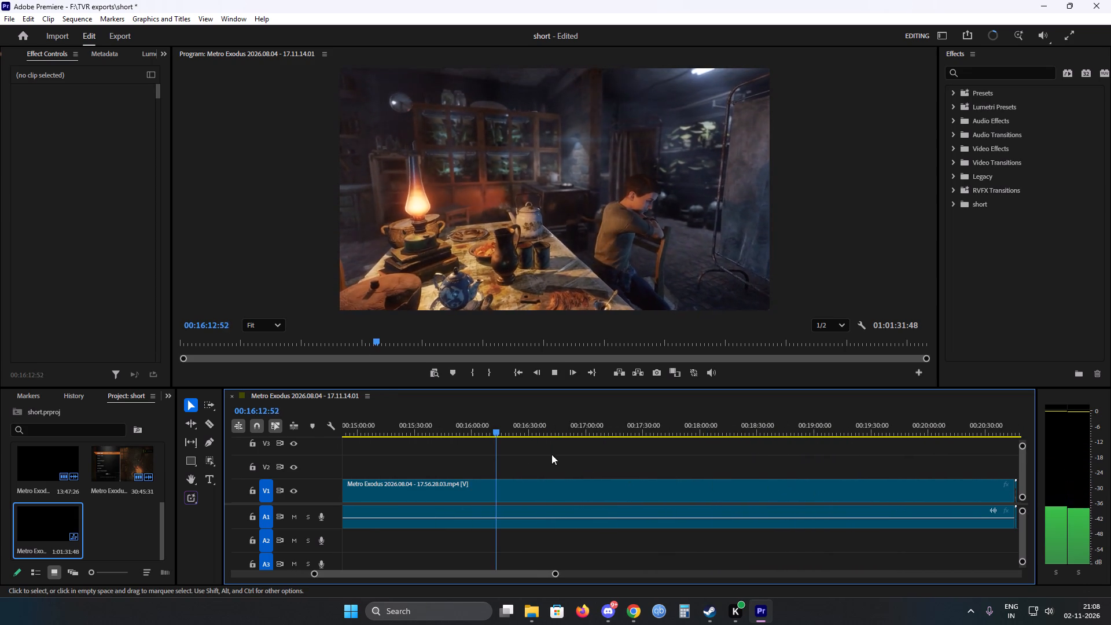
pyautogui.moveTo(497, 432); pyautogui.dragTo(664, 425)
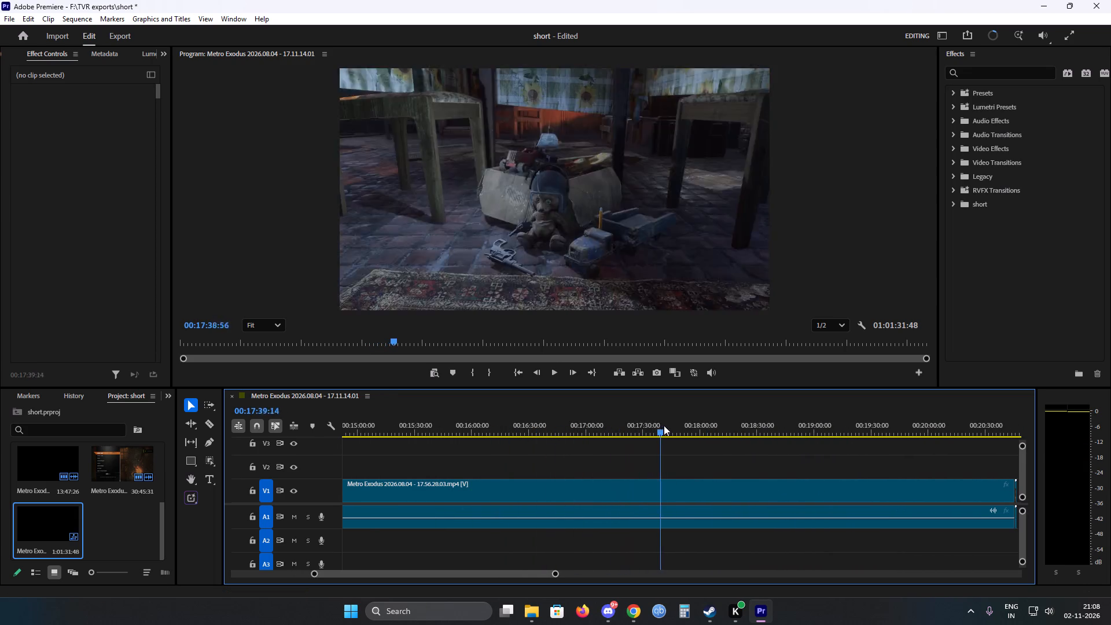
pyautogui.moveTo(664, 425); pyautogui.dragTo(675, 424)
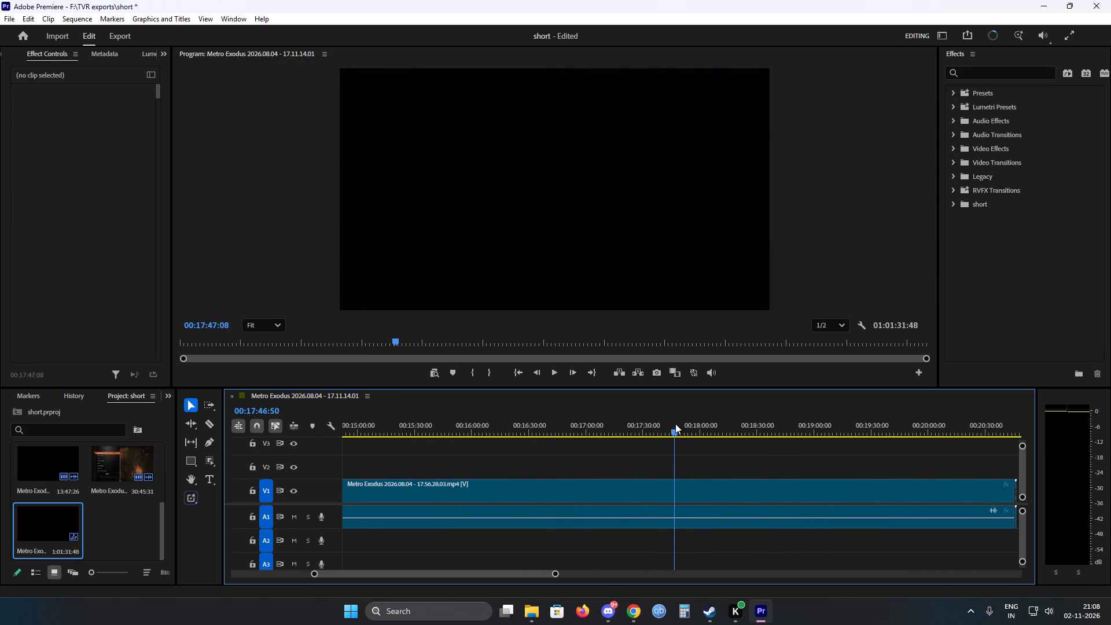
pyautogui.moveTo(675, 424); pyautogui.dragTo(630, 422)
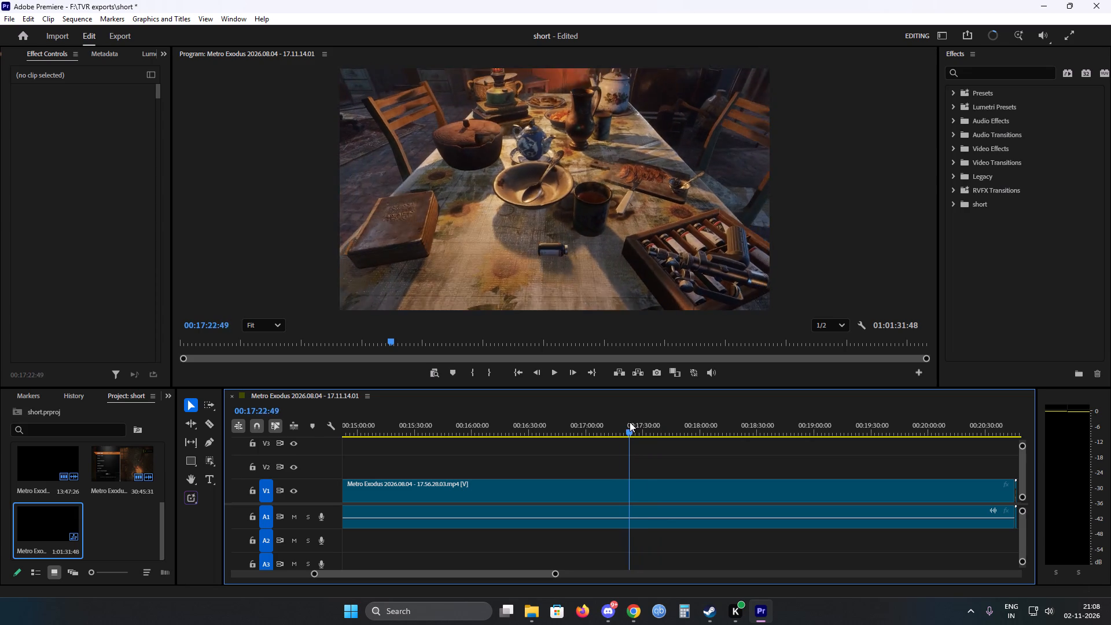
pyautogui.moveTo(630, 422); pyautogui.dragTo(613, 421)
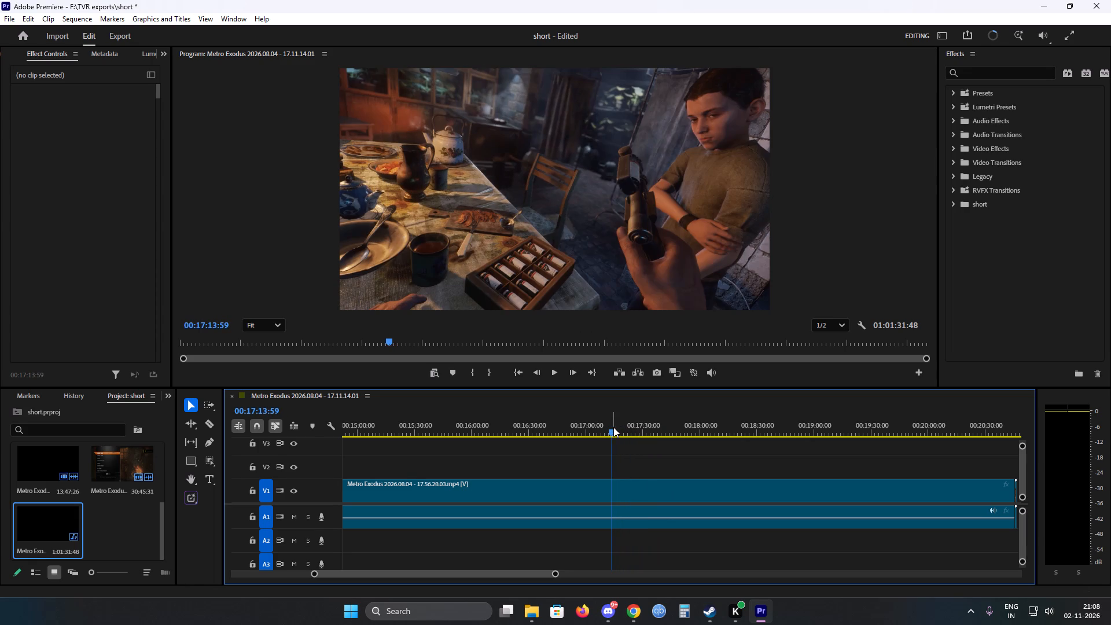
pyautogui.press('c')
pyautogui.click(610, 489)
# Ripple-delete the clip section between the cuts at 00:14:02:39 and 00:17:13:59 and save the project.
pyautogui.press('v')
pyautogui.click(582, 488)
pyautogui.rightClick(582, 488)
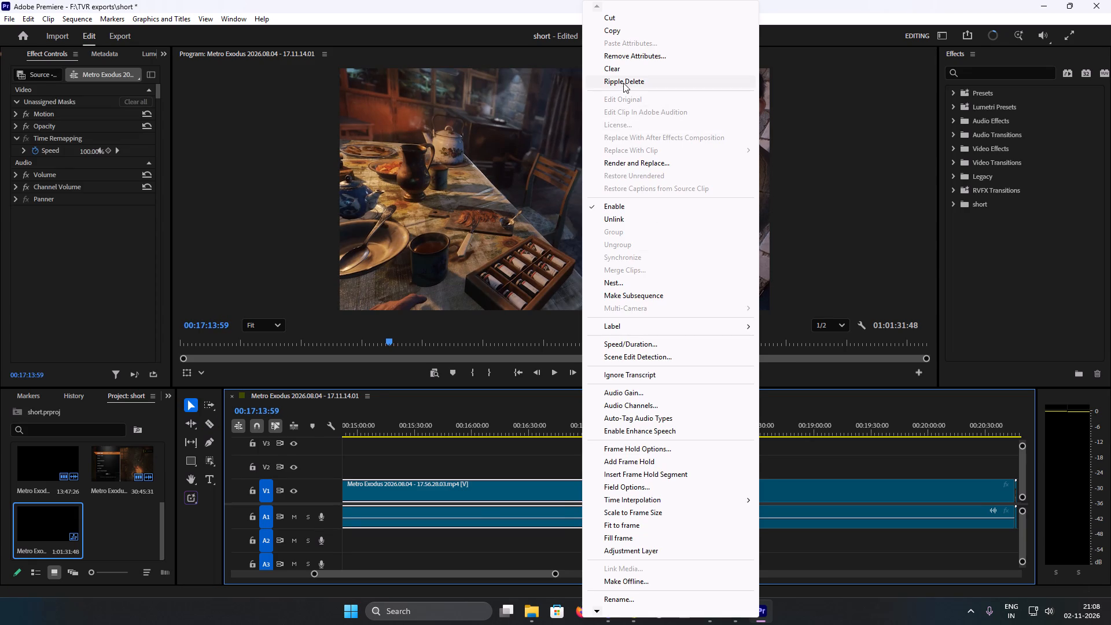
pyautogui.click(623, 83)
pyautogui.hotkey('ctrl', 's')
# Add the default video transition at the new join at 00:14:02:39 and play the footage from there.
pyautogui.hotkey('ctrl', 'd')
pyautogui.press('space')
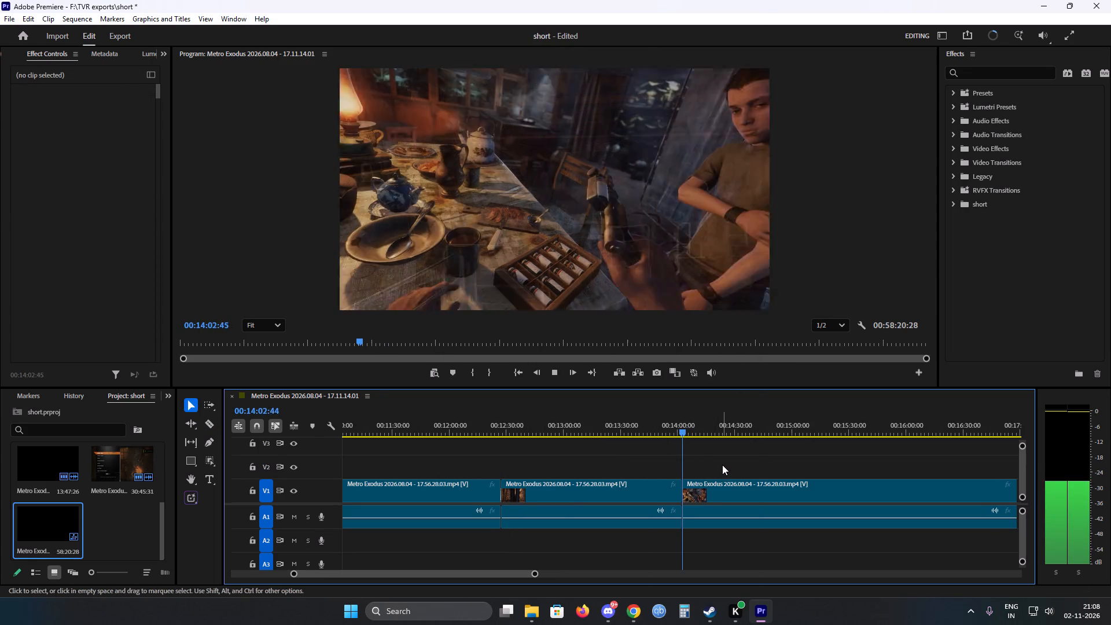
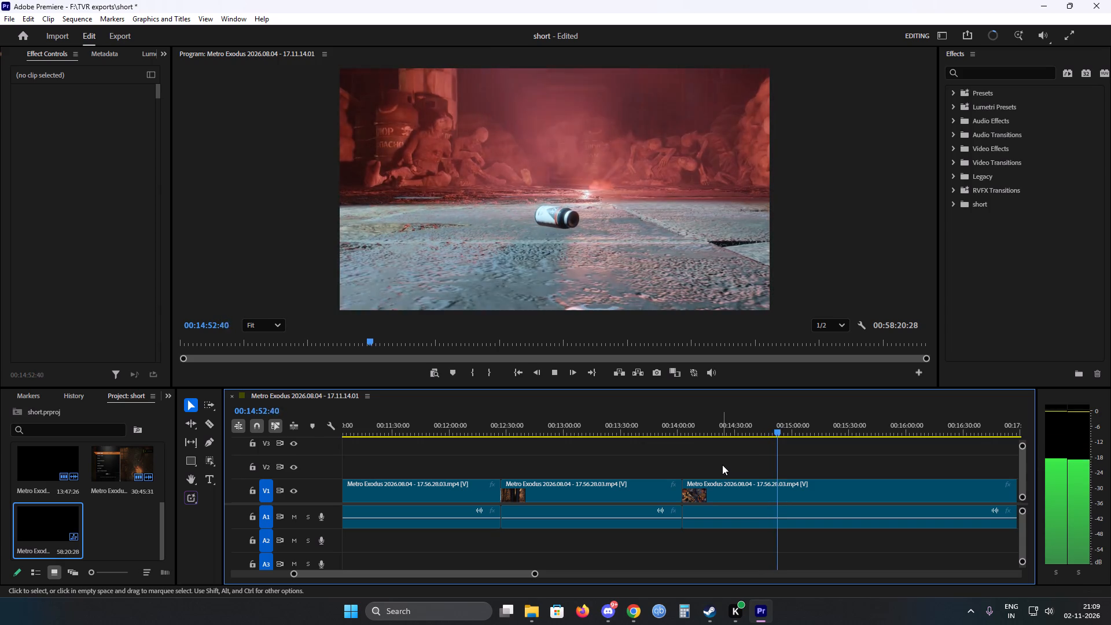
# Stop playback at 00:14:55:17 and add the subscribe video from the Edit resources folder on track V2 at the playhead.
pyautogui.scroll(-6, 723, 465)
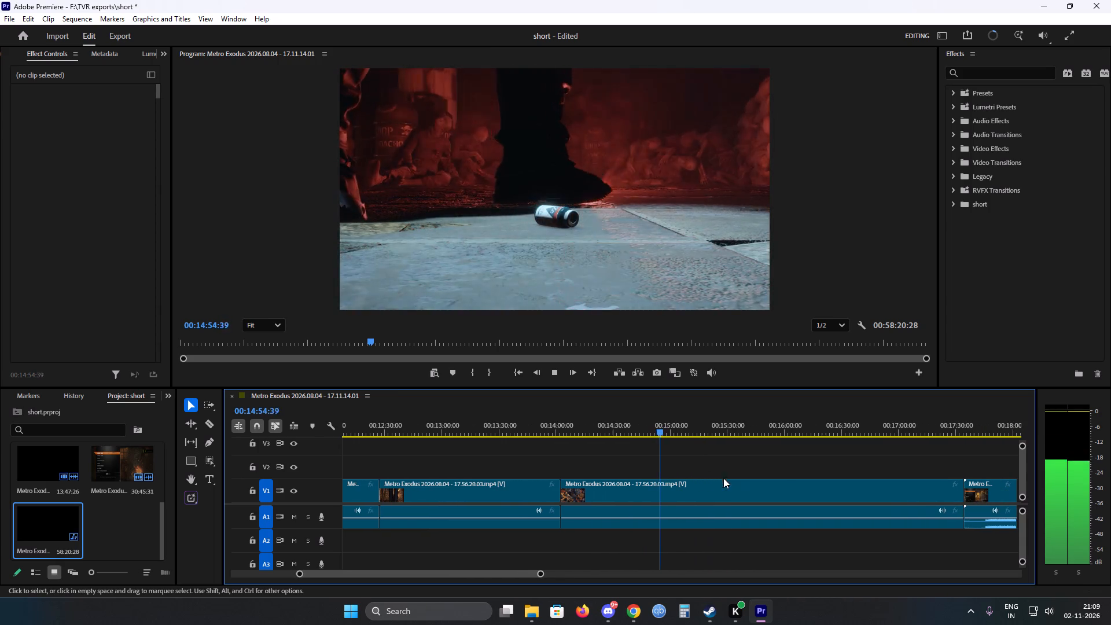
pyautogui.scroll(-2, 723, 478)
pyautogui.press('space')
pyautogui.click(536, 605)
pyautogui.moveTo(707, 105); pyautogui.dragTo(707, 104)
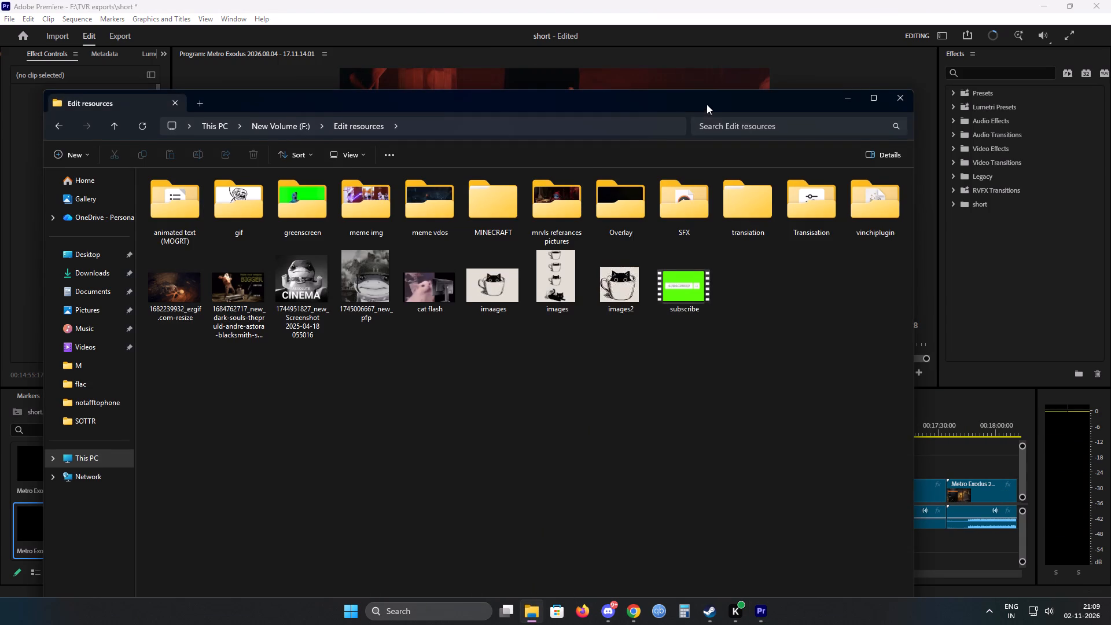
pyautogui.moveTo(707, 104); pyautogui.dragTo(288, 133)
pyautogui.moveTo(271, 318); pyautogui.dragTo(666, 477)
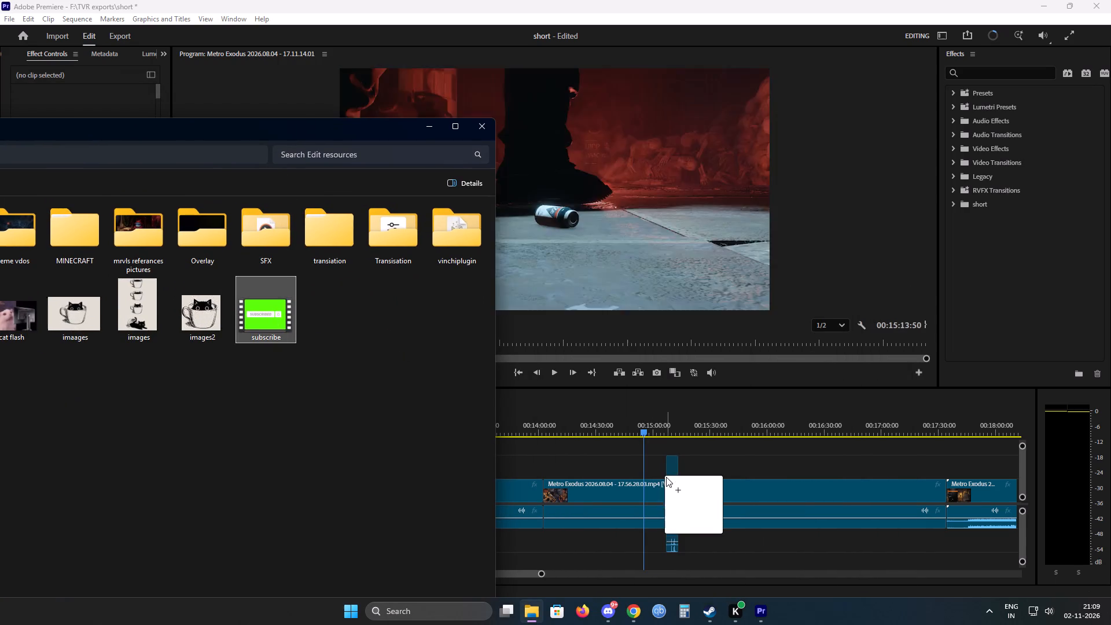
pyautogui.moveTo(666, 477); pyautogui.dragTo(646, 478)
pyautogui.click(715, 469)
# Apply Ultra Key to the subscribe.mp4 clip, sample its green background as key color, and play until the red banner has opened.
pyautogui.keyDown('alt'); pyautogui.scroll(12, 716, 465); pyautogui.keyUp('alt')
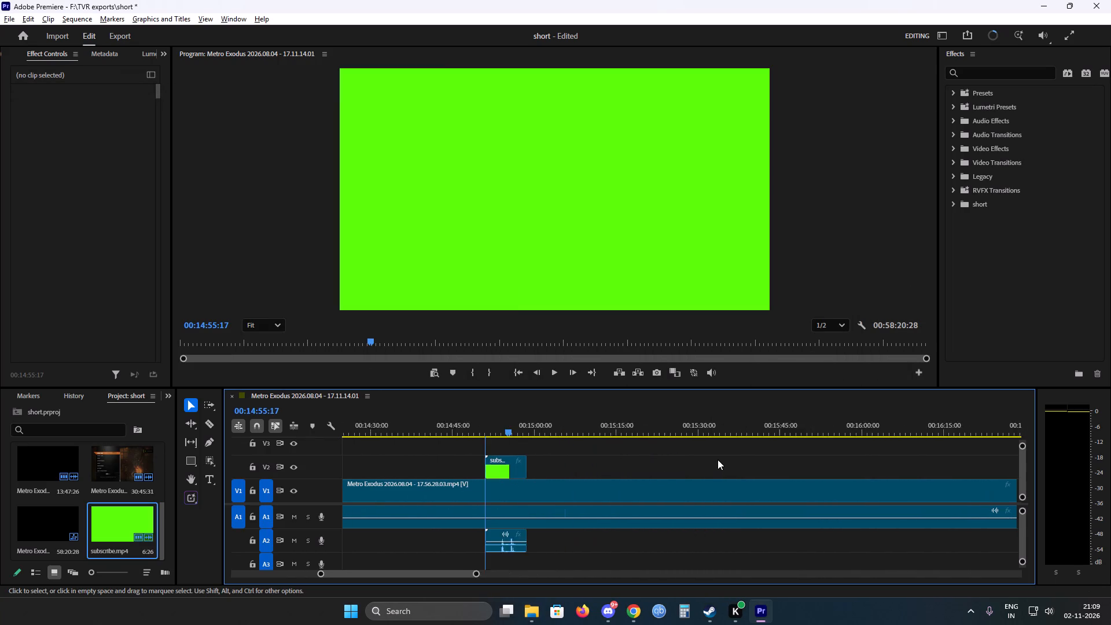
pyautogui.click(956, 205)
pyautogui.scroll(-4, 1000, 277)
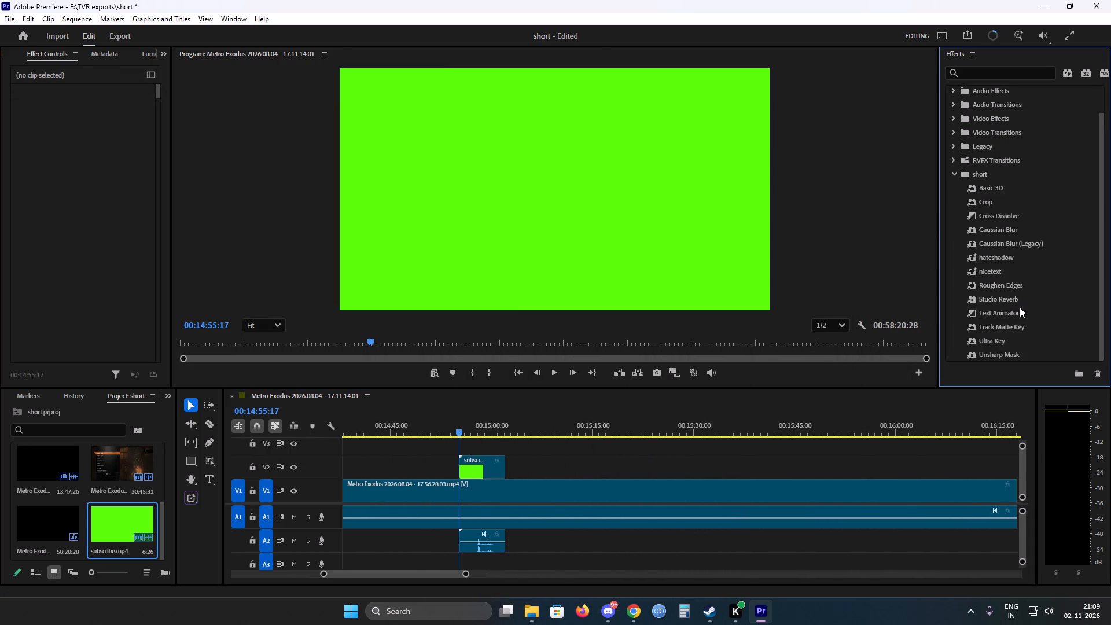
pyautogui.click(1005, 341)
pyautogui.moveTo(1014, 339); pyautogui.dragTo(487, 475)
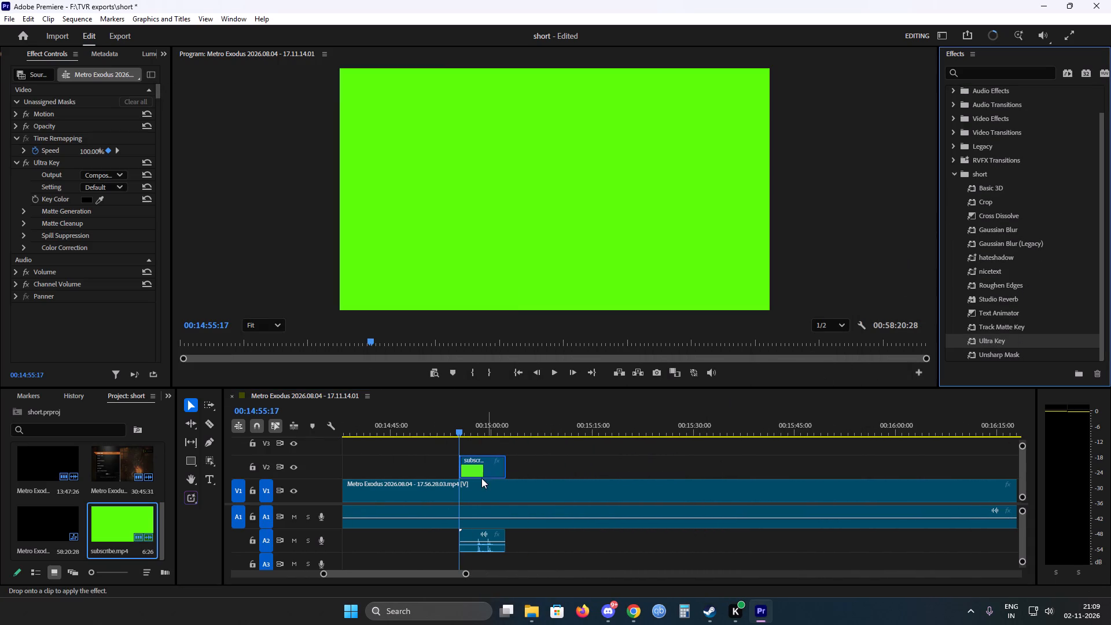
pyautogui.click(100, 196)
pyautogui.click(372, 196)
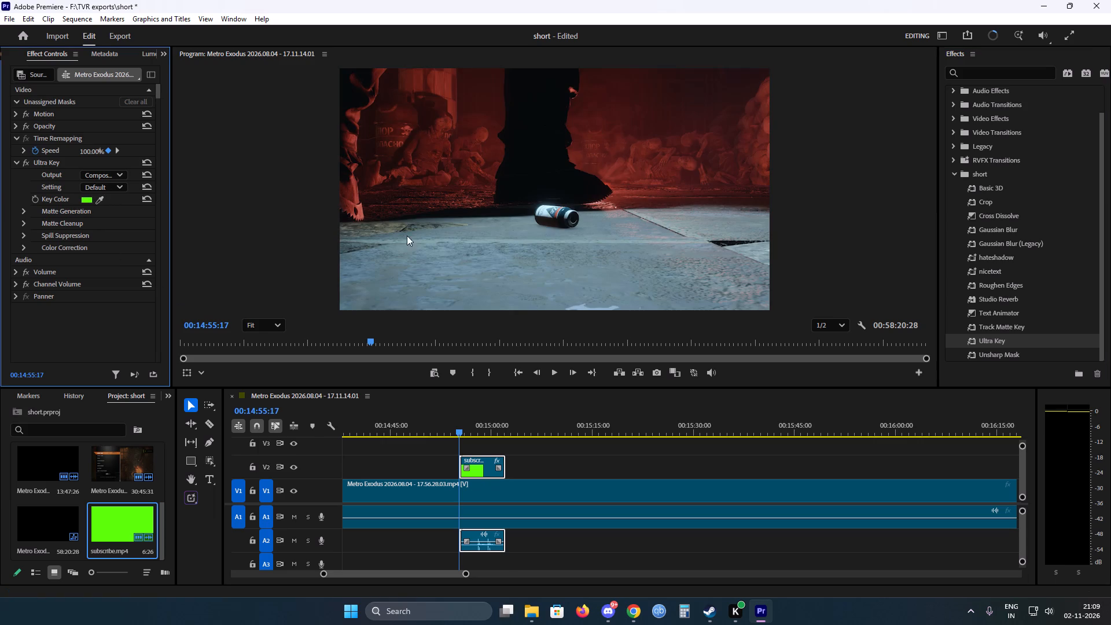
pyautogui.keyDown('alt'); pyautogui.scroll(5, 538, 461); pyautogui.keyUp('alt')
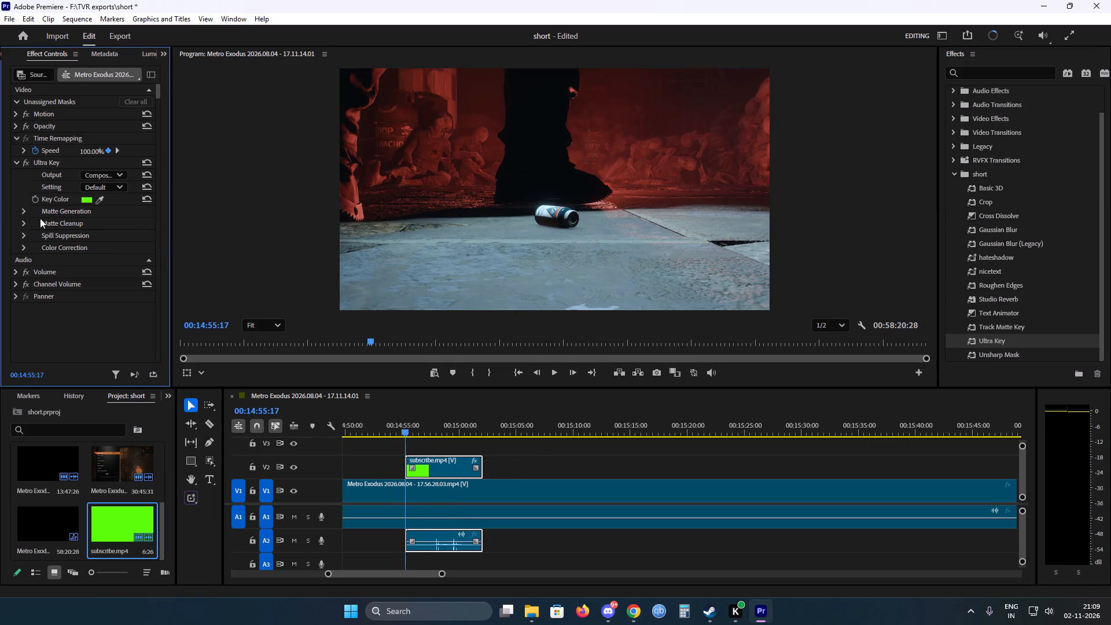
pyautogui.click(20, 210)
pyautogui.press('space')
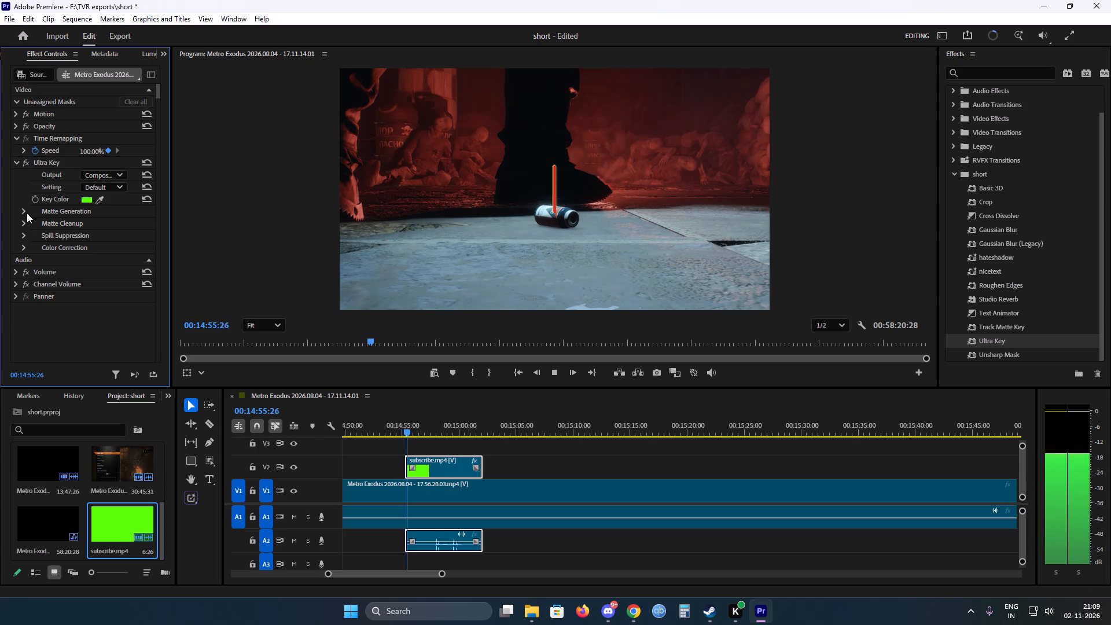
pyautogui.press('space')
# Adjust the audio gain of the subscribe.mp4 clip by -10.
pyautogui.press('g')
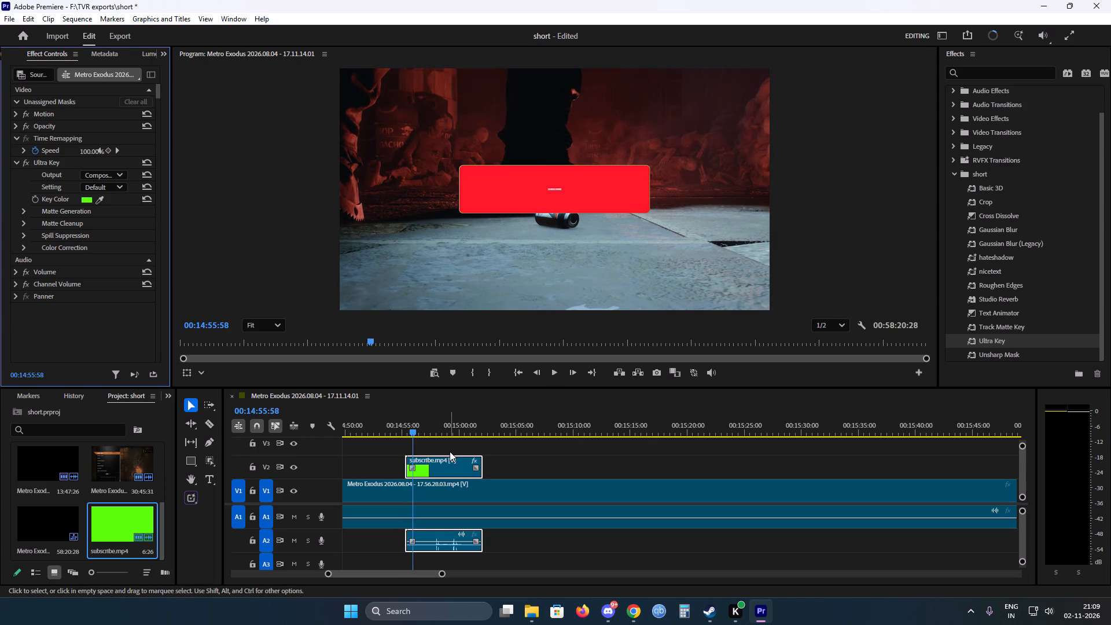
pyautogui.click(448, 458)
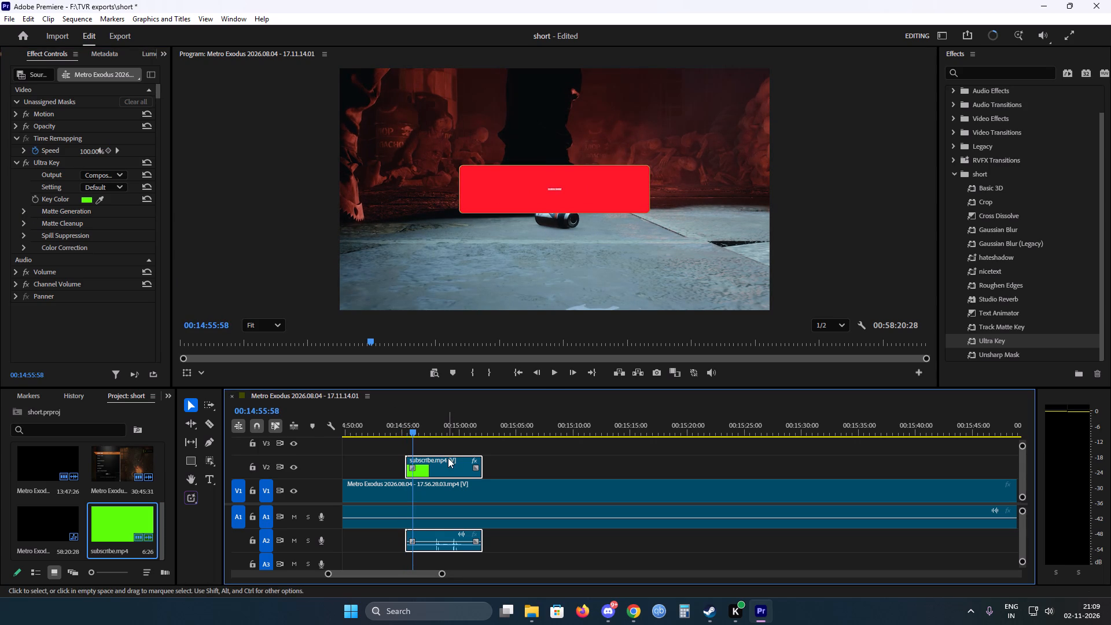
pyautogui.press('g')
pyautogui.write('-10')
pyautogui.press('Return')
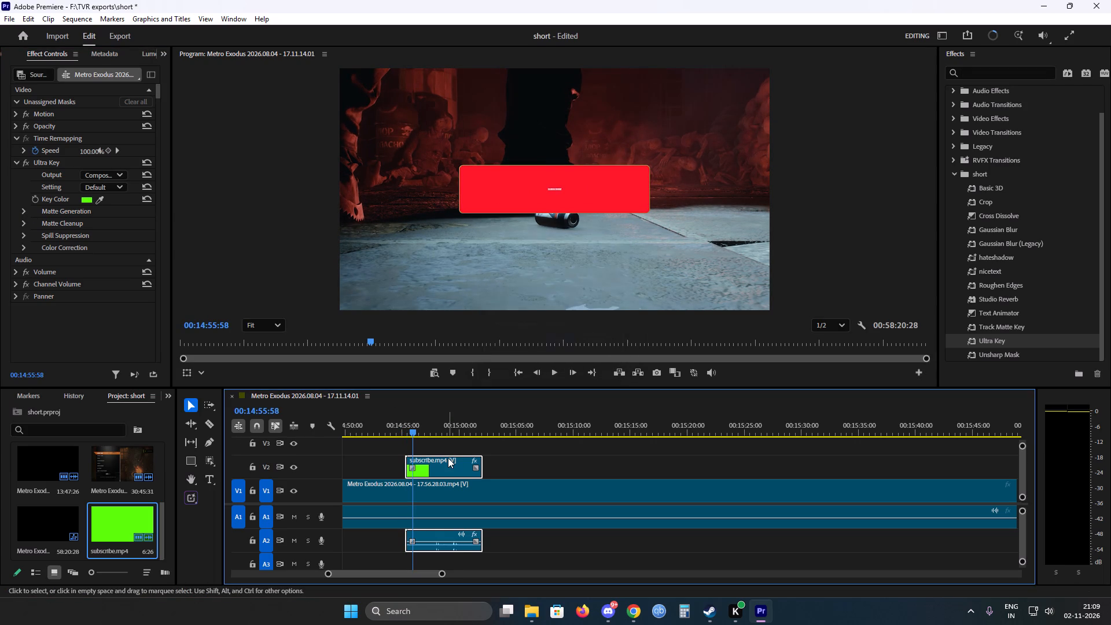
# In the Ultra Key matte generation, set Pedestal and Tolerance to 100, and Shadow and Highlight to 0.
pyautogui.click(21, 208)
pyautogui.moveTo(91, 272); pyautogui.dragTo(218, 269)
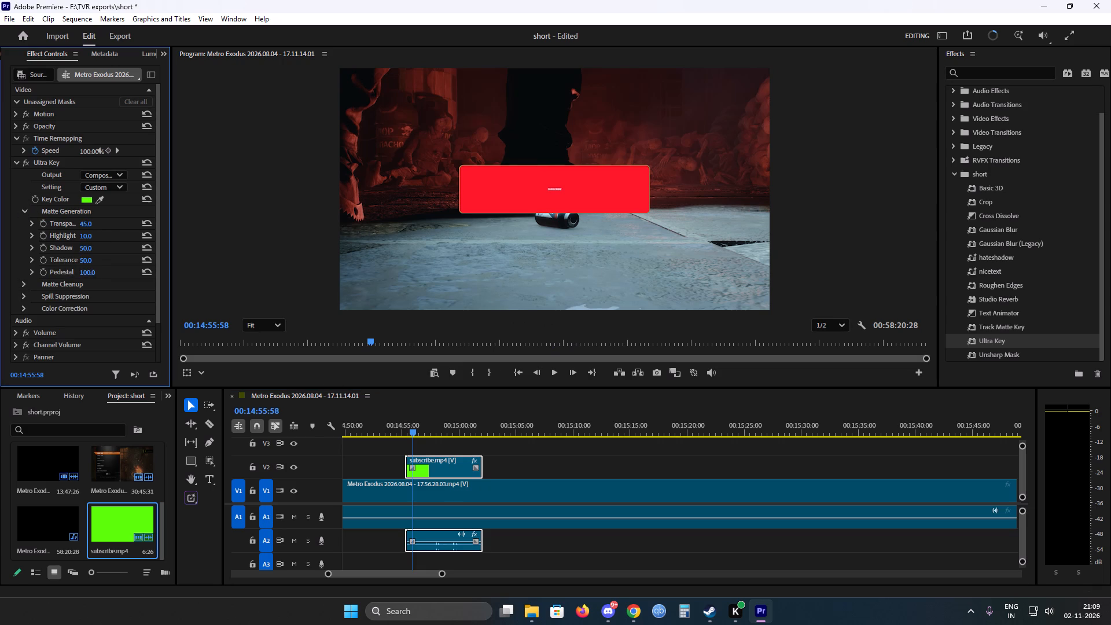
pyautogui.moveTo(218, 269); pyautogui.dragTo(303, 272)
pyautogui.moveTo(84, 259); pyautogui.dragTo(668, 267)
pyautogui.moveTo(668, 267); pyautogui.dragTo(690, 268)
pyautogui.moveTo(86, 246); pyautogui.dragTo(12, 245)
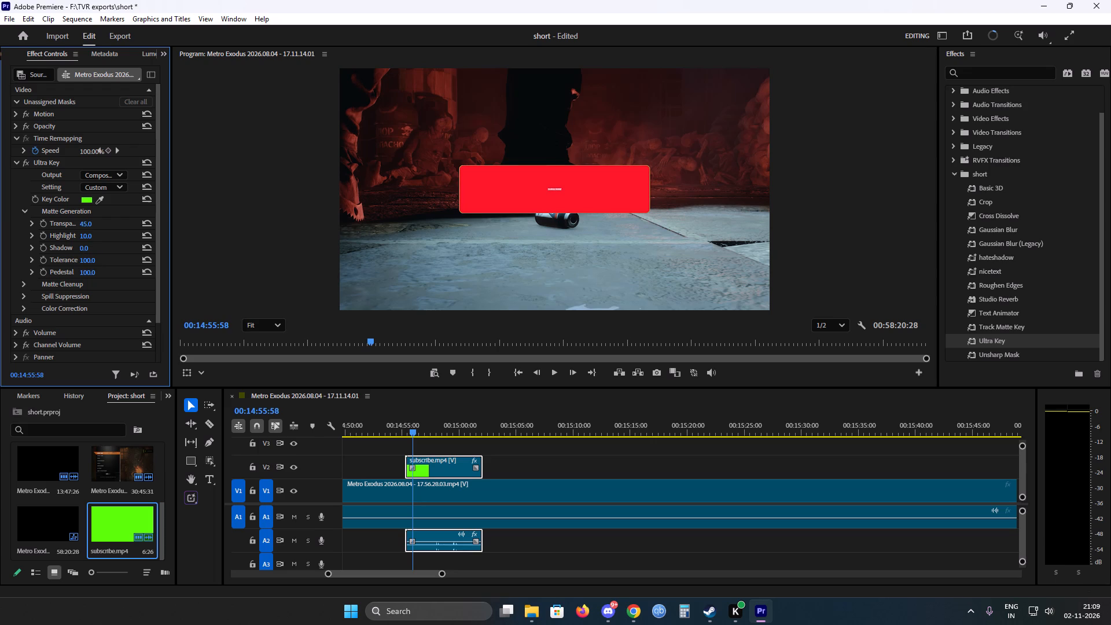
pyautogui.moveTo(12, 245); pyautogui.dragTo(253, 226)
pyautogui.moveTo(84, 233); pyautogui.dragTo(86, 233)
pyautogui.moveTo(86, 233); pyautogui.dragTo(11, 231)
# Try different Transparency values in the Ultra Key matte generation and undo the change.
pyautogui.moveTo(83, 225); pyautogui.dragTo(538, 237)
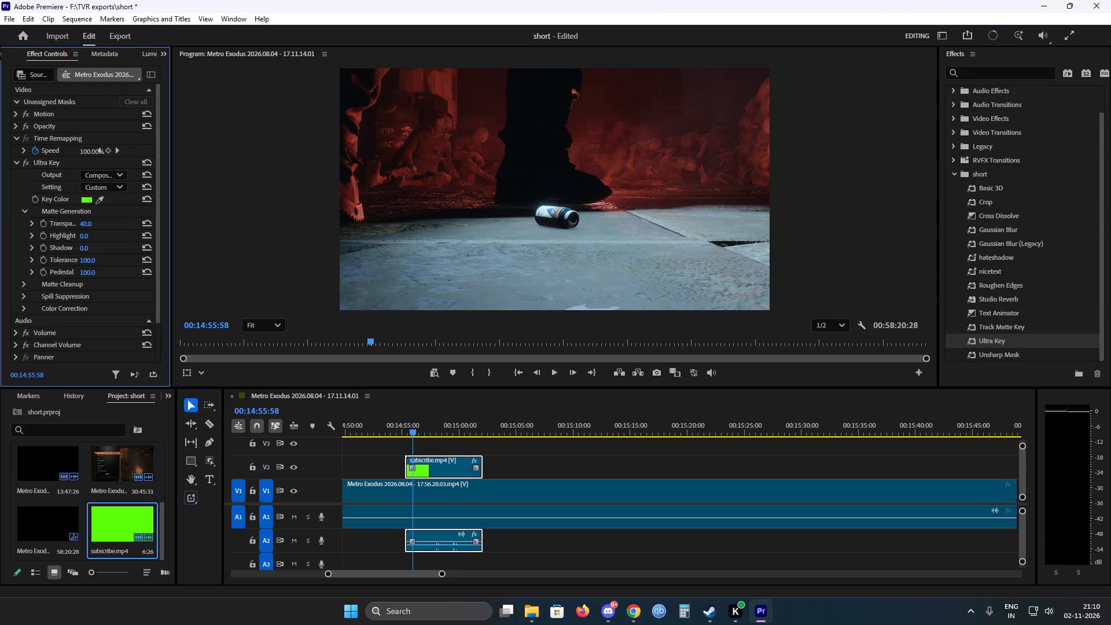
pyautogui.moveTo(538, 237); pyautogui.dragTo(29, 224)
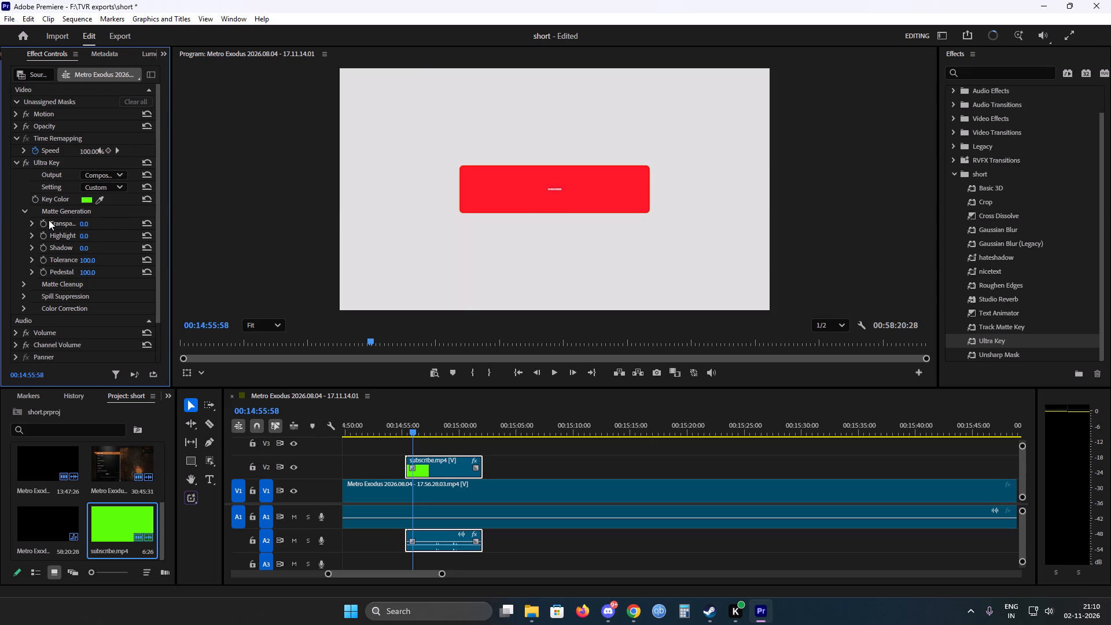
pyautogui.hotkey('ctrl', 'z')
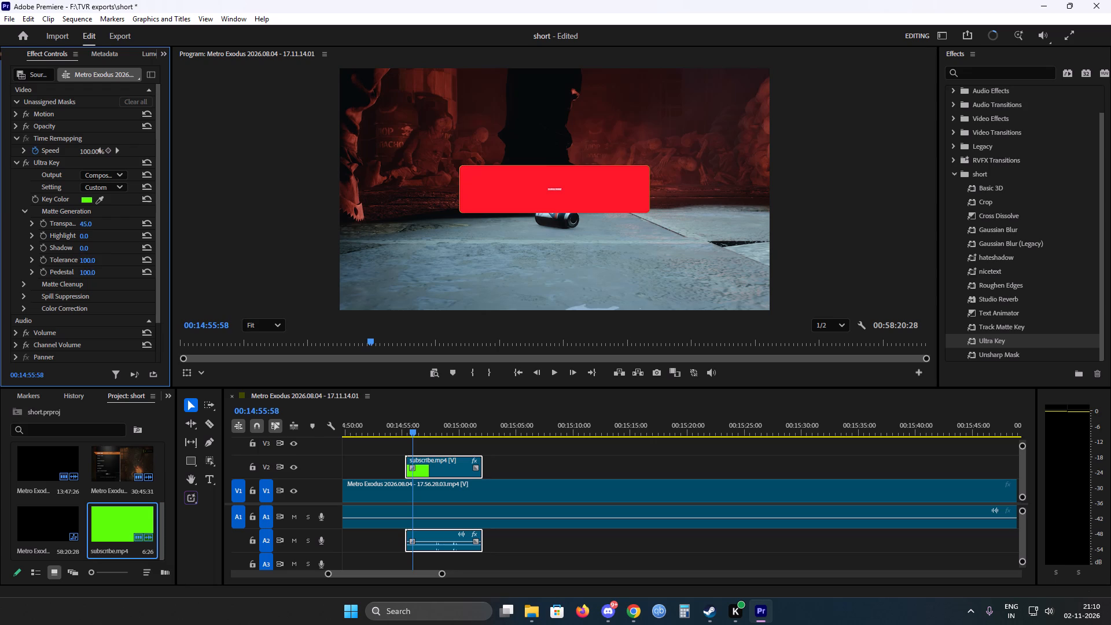
# Set the Ultra Key matte Tolerance to 0 and its Pedestal to 100.
pyautogui.moveTo(87, 259); pyautogui.dragTo(546, 247)
pyautogui.moveTo(546, 247); pyautogui.dragTo(181, 228)
pyautogui.moveTo(91, 272); pyautogui.dragTo(107, 260)
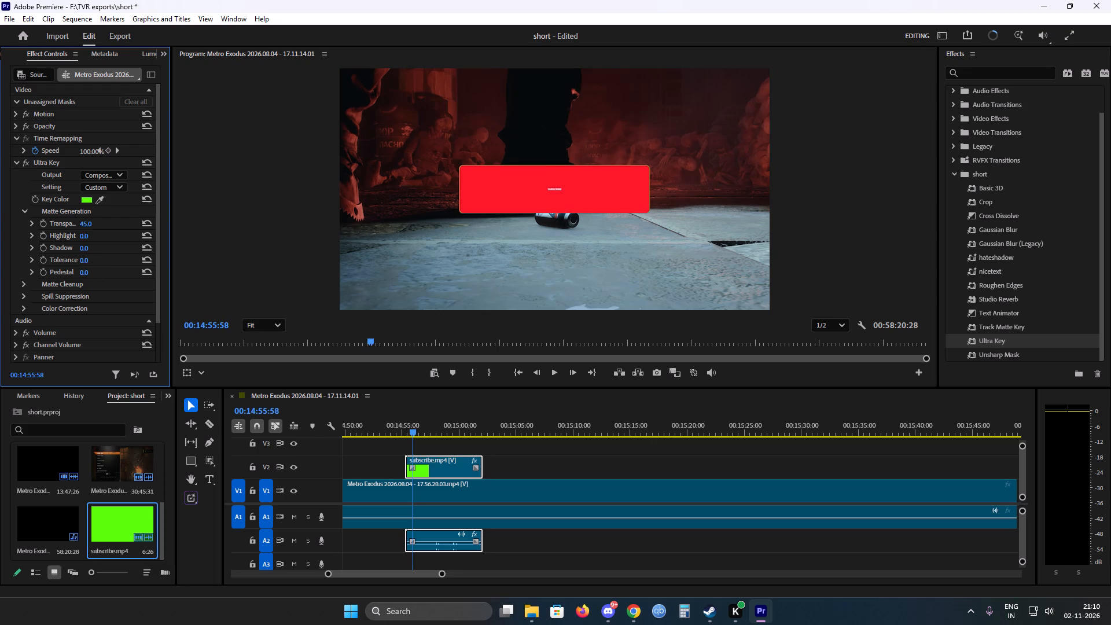
pyautogui.moveTo(107, 260); pyautogui.dragTo(940, 275)
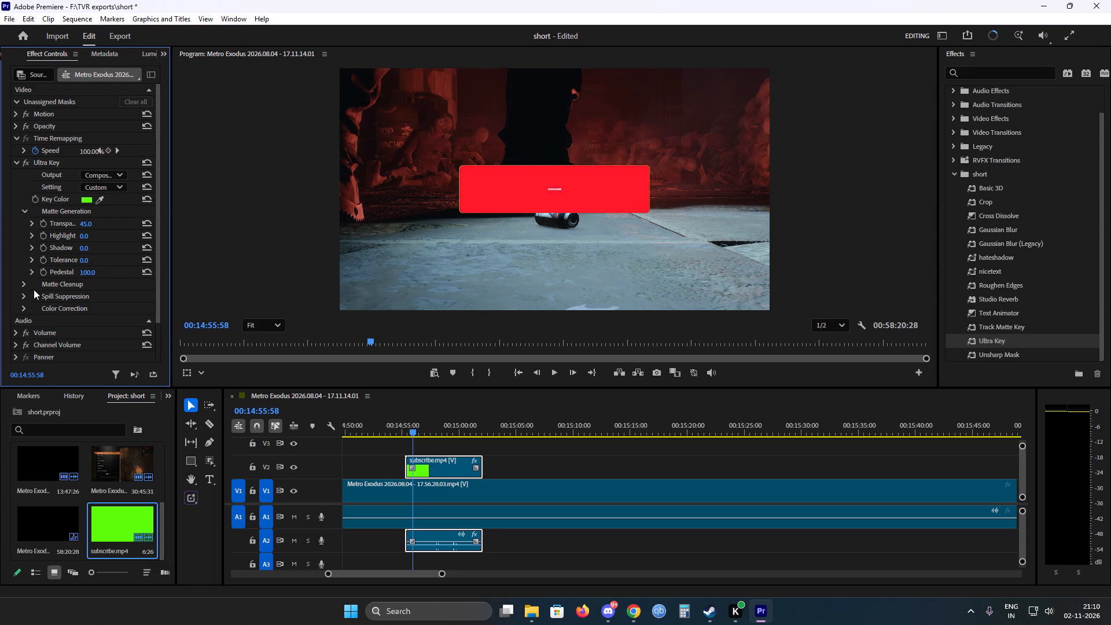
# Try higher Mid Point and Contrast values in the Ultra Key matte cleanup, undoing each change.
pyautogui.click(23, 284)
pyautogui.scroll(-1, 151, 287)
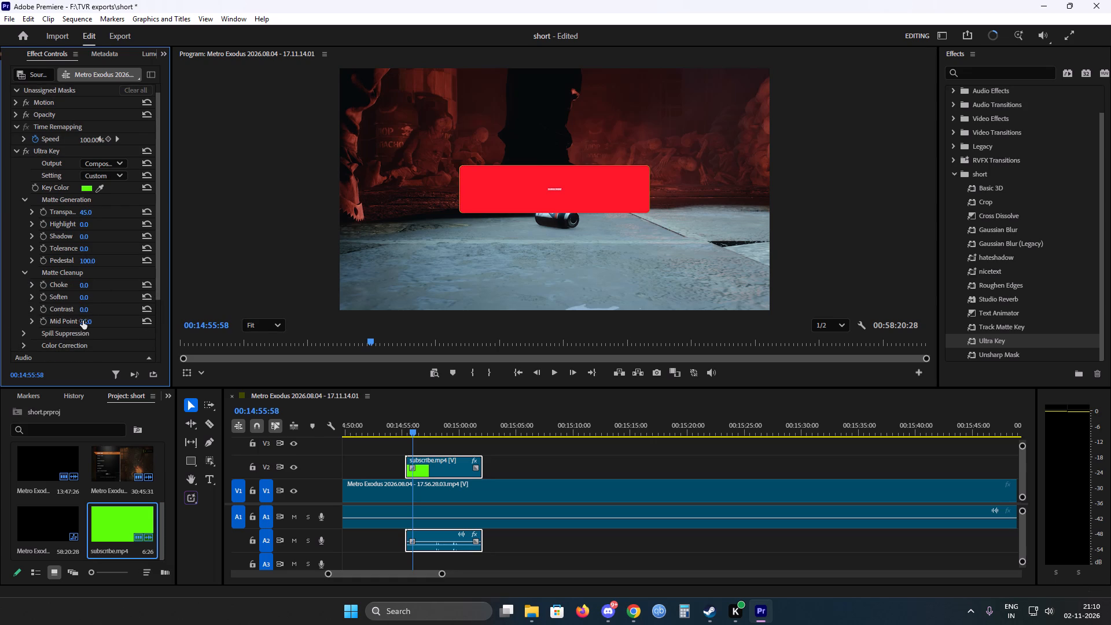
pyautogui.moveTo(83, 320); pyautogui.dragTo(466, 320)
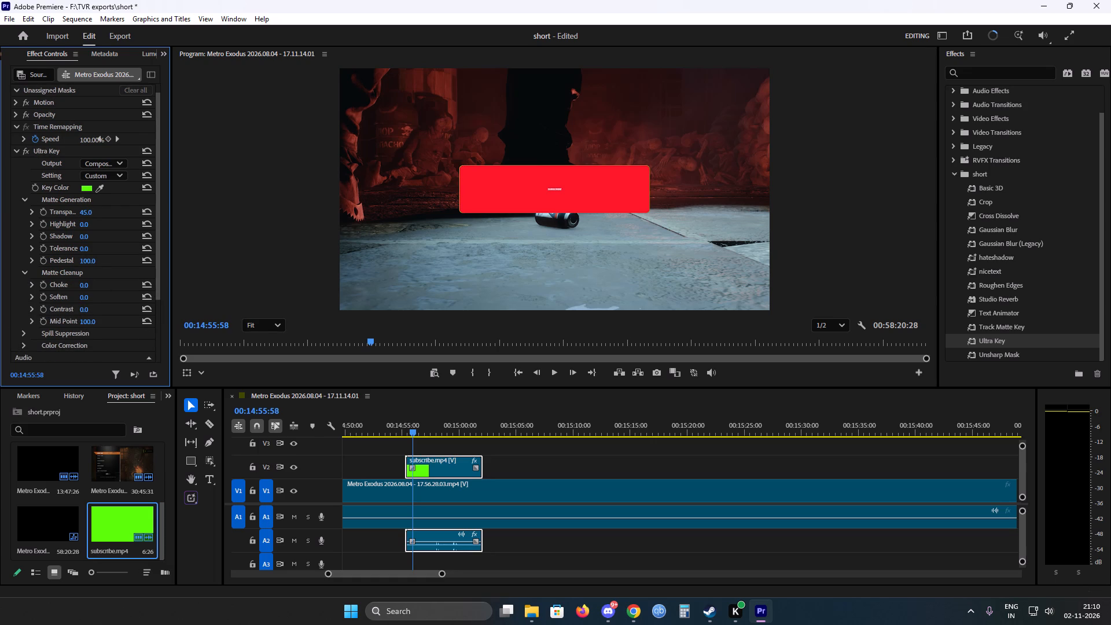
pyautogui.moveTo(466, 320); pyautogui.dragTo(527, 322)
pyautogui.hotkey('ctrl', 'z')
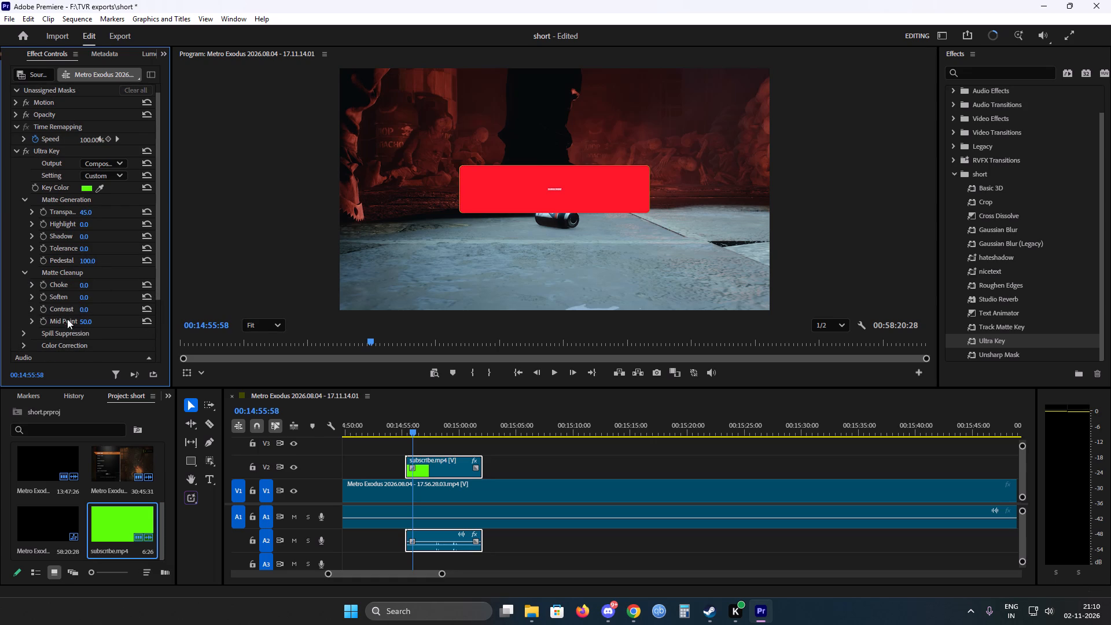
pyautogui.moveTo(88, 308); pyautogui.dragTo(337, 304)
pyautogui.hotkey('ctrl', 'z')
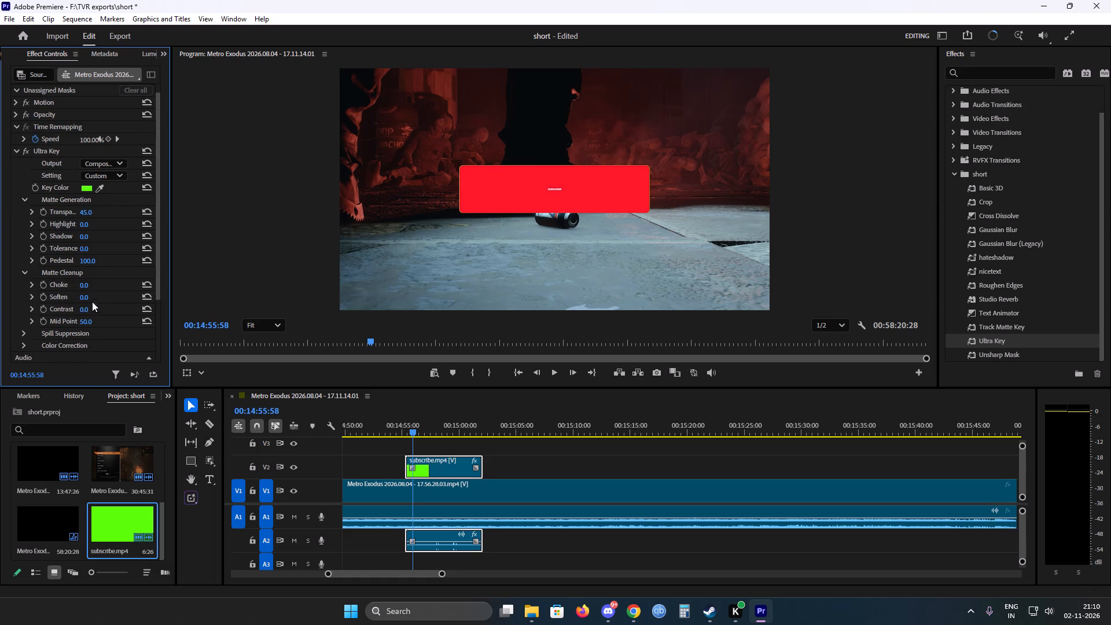
# In the Ultra Key matte cleanup, try out Soften values, set Choke to 100 and set Soften to 0.
pyautogui.moveTo(86, 296); pyautogui.dragTo(502, 297)
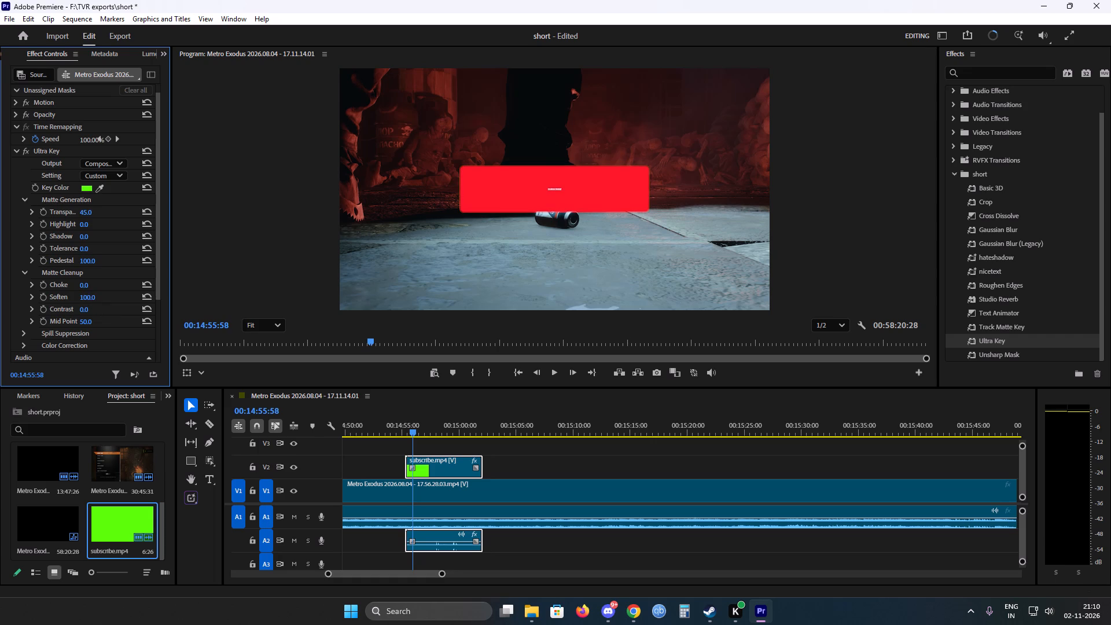
pyautogui.moveTo(502, 297); pyautogui.dragTo(598, 303)
pyautogui.moveTo(598, 303); pyautogui.dragTo(542, 299)
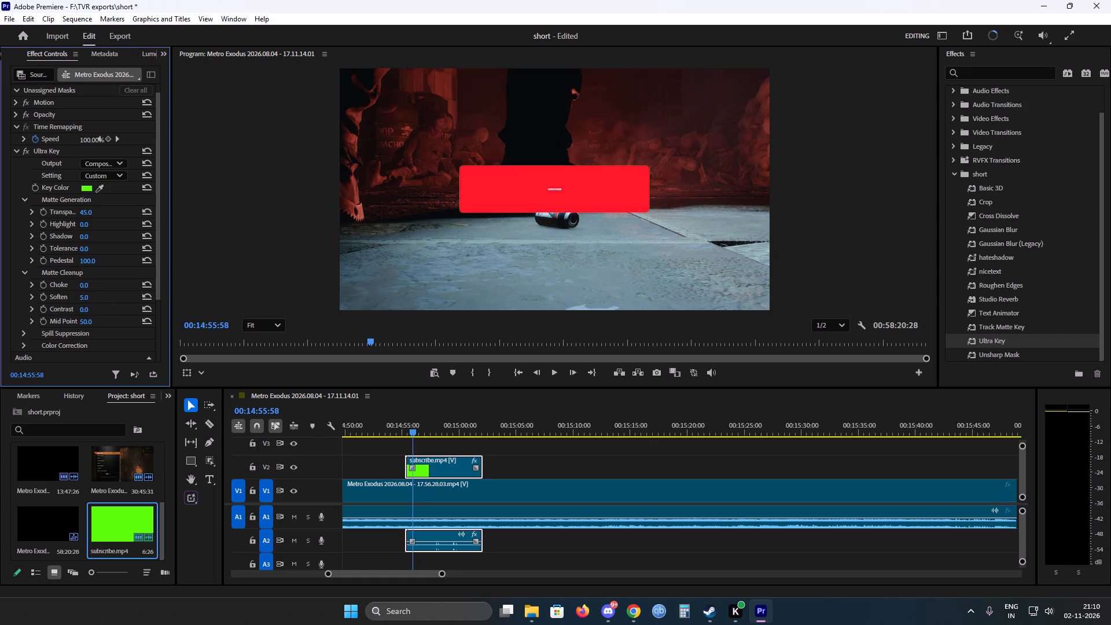
pyautogui.moveTo(542, 299); pyautogui.dragTo(574, 298)
pyautogui.moveTo(85, 284); pyautogui.dragTo(87, 284)
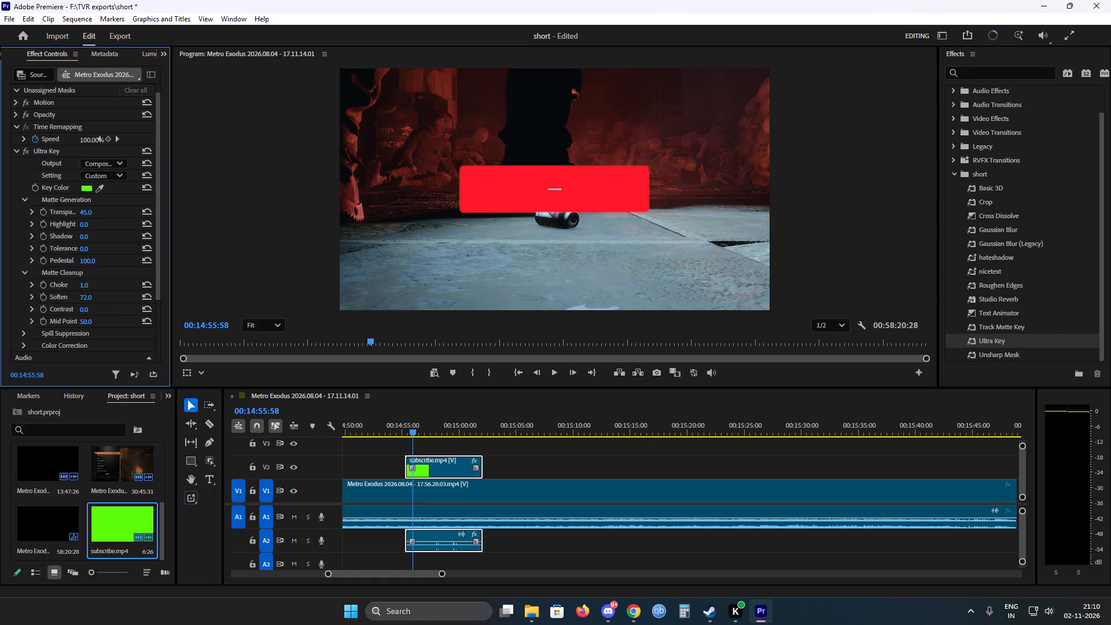
pyautogui.moveTo(87, 284); pyautogui.dragTo(427, 288)
pyautogui.click(88, 296)
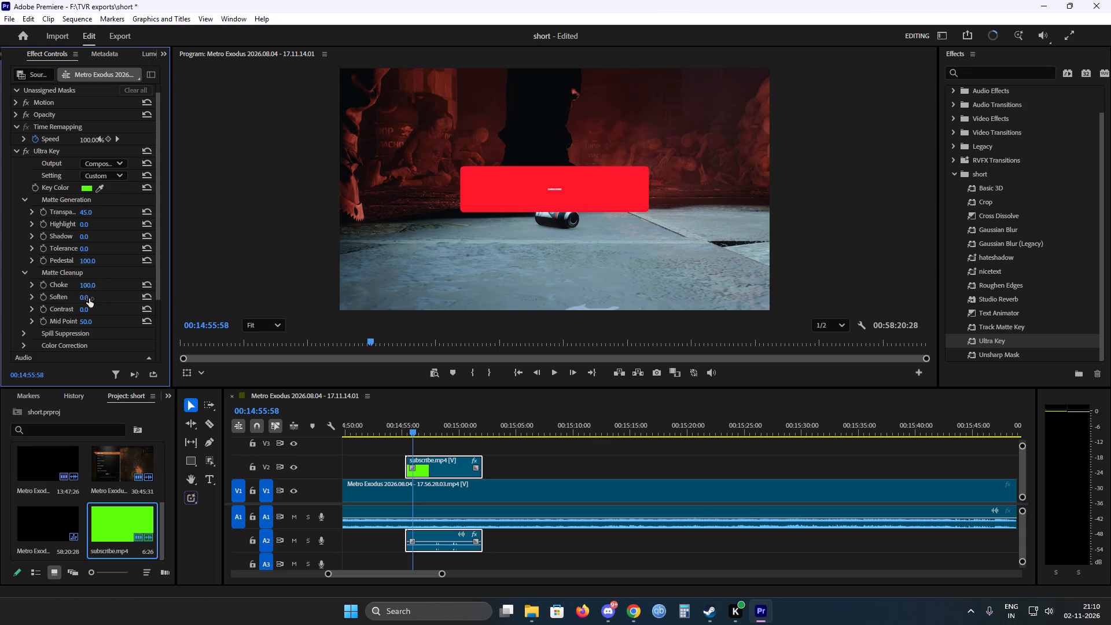
pyautogui.scroll(-1, 117, 303)
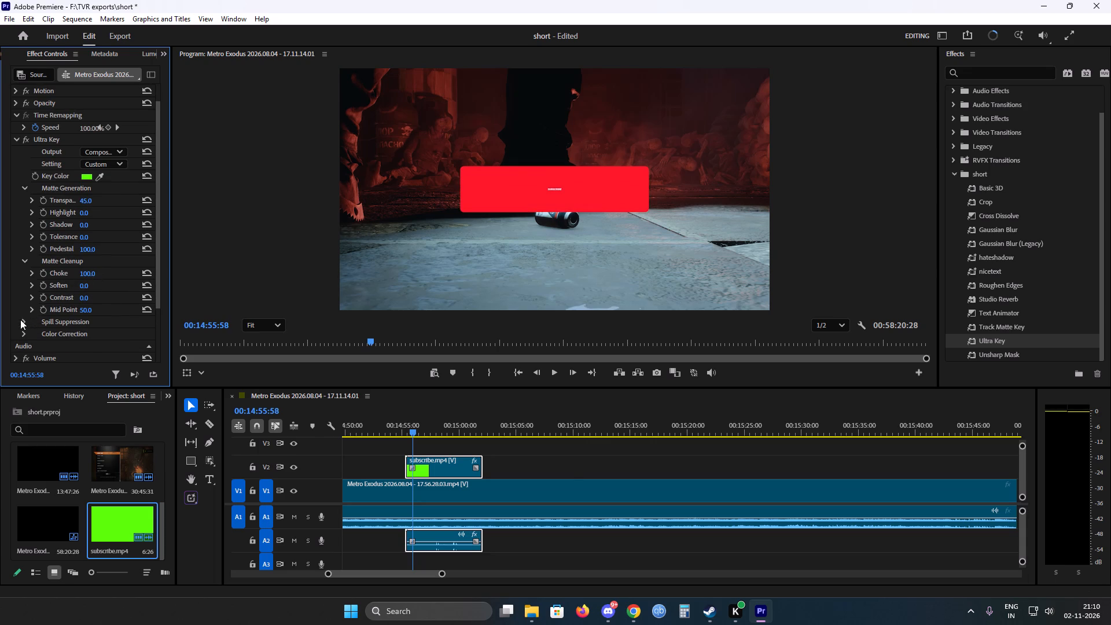
# Play back the keyed subscribe overlay over the gameplay to check it, and save the project.
pyautogui.click(568, 465)
pyautogui.press('space')
pyautogui.keyDown('alt'); pyautogui.scroll(4, 517, 455); pyautogui.keyUp('alt')
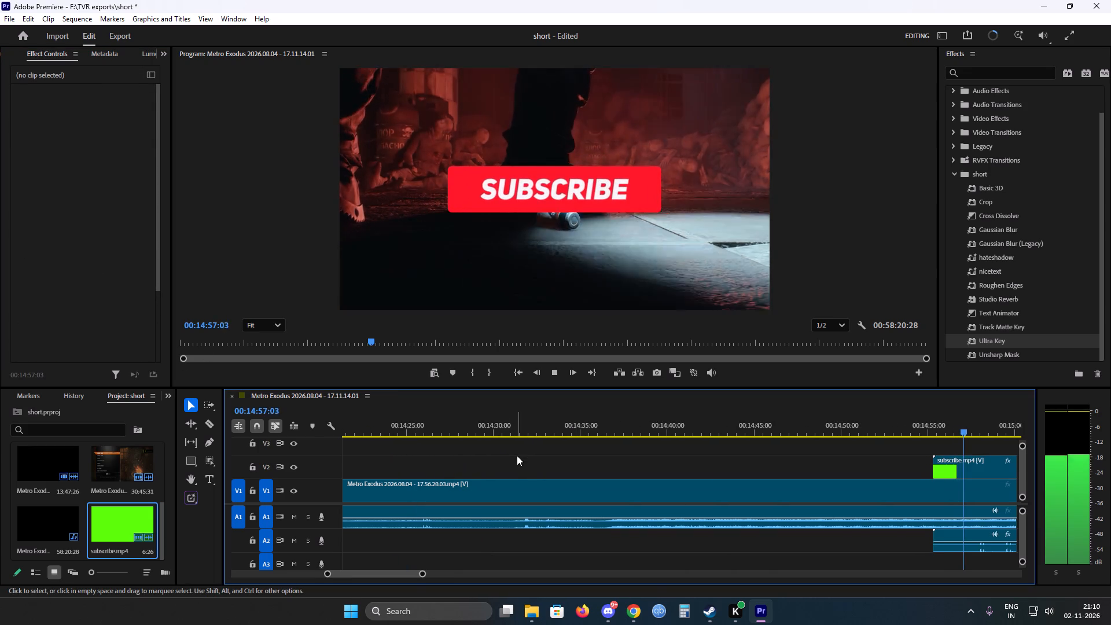
pyautogui.scroll(-19, 630, 476)
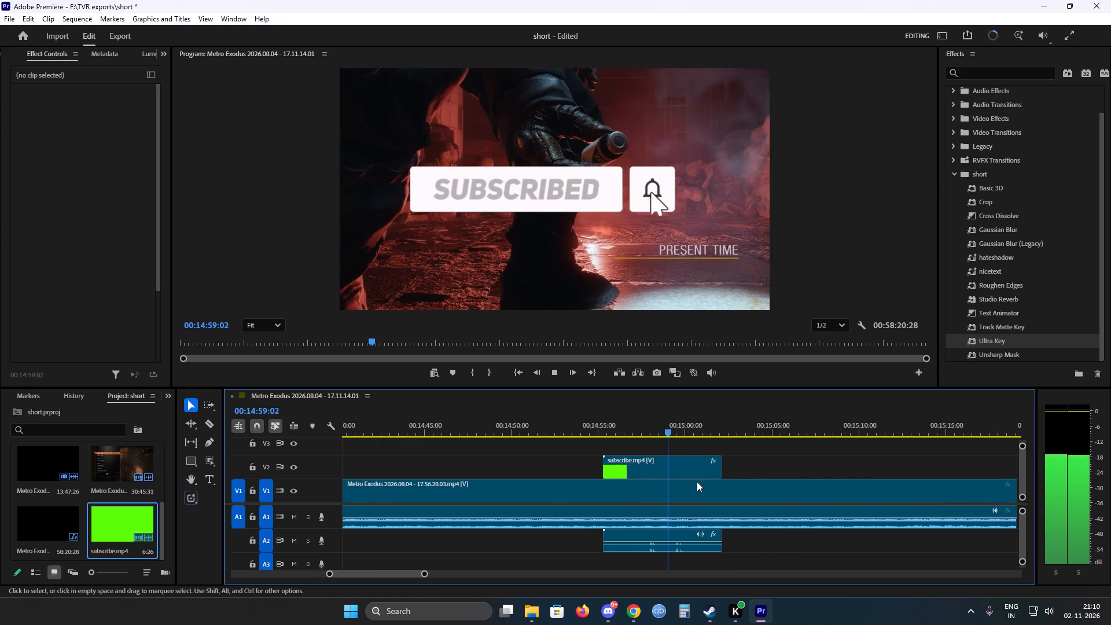
pyautogui.press('space')
pyautogui.hotkey('ctrl', 's')
# Review the gameplay following the subscribe overlay, up to the map shot at about 00:15:40, for a place to cut.
pyautogui.press('space')
pyautogui.scroll(-8, 568, 480)
pyautogui.scroll(-5, 494, 483)
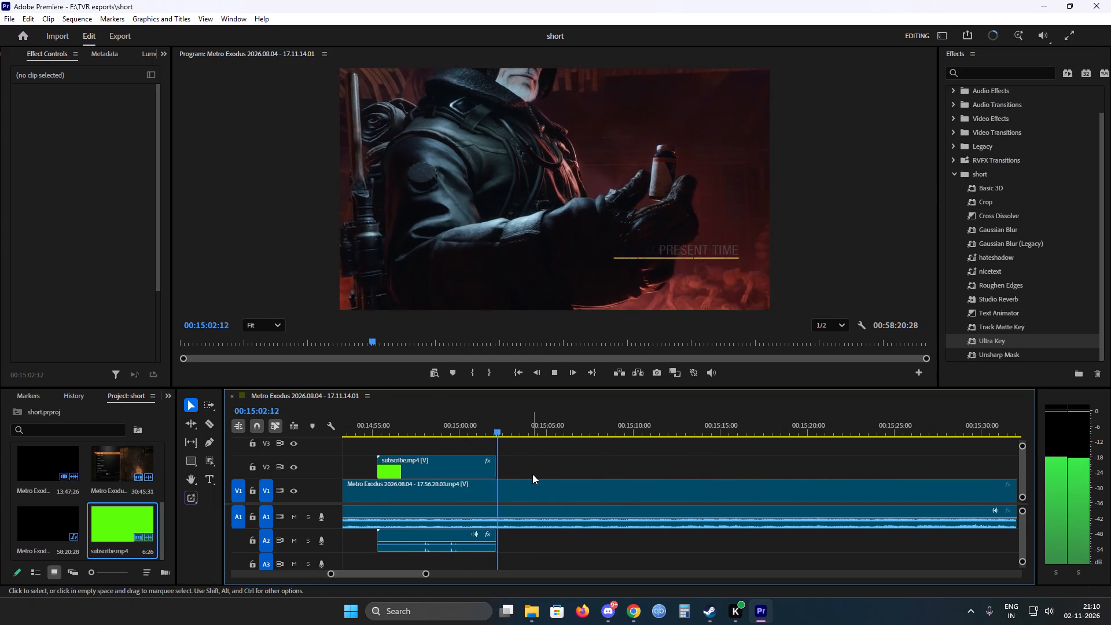
pyautogui.scroll(-3, 532, 474)
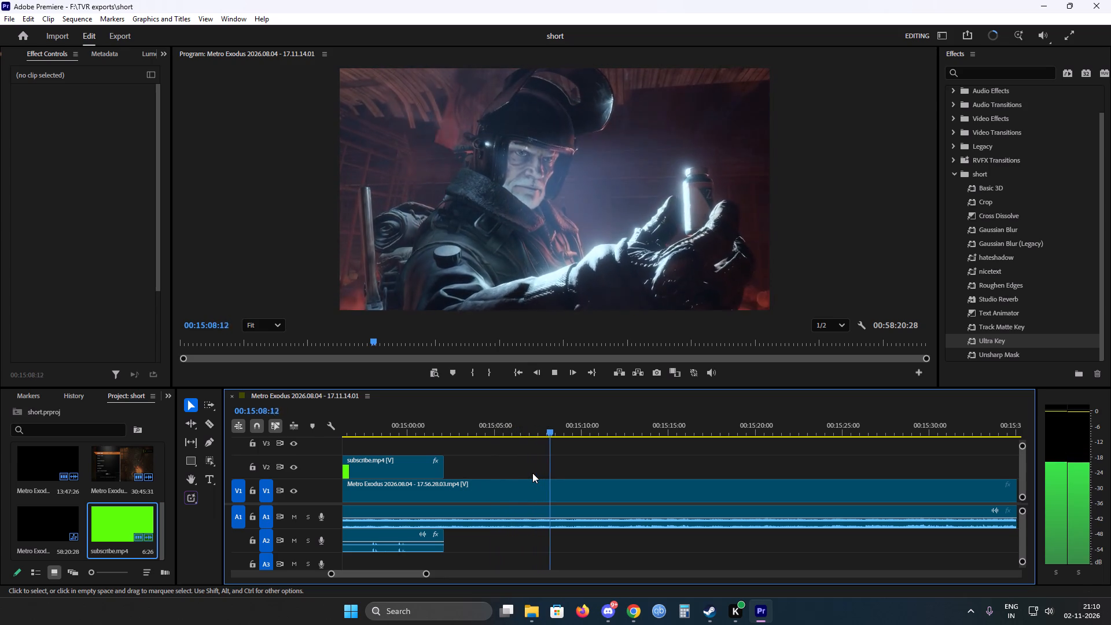
pyautogui.scroll(-3, 532, 473)
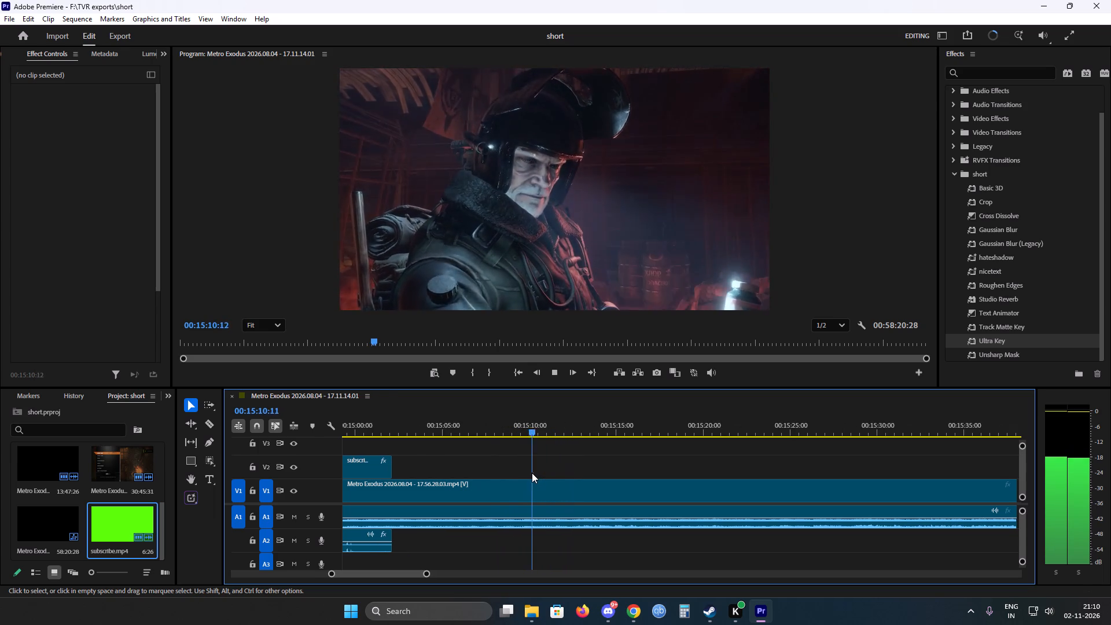
pyautogui.scroll(-4, 531, 473)
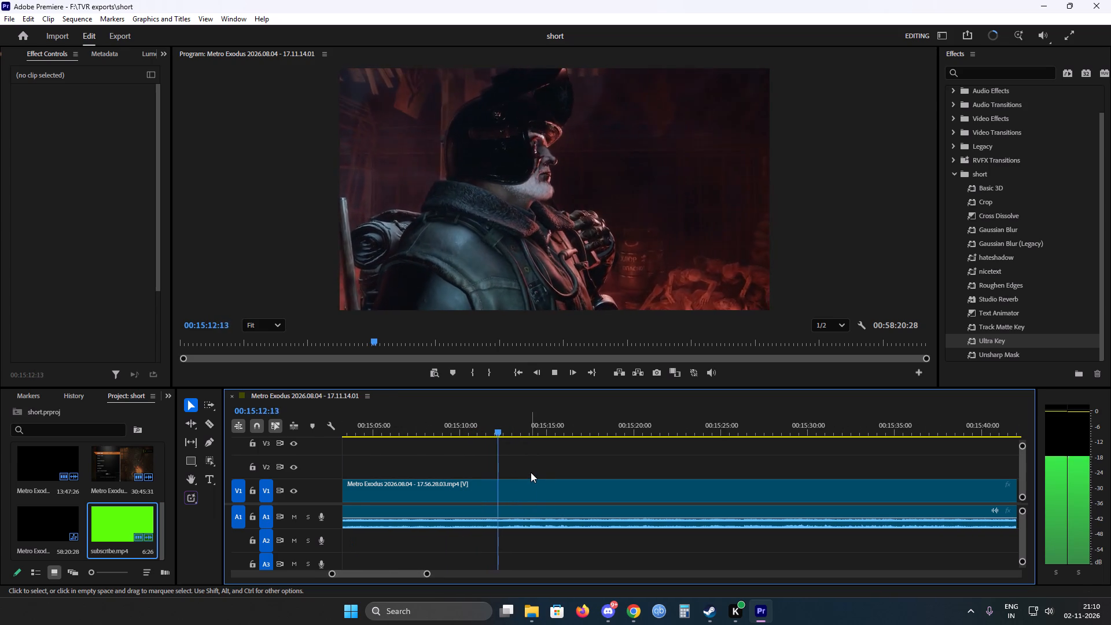
pyautogui.scroll(-2, 531, 472)
pyautogui.scroll(-2, 468, 479)
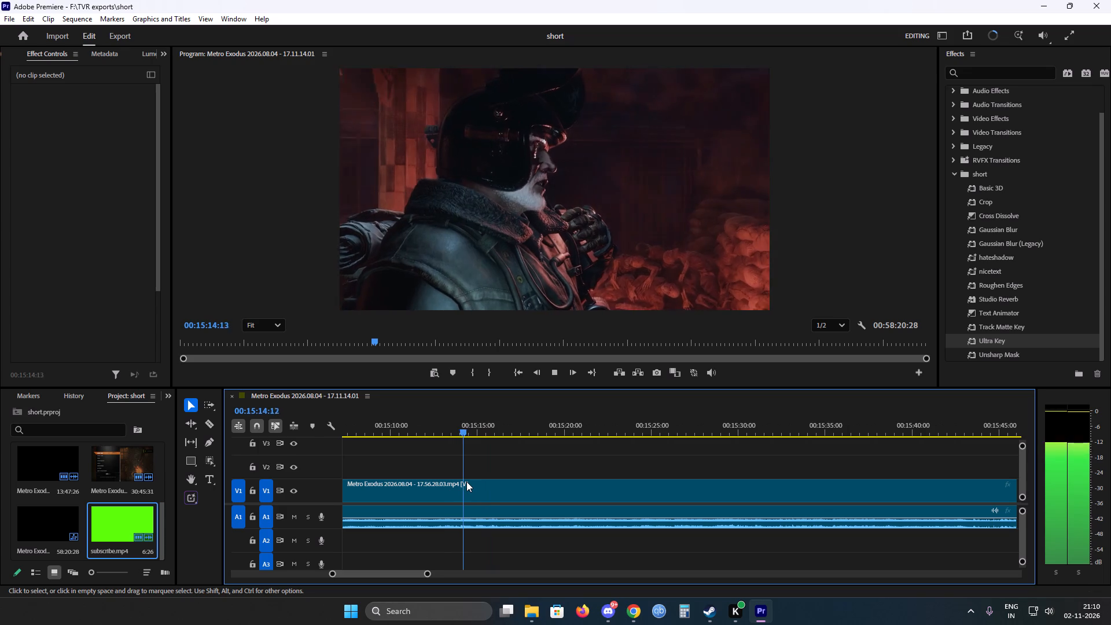
pyautogui.scroll(-2, 465, 480)
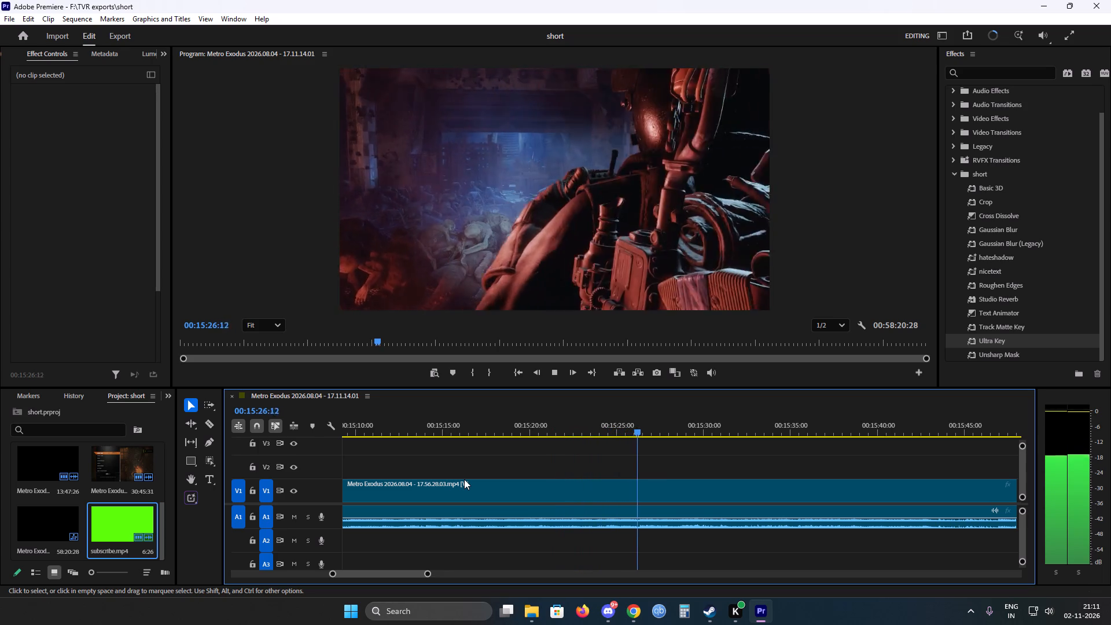
pyautogui.scroll(-4, 464, 479)
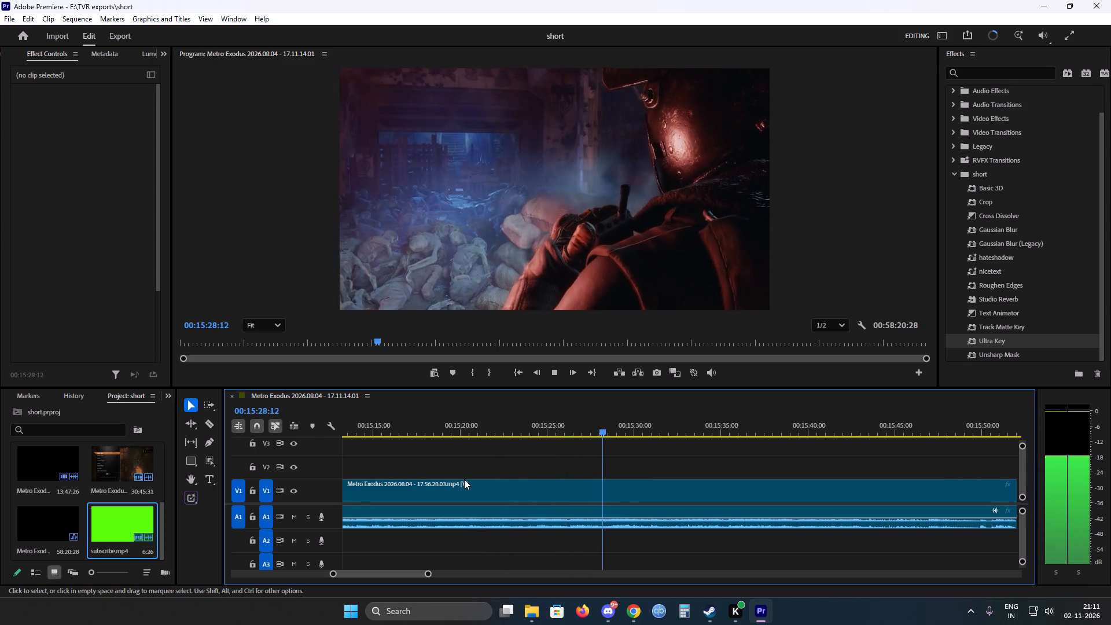
pyautogui.scroll(-2, 464, 479)
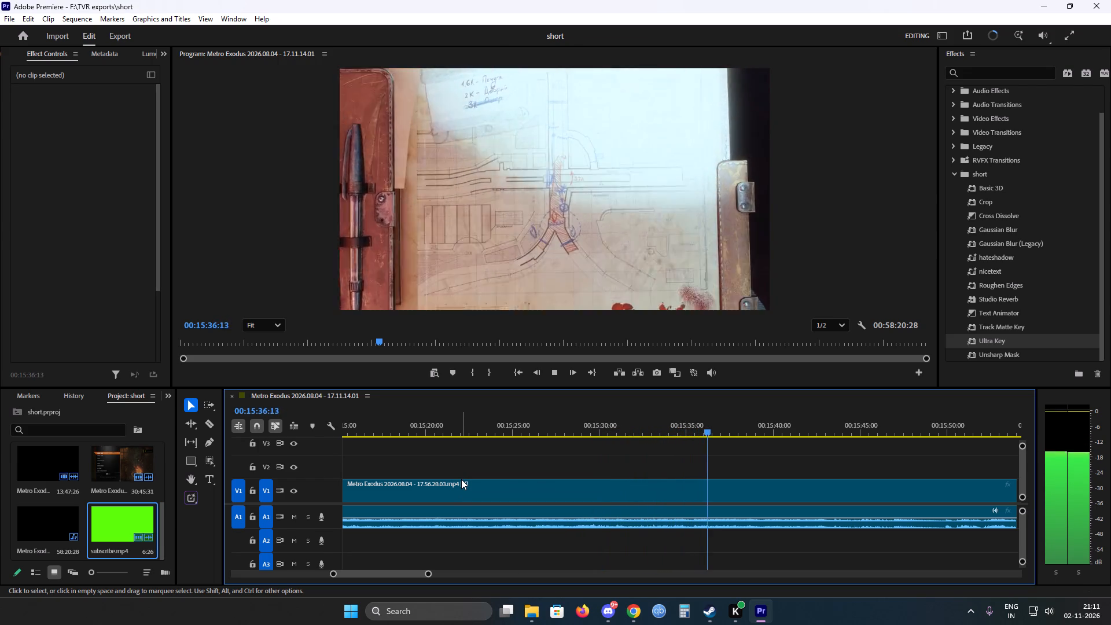
pyautogui.scroll(-12, 609, 487)
pyautogui.scroll(-2, 562, 469)
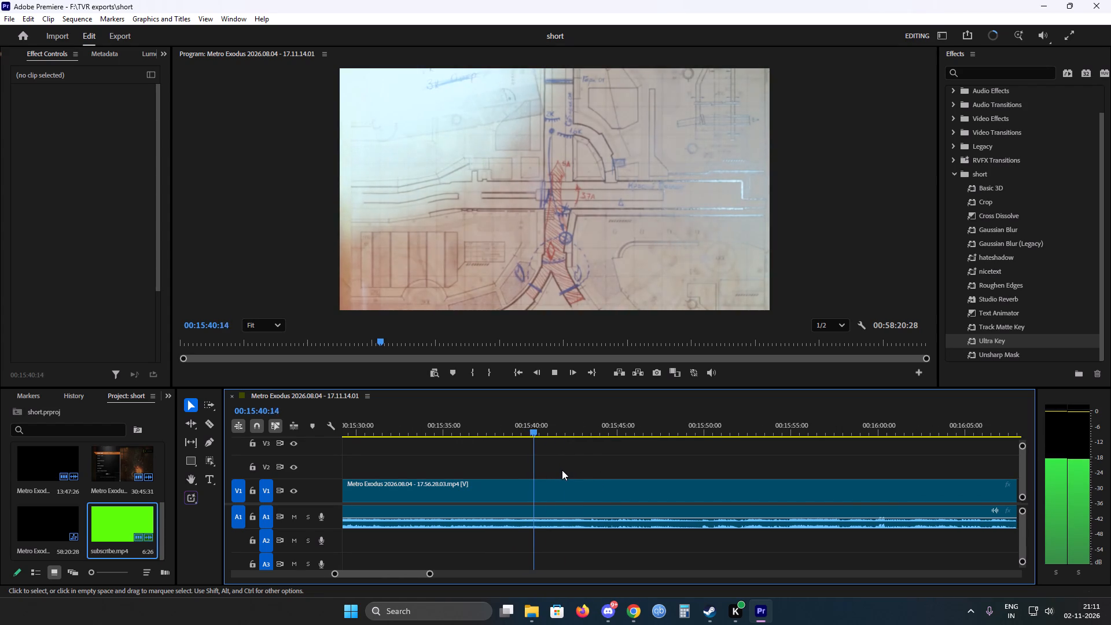
# Split the gameplay clip with the Razor at about 00:15:40, during the map shot.
pyautogui.press('space')
pyautogui.press('c')
pyautogui.click(542, 490)
pyautogui.press('v')
# Skim the footage after the cut, from the map shot through the workbench scene to about 00:16:15.
pyautogui.press('space')
pyautogui.scroll(-4, 530, 473)
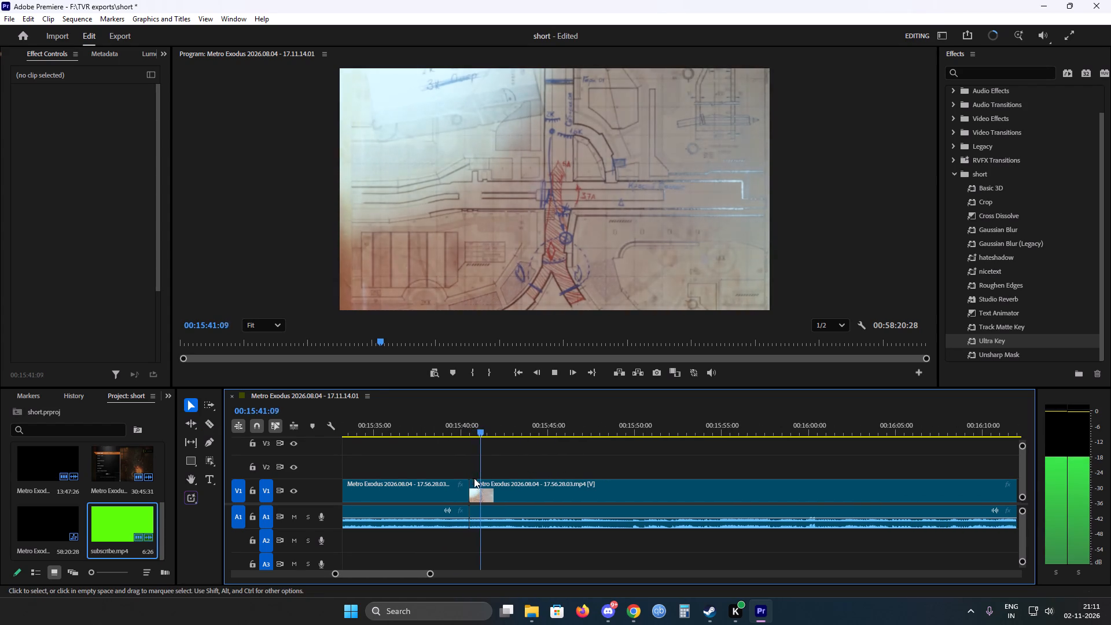
pyautogui.moveTo(488, 431); pyautogui.dragTo(576, 431)
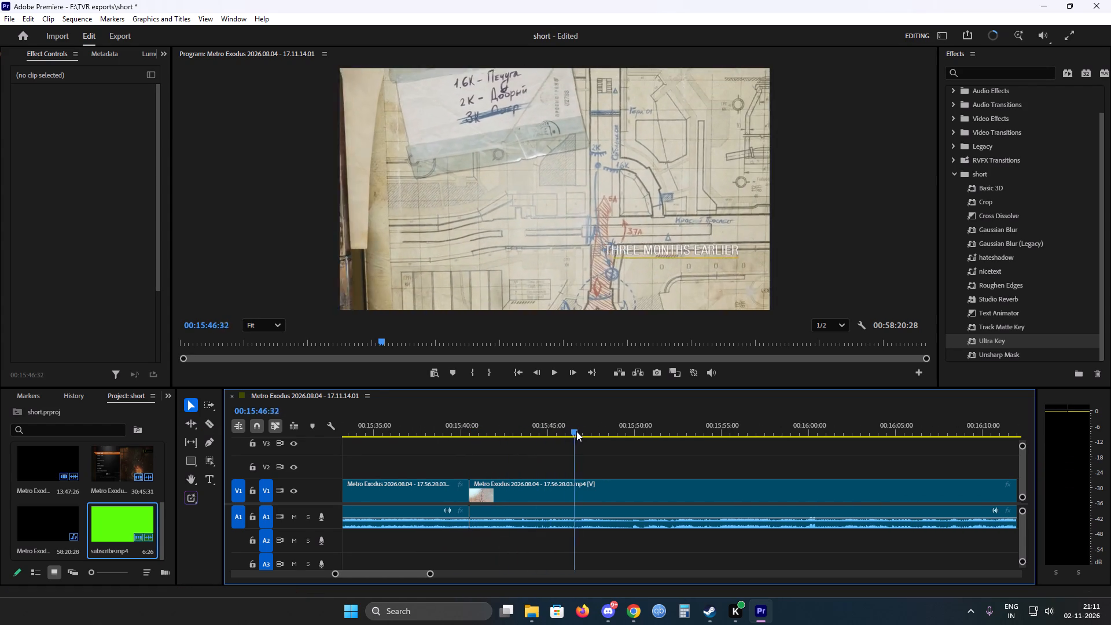
pyautogui.moveTo(576, 431); pyautogui.dragTo(719, 435)
pyautogui.press('space')
pyautogui.scroll(-6, 623, 457)
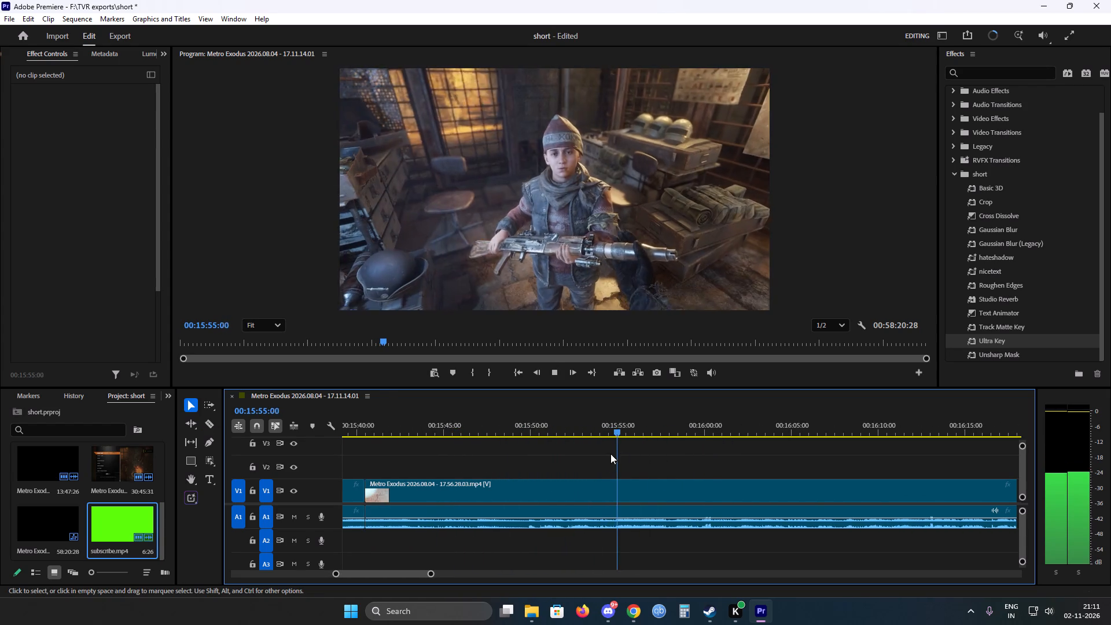
pyautogui.scroll(-8, 601, 459)
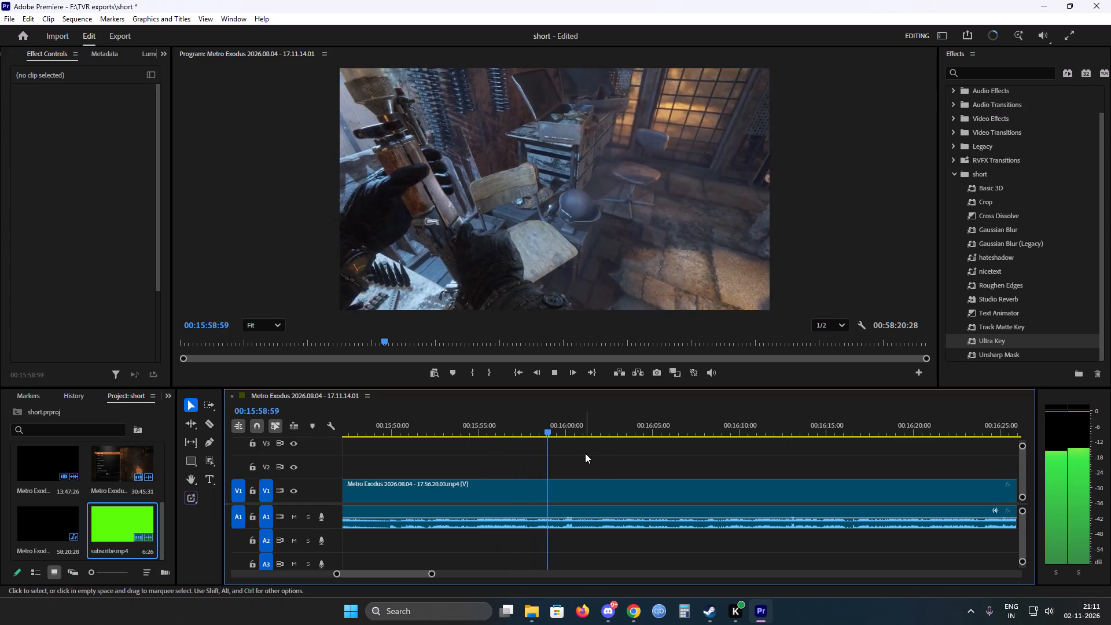
pyautogui.scroll(-4, 545, 457)
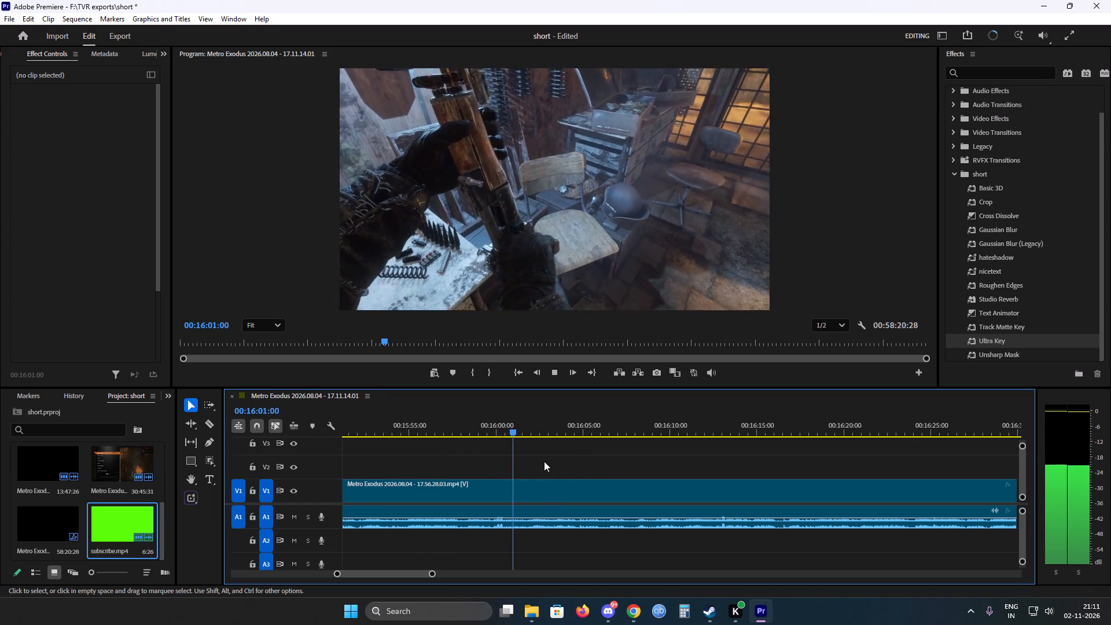
pyautogui.moveTo(524, 431); pyautogui.dragTo(711, 429)
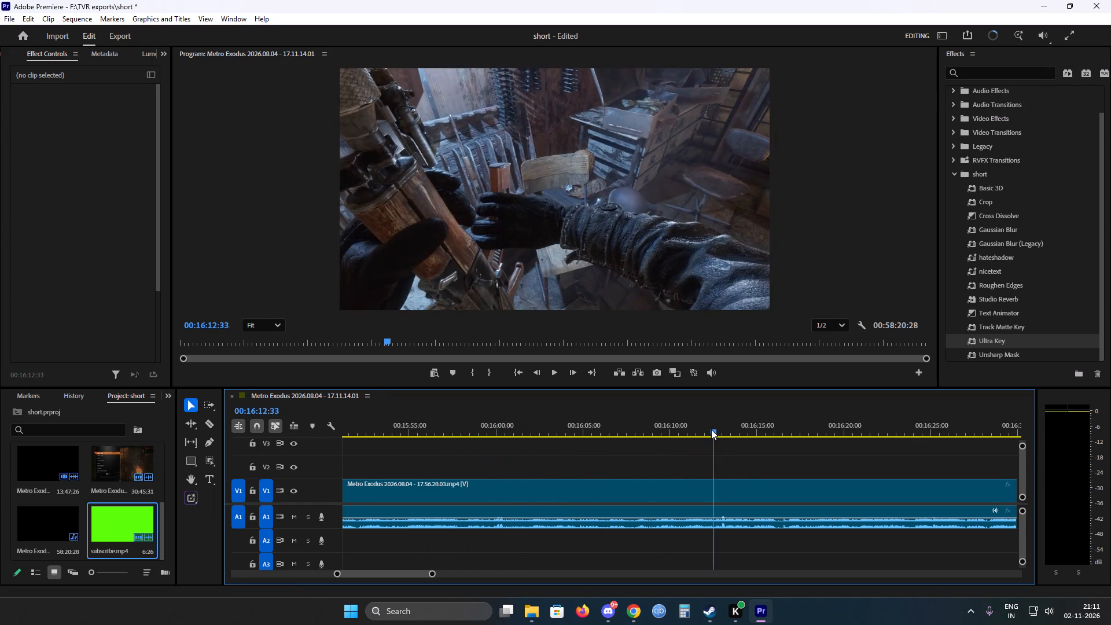
pyautogui.moveTo(711, 429); pyautogui.dragTo(760, 429)
# Examine the workshop scene with the boy, up to about 00:16:37, for the next cut point.
pyautogui.press('space')
pyautogui.scroll(-11, 558, 472)
pyautogui.keyDown('alt'); pyautogui.scroll(-4, 566, 468); pyautogui.keyUp('alt')
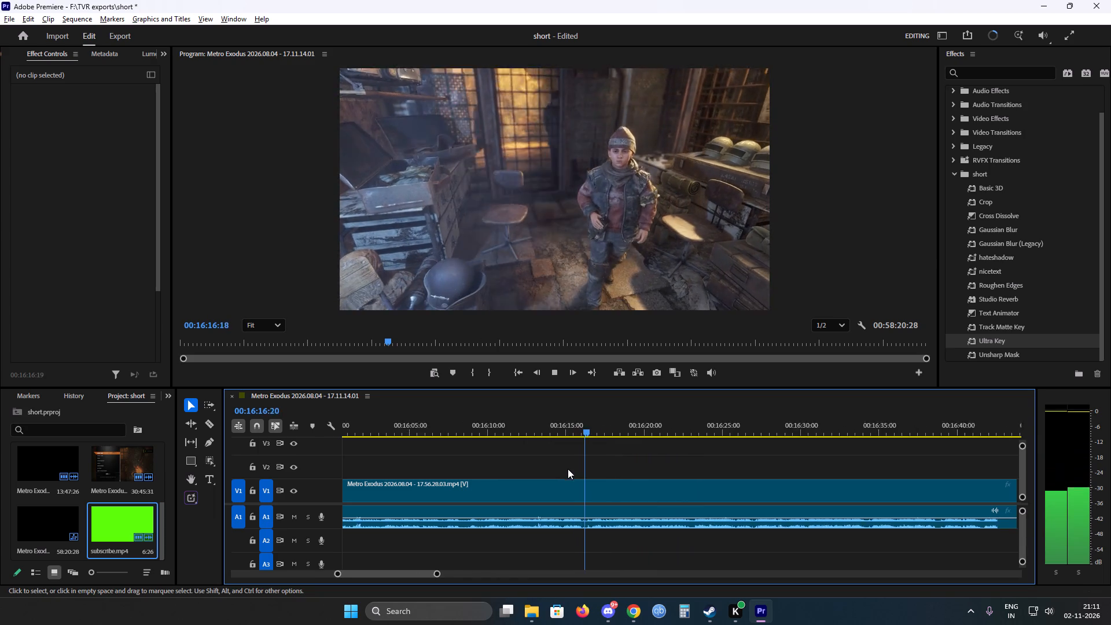
pyautogui.keyDown('alt'); pyautogui.scroll(-4, 568, 469); pyautogui.keyUp('alt')
pyautogui.keyDown('alt'); pyautogui.scroll(-20, 580, 467); pyautogui.keyUp('alt')
pyautogui.keyDown('alt'); pyautogui.scroll(-20, 580, 467); pyautogui.keyUp('alt')
pyautogui.keyDown('alt'); pyautogui.scroll(-1, 580, 467); pyautogui.keyUp('alt')
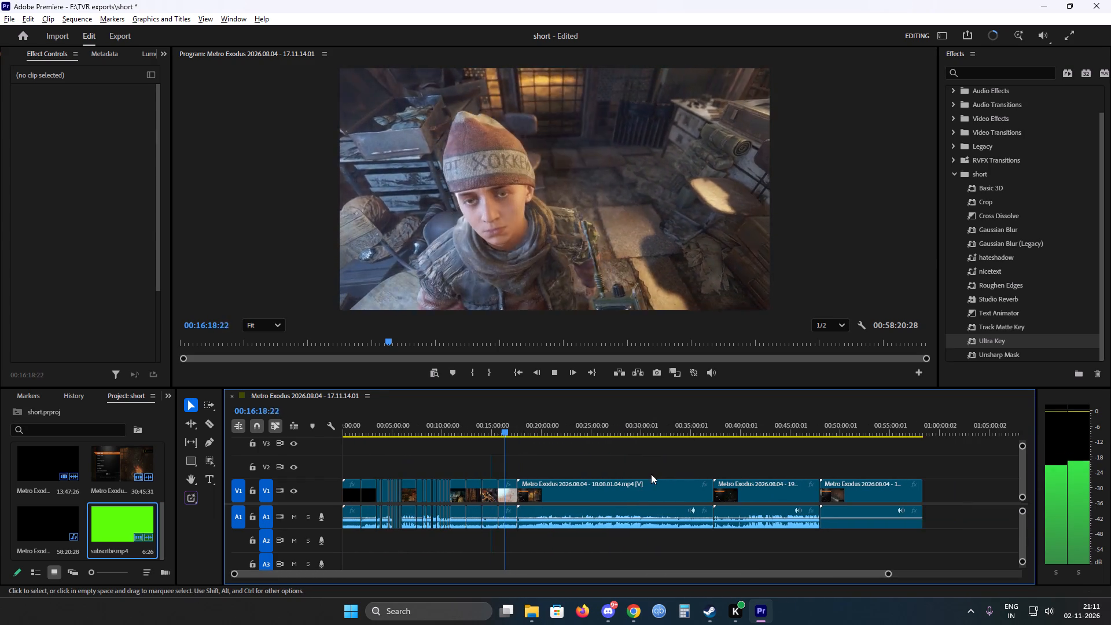
pyautogui.keyDown('alt'); pyautogui.scroll(8, 469, 499); pyautogui.keyUp('alt')
pyautogui.keyDown('alt'); pyautogui.scroll(20, 529, 500); pyautogui.keyUp('alt')
pyautogui.keyDown('alt'); pyautogui.scroll(3, 529, 500); pyautogui.keyUp('alt')
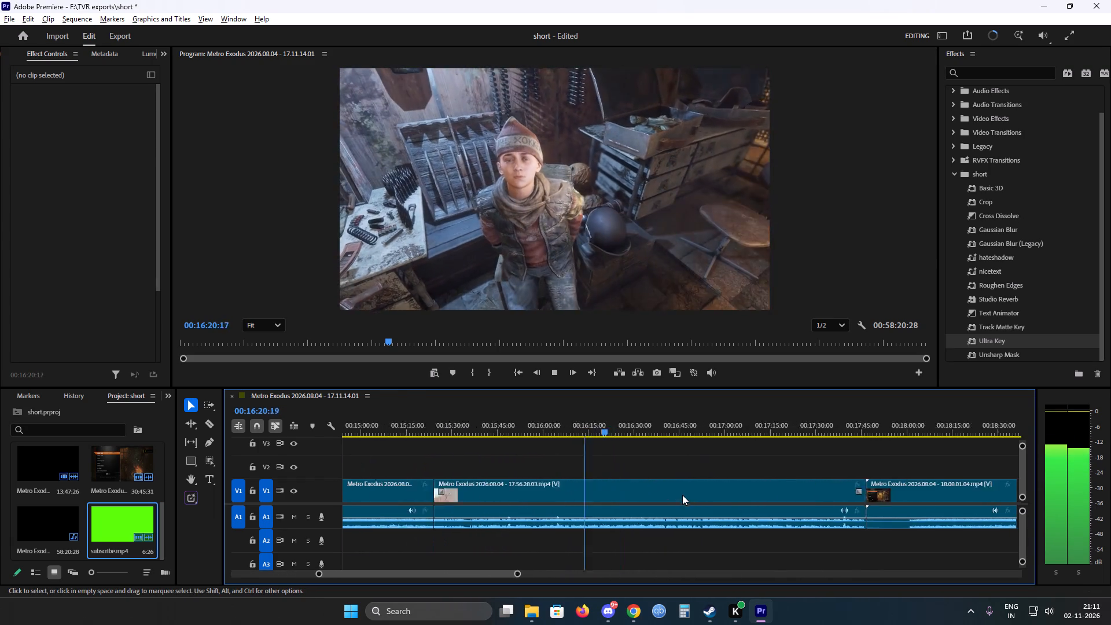
pyautogui.keyDown('alt'); pyautogui.scroll(1, 682, 495); pyautogui.keyUp('alt')
pyautogui.keyDown('alt'); pyautogui.scroll(3, 546, 485); pyautogui.keyUp('alt')
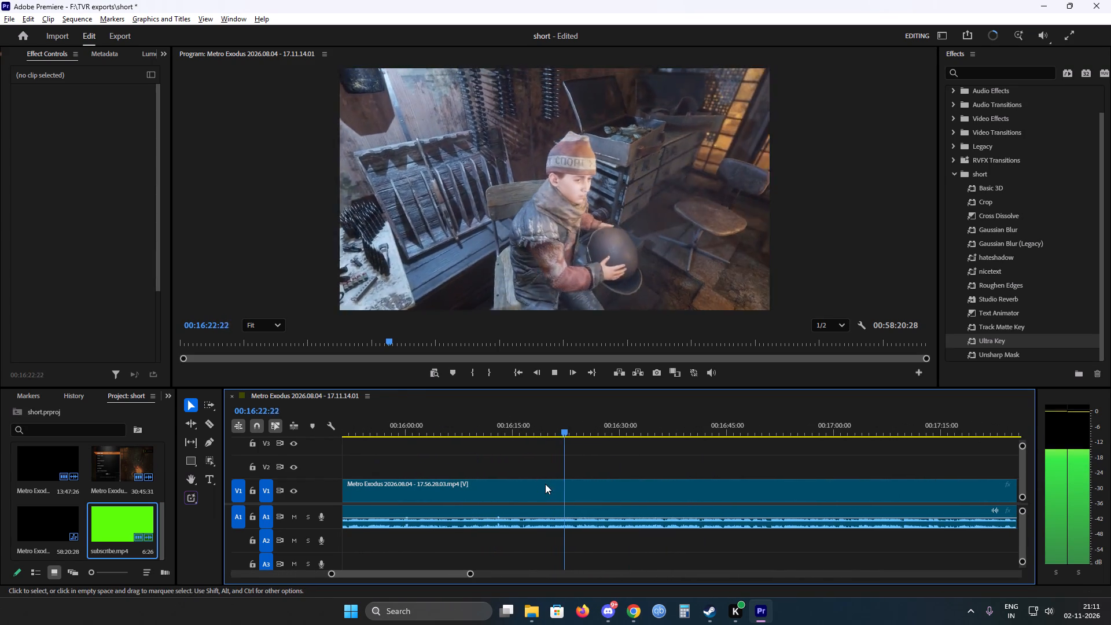
pyautogui.keyDown('alt'); pyautogui.scroll(7, 595, 479); pyautogui.keyUp('alt')
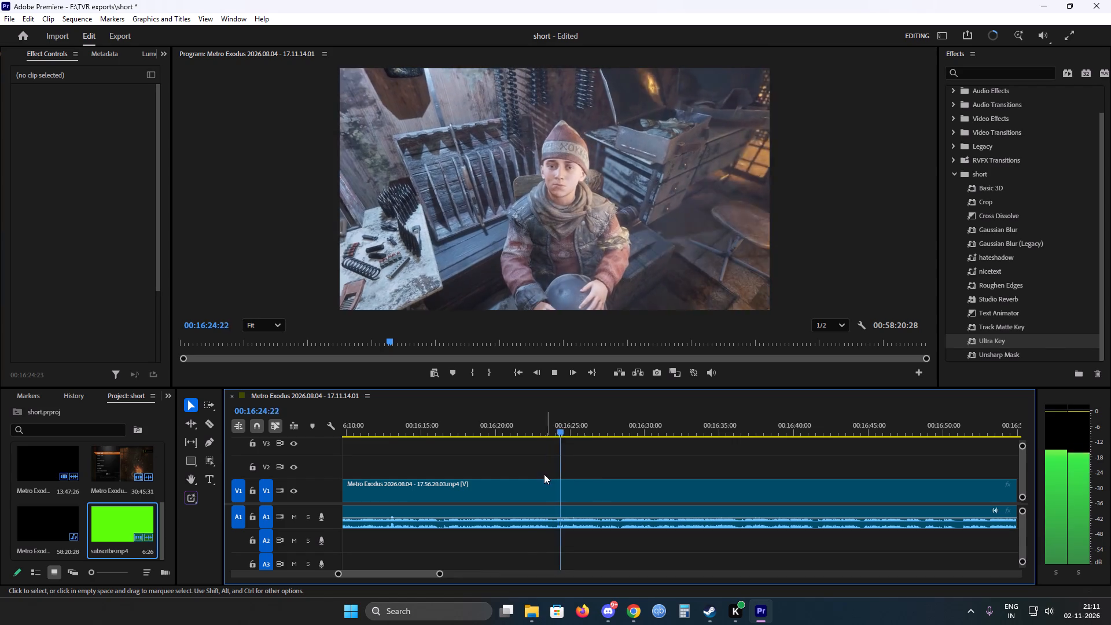
pyautogui.scroll(-5, 543, 474)
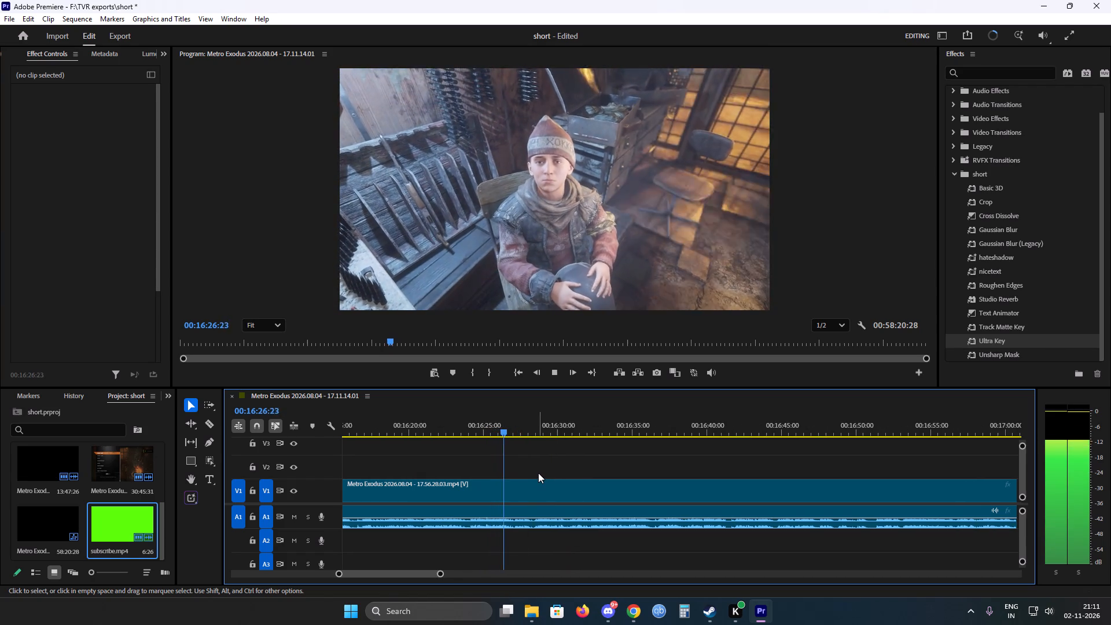
pyautogui.keyDown('alt'); pyautogui.scroll(-1, 538, 473); pyautogui.keyUp('alt')
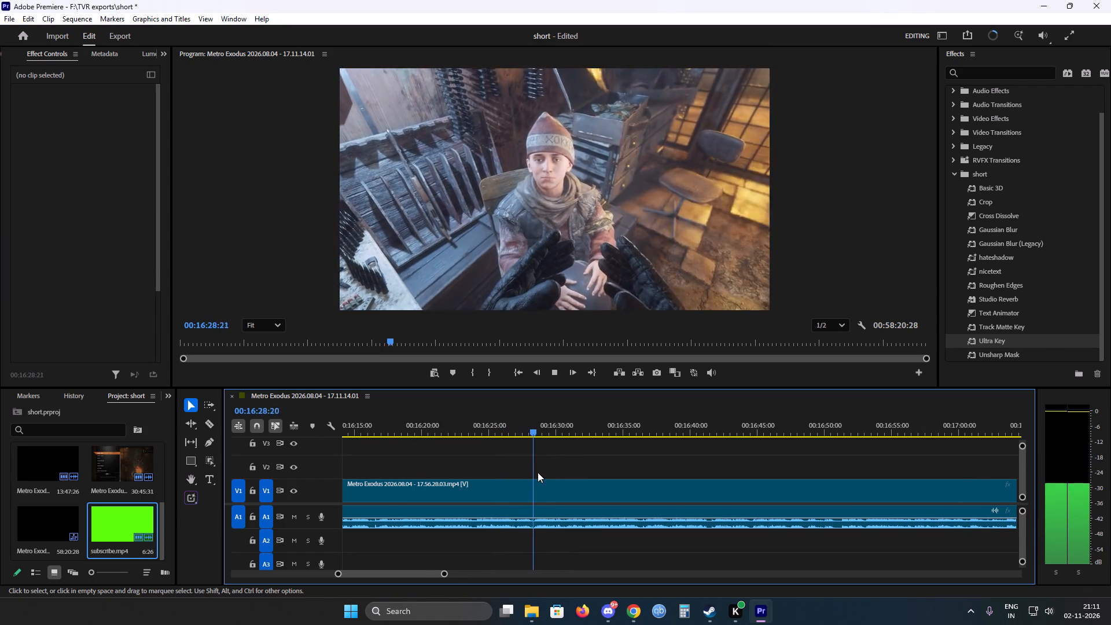
pyautogui.scroll(-4, 527, 473)
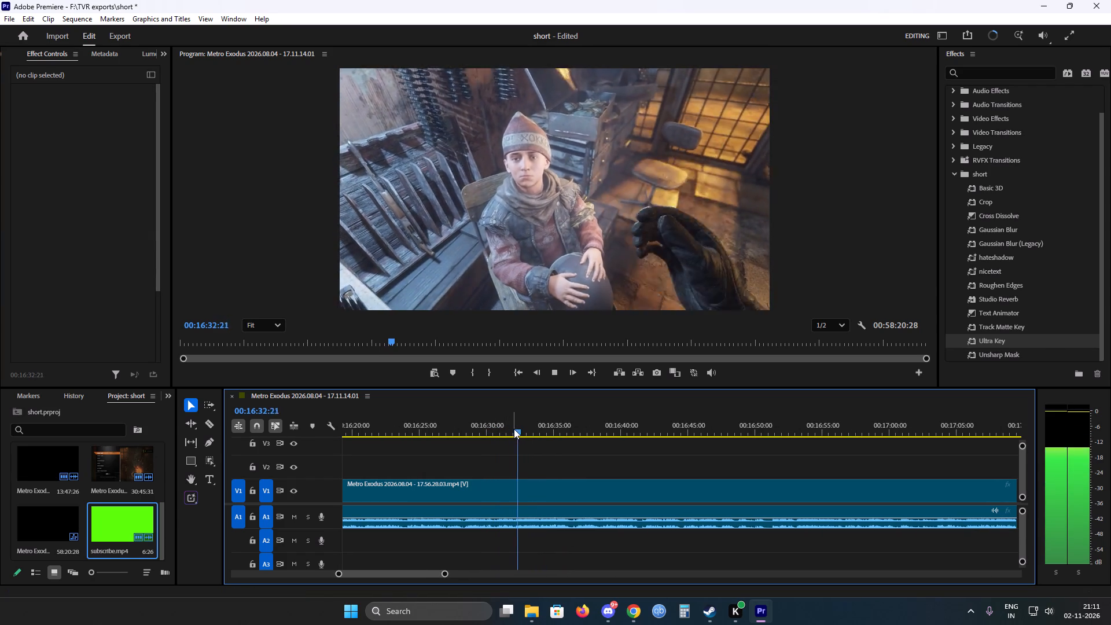
pyautogui.moveTo(524, 430); pyautogui.dragTo(570, 433)
pyautogui.press('space')
pyautogui.scroll(-2, 547, 446)
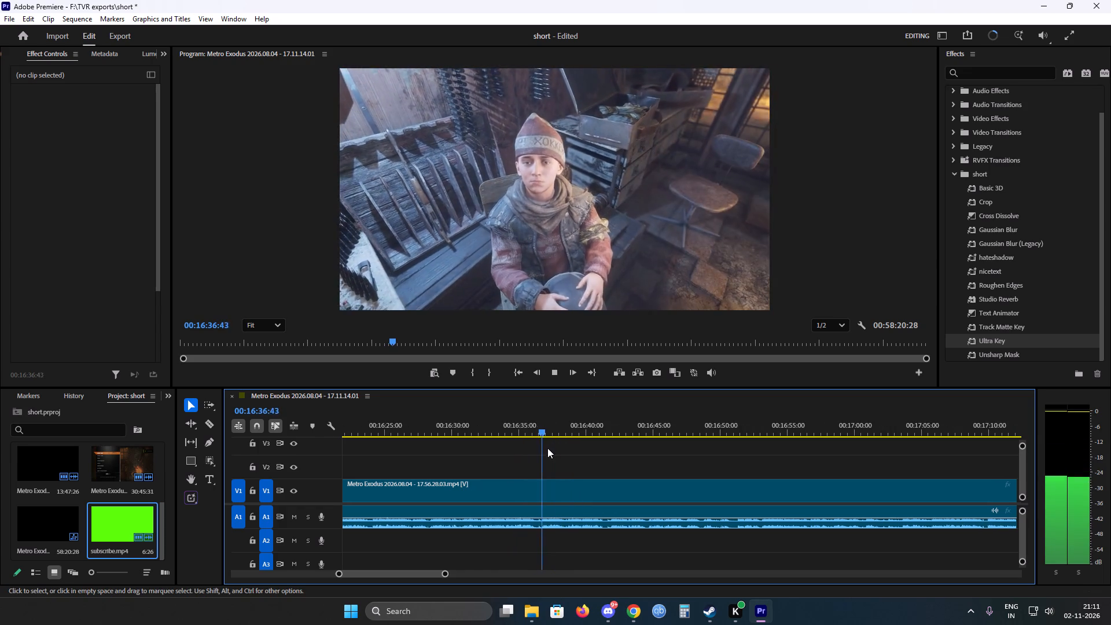
pyautogui.scroll(-1, 547, 447)
# Split the gameplay clip with the Razor at 00:16:41:25, where the boy sits facing the camera.
pyautogui.moveTo(543, 431); pyautogui.dragTo(582, 430)
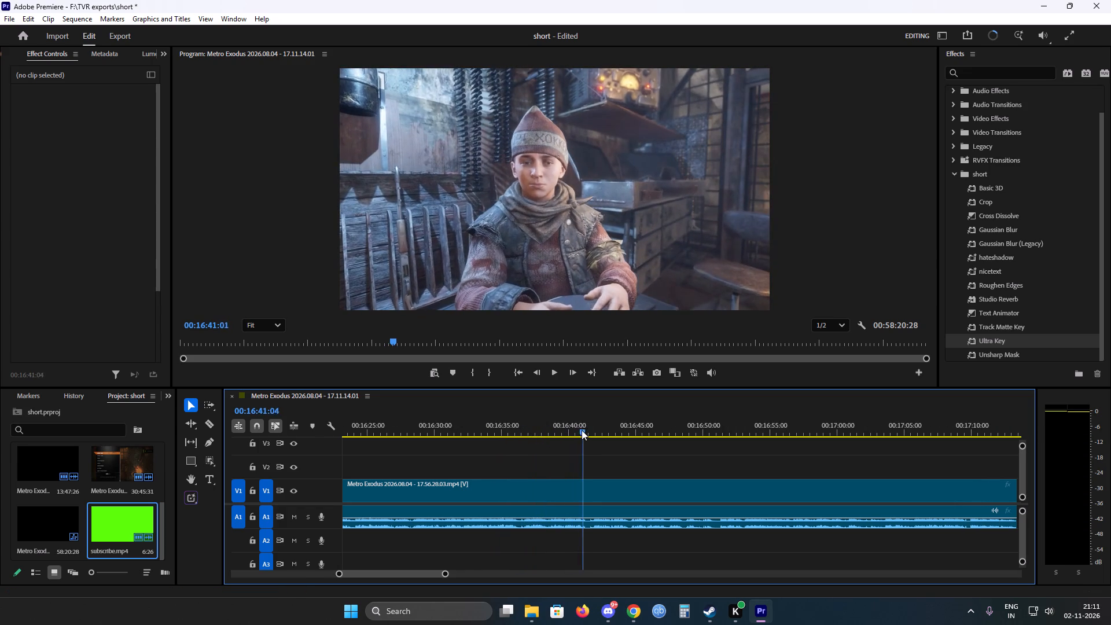
pyautogui.moveTo(582, 430); pyautogui.dragTo(586, 429)
pyautogui.press('c')
pyautogui.click(586, 487)
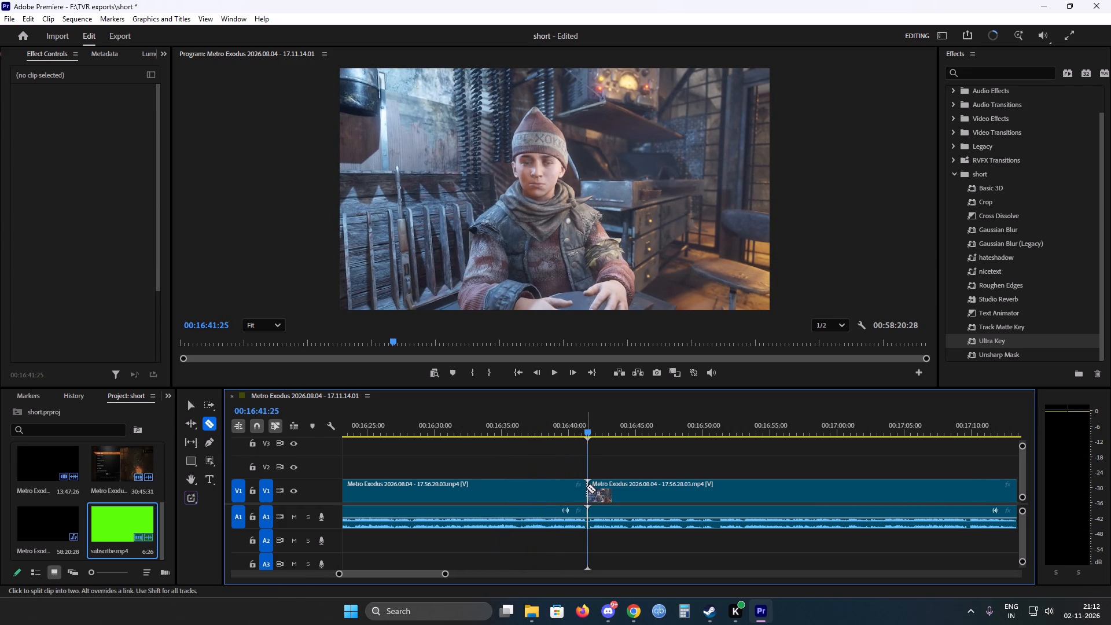
pyautogui.press('v')
# Skim the footage after the cut at 00:16:41:25, through the start of the following recording to about 00:18:21.
pyautogui.press('space')
pyautogui.scroll(-10, 551, 478)
pyautogui.keyDown('alt'); pyautogui.scroll(-8, 543, 480); pyautogui.keyUp('alt')
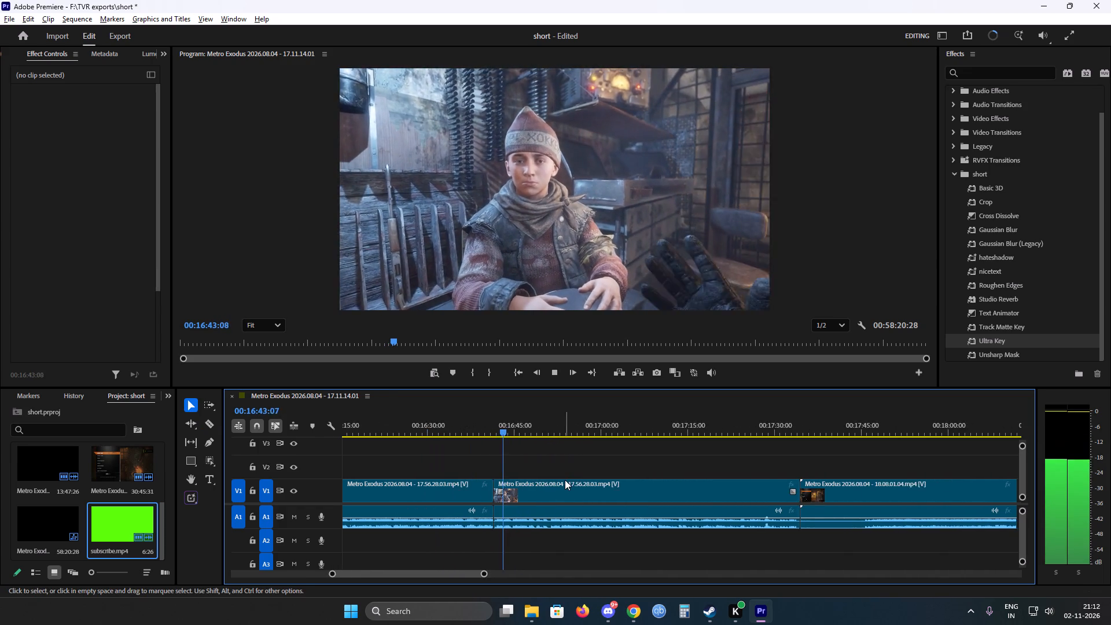
pyautogui.keyDown('alt'); pyautogui.scroll(-3, 566, 477); pyautogui.keyUp('alt')
pyautogui.moveTo(480, 429); pyautogui.dragTo(654, 428)
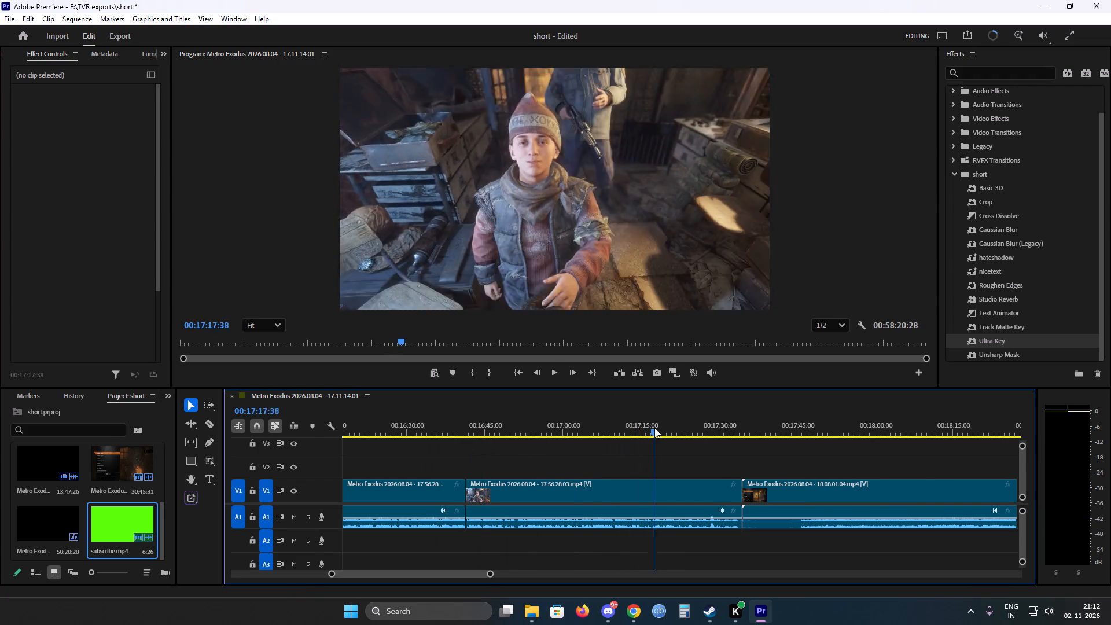
pyautogui.moveTo(654, 428); pyautogui.dragTo(719, 428)
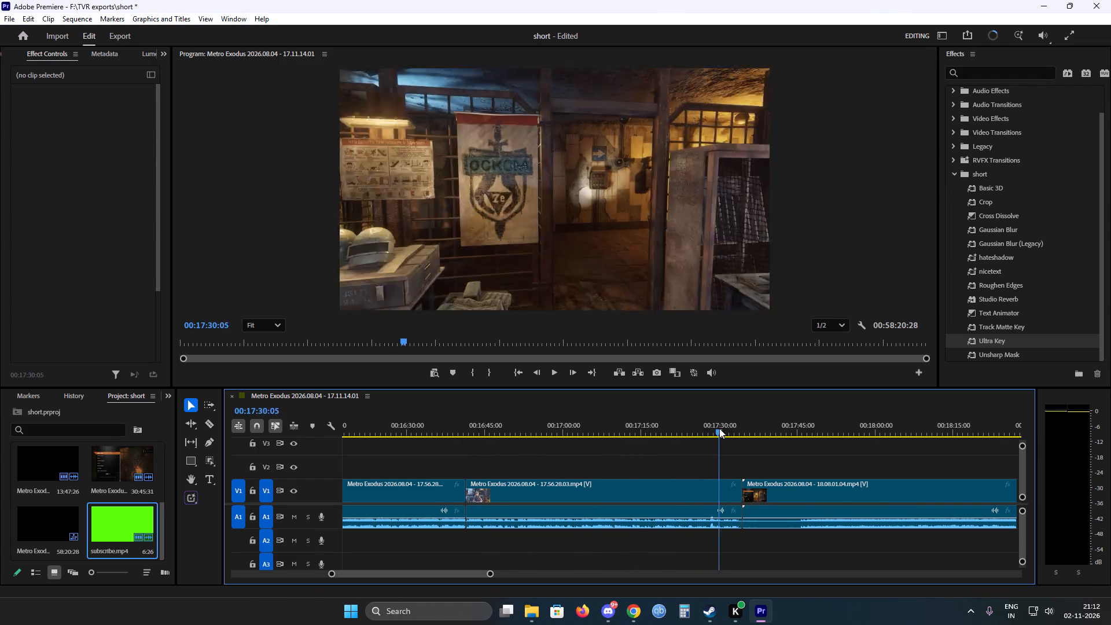
pyautogui.moveTo(719, 428); pyautogui.dragTo(832, 430)
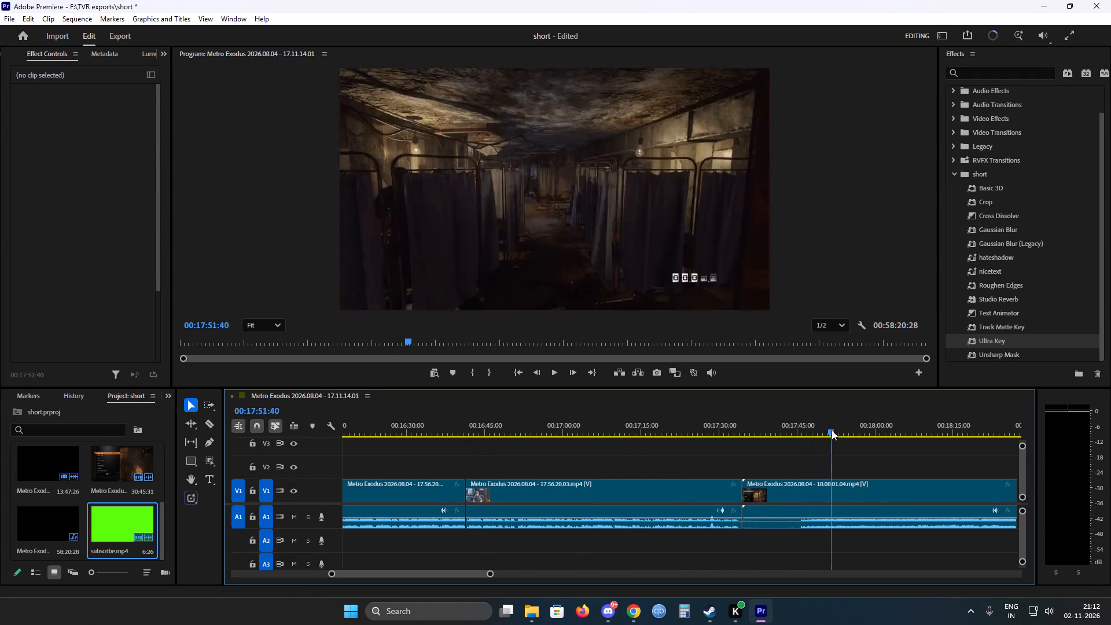
pyautogui.moveTo(832, 430); pyautogui.dragTo(965, 431)
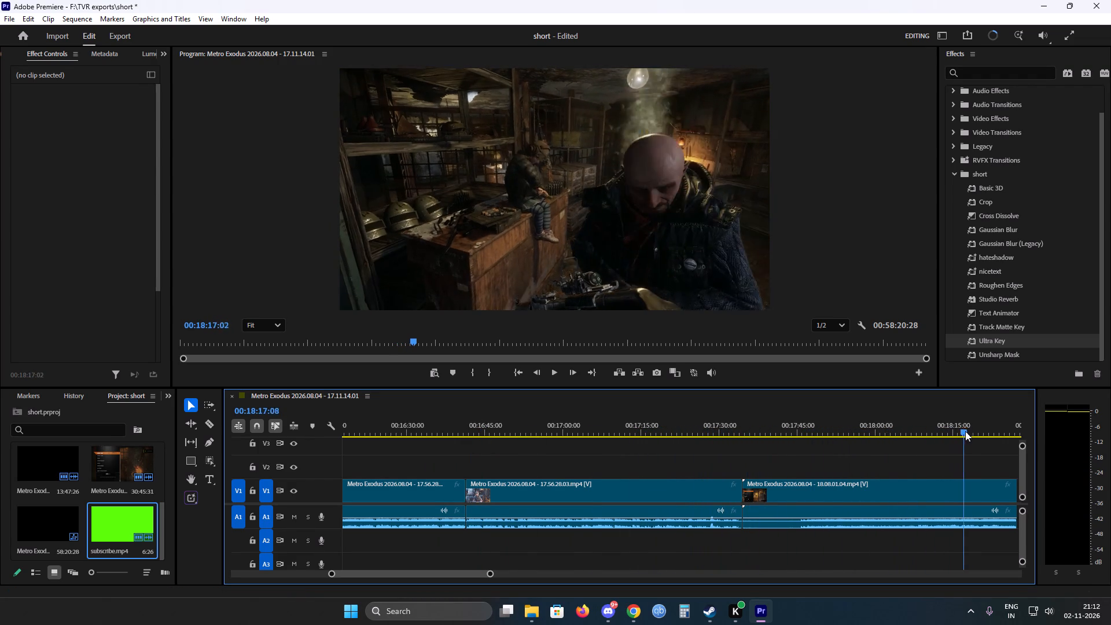
pyautogui.moveTo(965, 431); pyautogui.dragTo(968, 431)
pyautogui.press('space')
pyautogui.keyDown('alt'); pyautogui.scroll(-7, 714, 477); pyautogui.keyUp('alt')
pyautogui.scroll(-7, 716, 476)
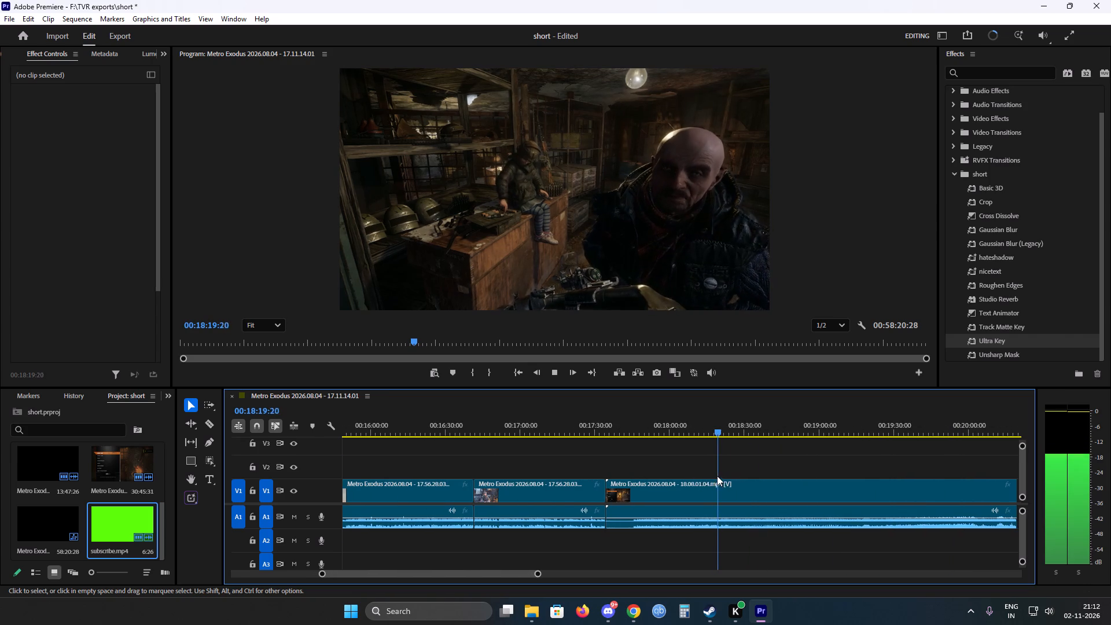
pyautogui.keyDown('alt'); pyautogui.scroll(-6, 717, 475); pyautogui.keyUp('alt')
pyautogui.scroll(-12, 706, 472)
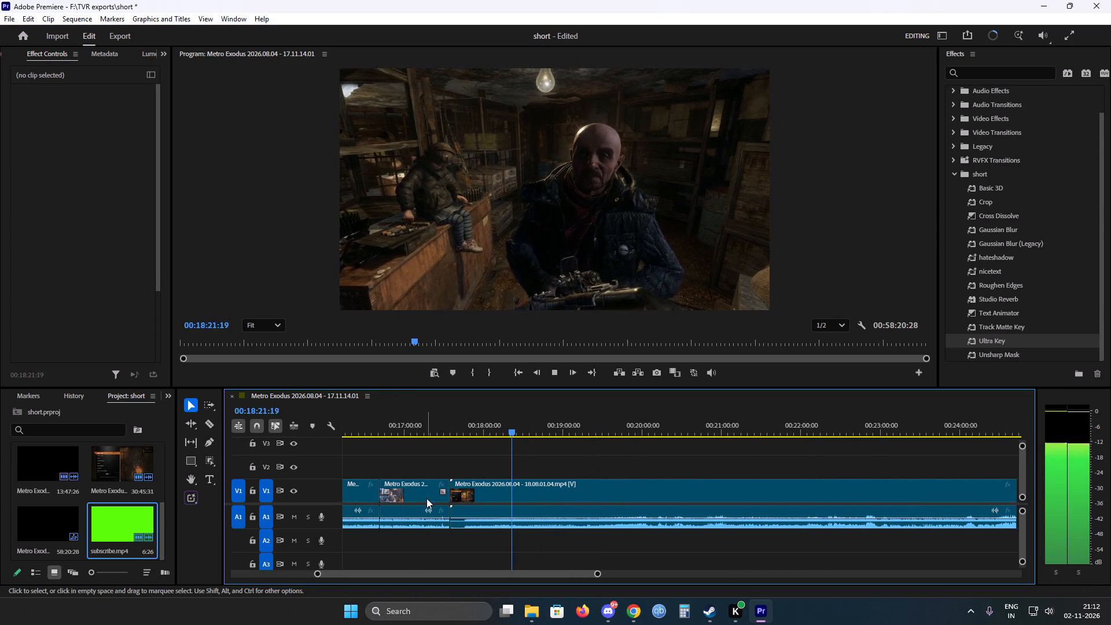
# Ripple delete the remainder of the 17.56.28.03 clip between the cut at 00:16:41:25 and the 18.08.01.04 recording.
pyautogui.click(420, 491)
pyautogui.rightClick(420, 491)
pyautogui.click(486, 83)
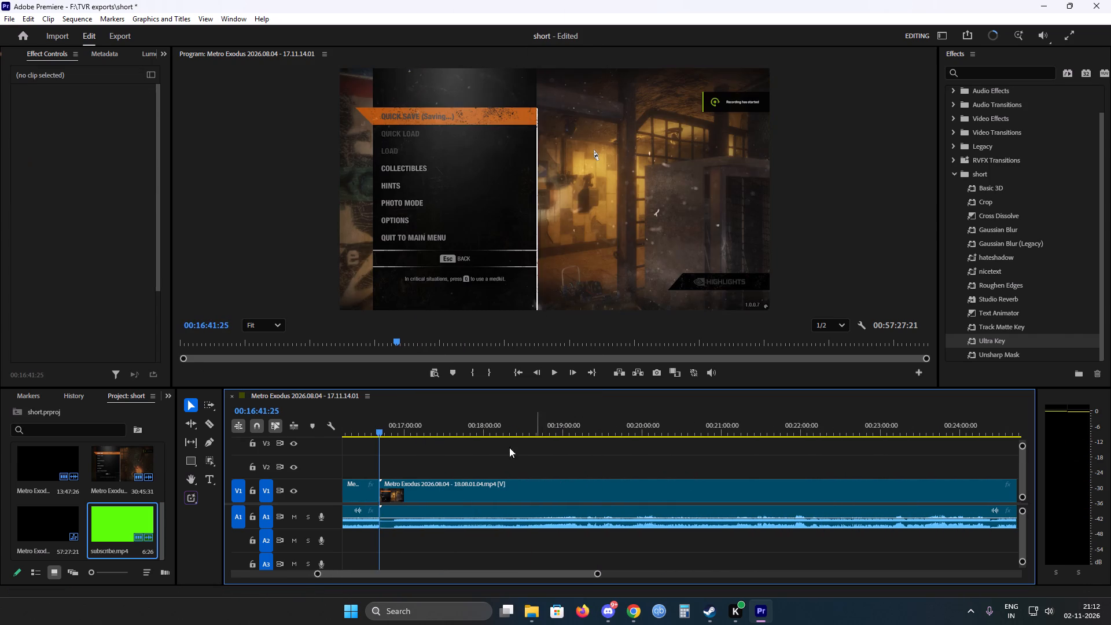
# Split the 18.08.01.04 clip with the Razor at 00:18:23:24, in the dark room with the chest.
pyautogui.moveTo(380, 435); pyautogui.dragTo(576, 427)
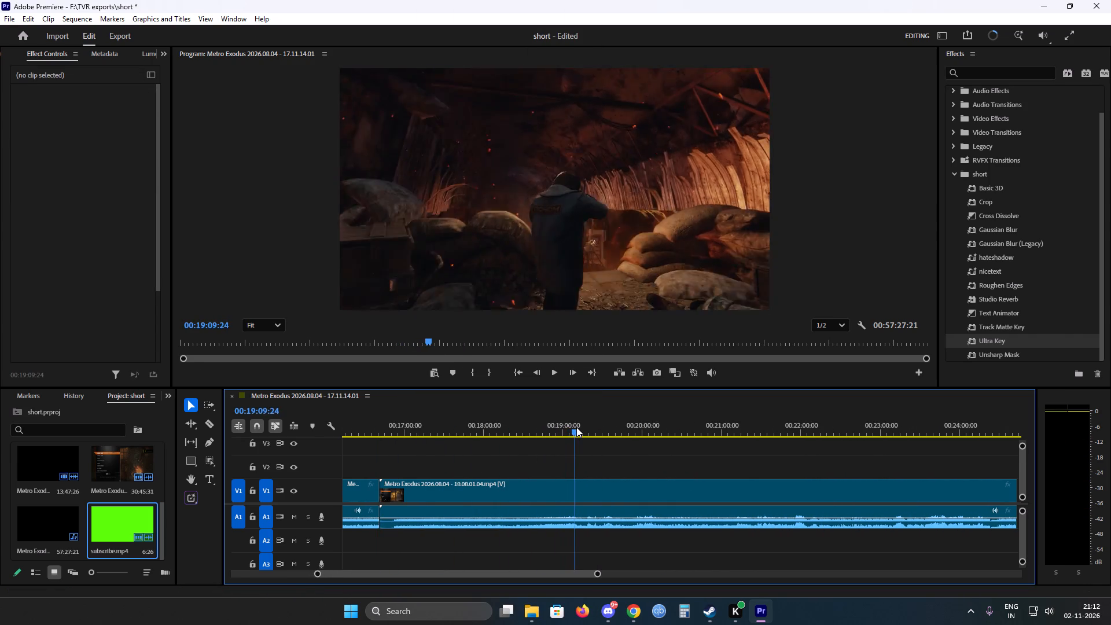
pyautogui.moveTo(576, 427); pyautogui.dragTo(510, 423)
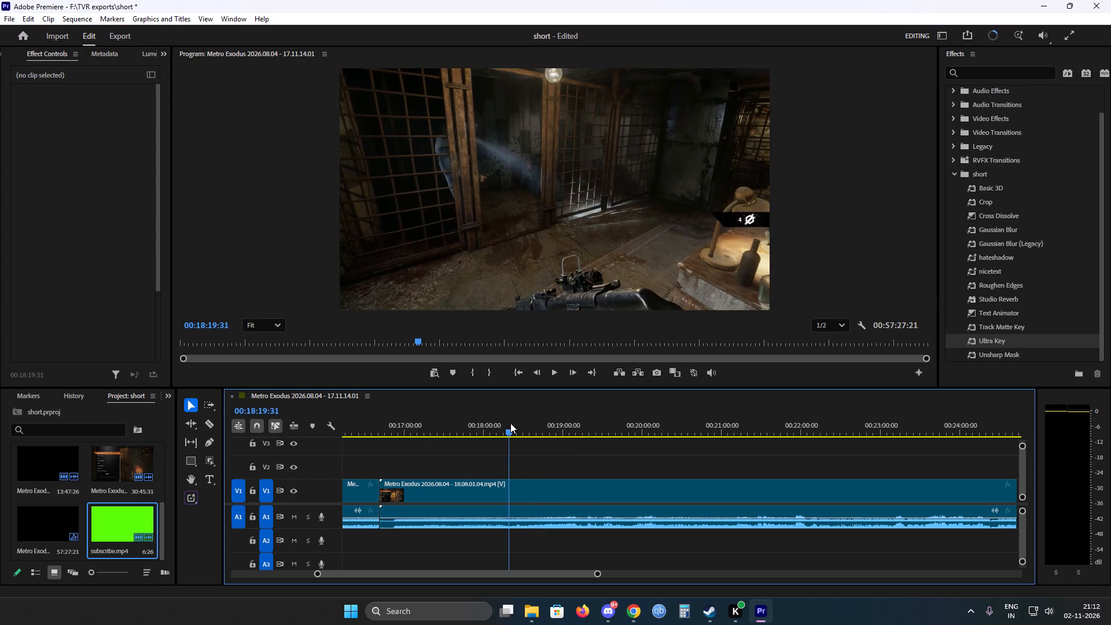
pyautogui.moveTo(510, 423); pyautogui.dragTo(516, 422)
pyautogui.keyDown('alt'); pyautogui.scroll(6, 449, 461); pyautogui.keyUp('alt')
pyautogui.press('space')
pyautogui.keyDown('alt'); pyautogui.scroll(5, 577, 464); pyautogui.keyUp('alt')
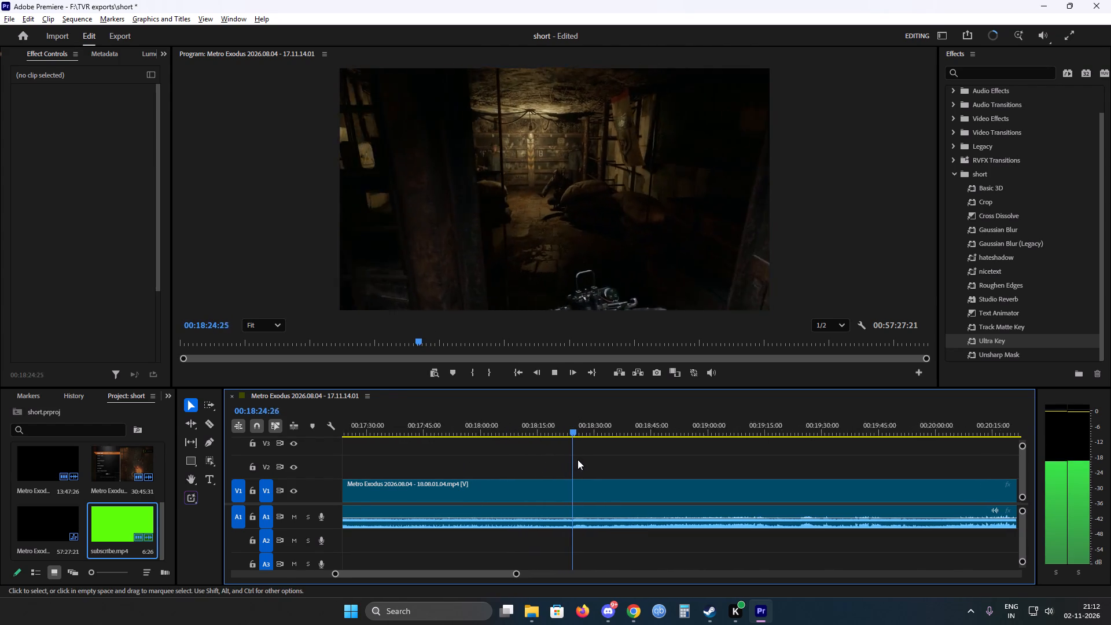
pyautogui.keyDown('alt'); pyautogui.scroll(3, 582, 459); pyautogui.keyUp('alt')
pyautogui.press('space')
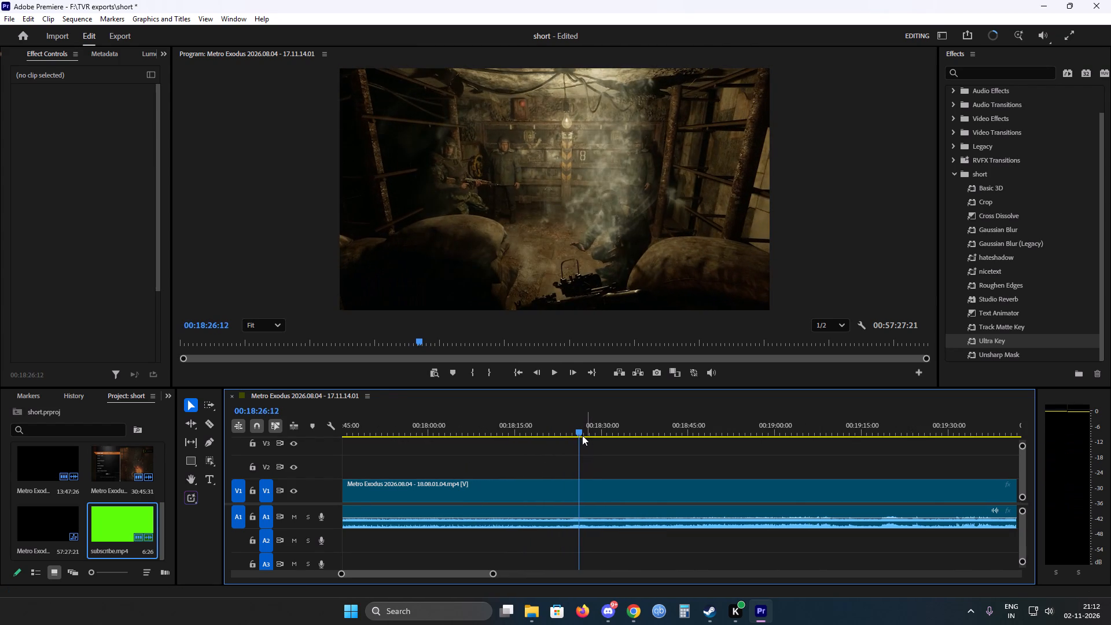
pyautogui.moveTo(577, 432); pyautogui.dragTo(562, 428)
pyautogui.press('c')
pyautogui.click(566, 488)
# Ripple delete the opening part of the 18.08.01.04 clip, before the cut at 00:18:23:24.
pyautogui.press('v')
pyautogui.click(531, 485)
pyautogui.rightClick(531, 485)
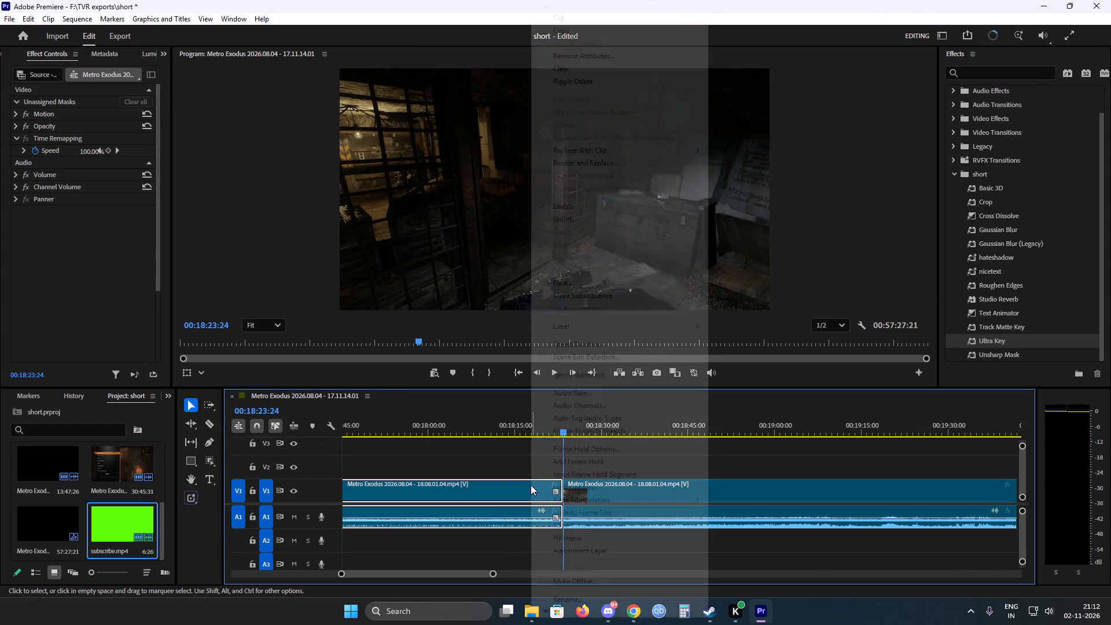
pyautogui.click(585, 82)
# Save the project and apply the default video transition at the join at 00:16:41:25.
pyautogui.hotkey('ctrl', 's')
pyautogui.hotkey('ctrl', 'd')
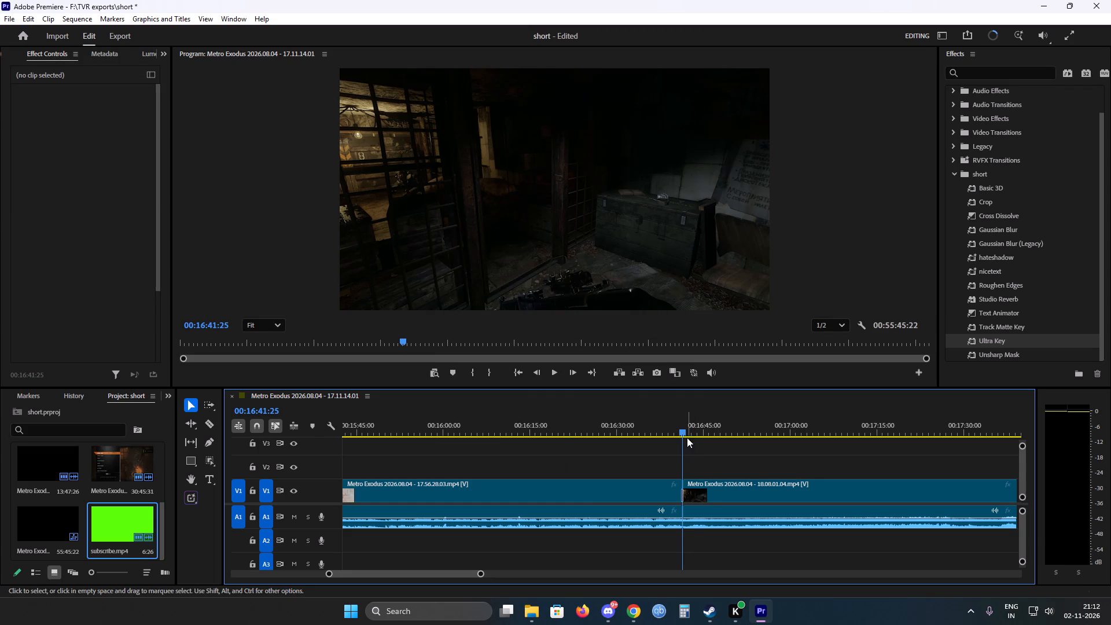
# Play back the footage from the new join at about 00:16:41.
pyautogui.click(684, 433)
pyautogui.press('space')
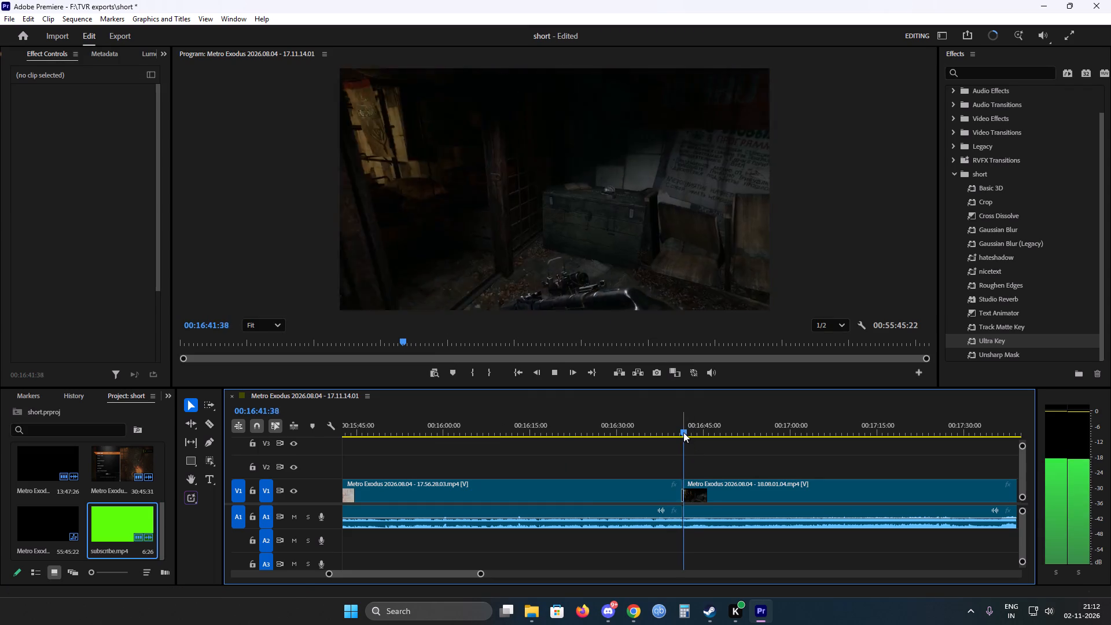
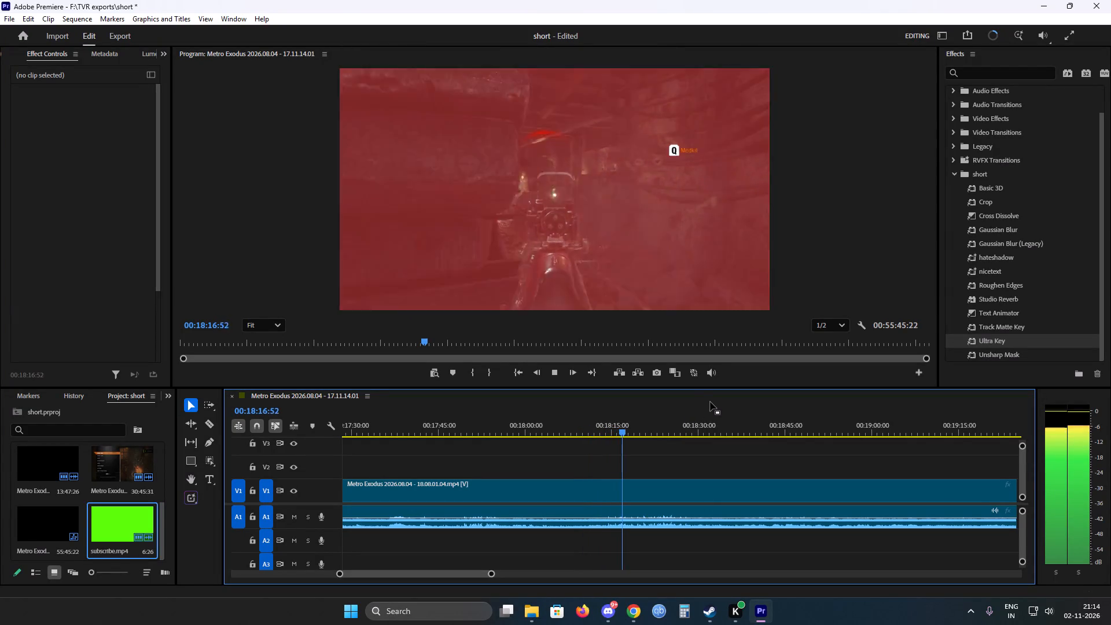
# Split the 18.08.01.04 clip with the Razor at about 00:18:17, in the shootout beside the stacked sandbags.
pyautogui.press('space')
pyautogui.press('c')
pyautogui.click(624, 493)
pyautogui.press('v')
# Review the footage after the 00:18:17 cut and split the 18.08.01.04 clip with the Razor at about 00:18:41.
pyautogui.press('space')
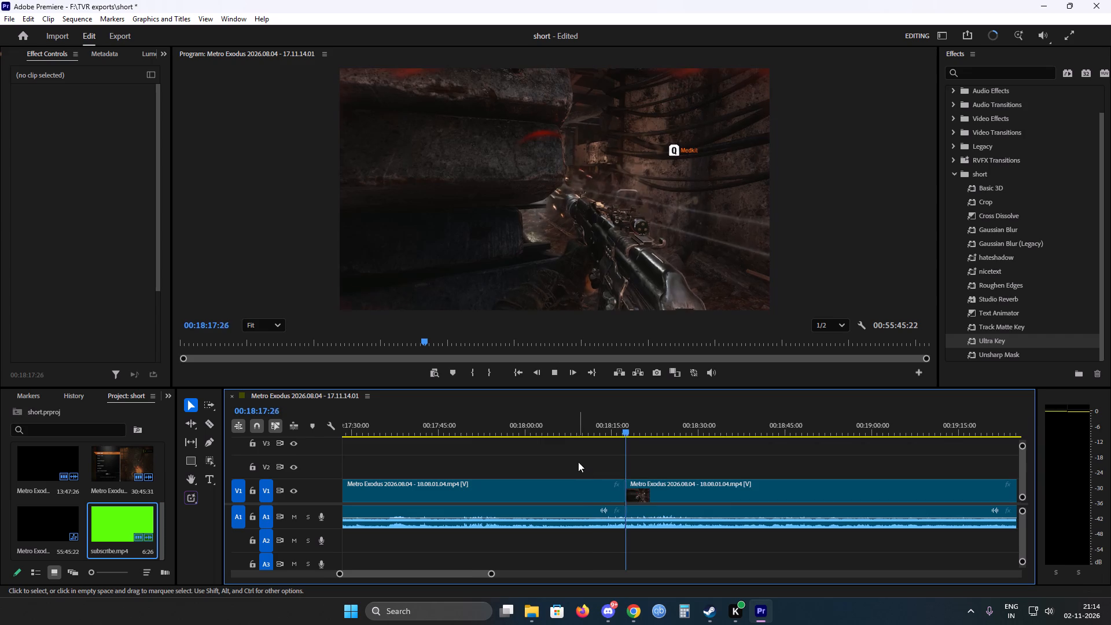
pyautogui.scroll(-10, 574, 457)
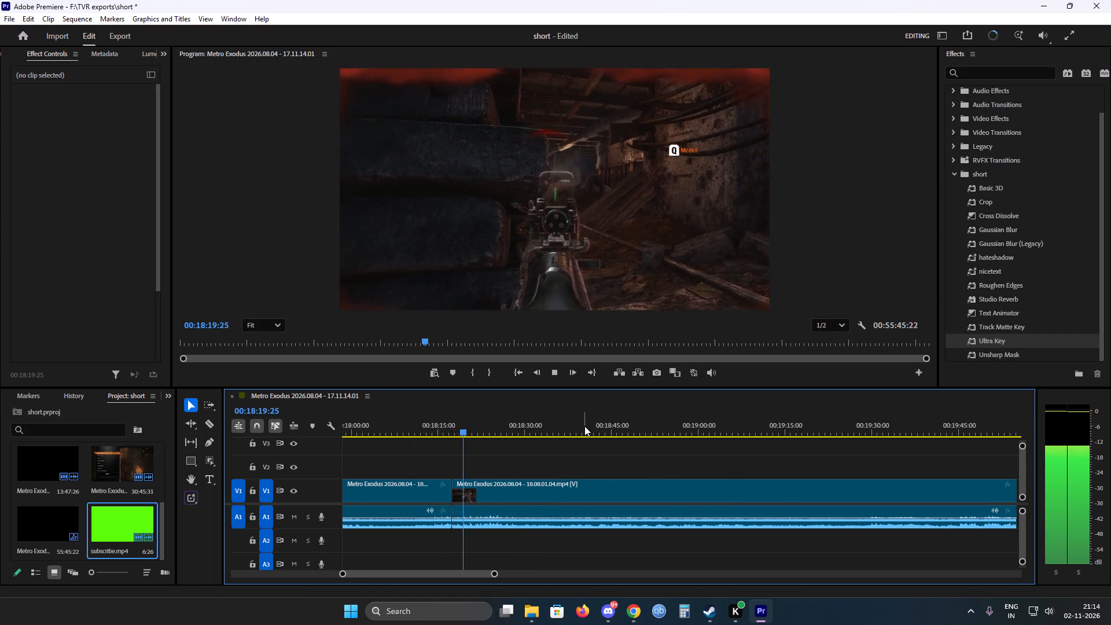
pyautogui.scroll(-6, 584, 426)
pyautogui.keyDown('alt'); pyautogui.scroll(-9, 708, 470); pyautogui.keyUp('alt')
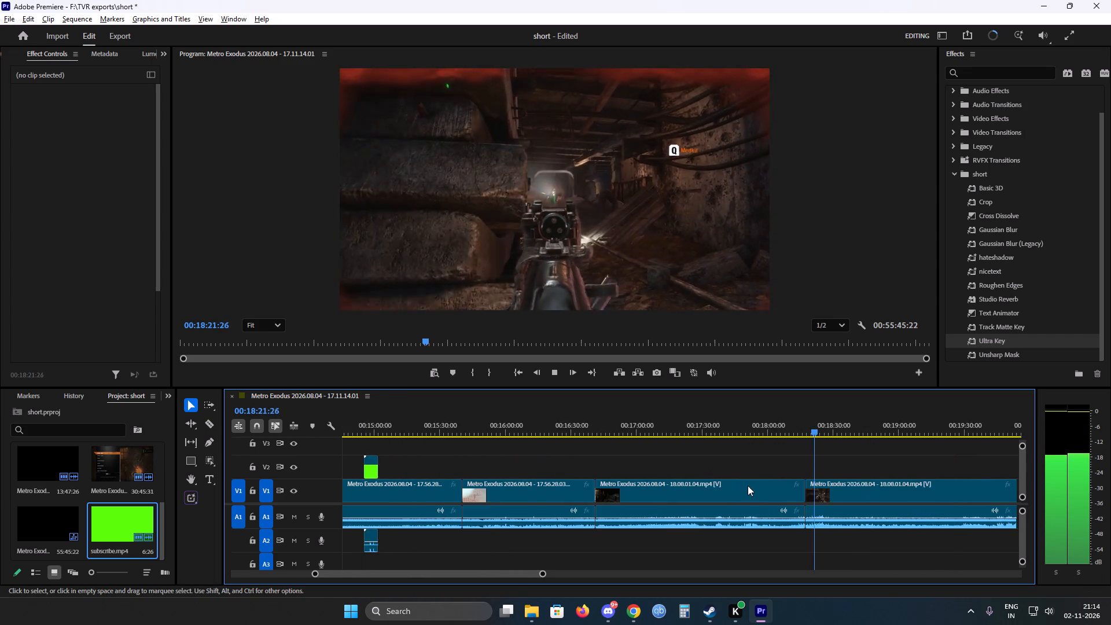
pyautogui.scroll(-15, 754, 483)
pyautogui.keyDown('alt'); pyautogui.scroll(5, 556, 488); pyautogui.keyUp('alt')
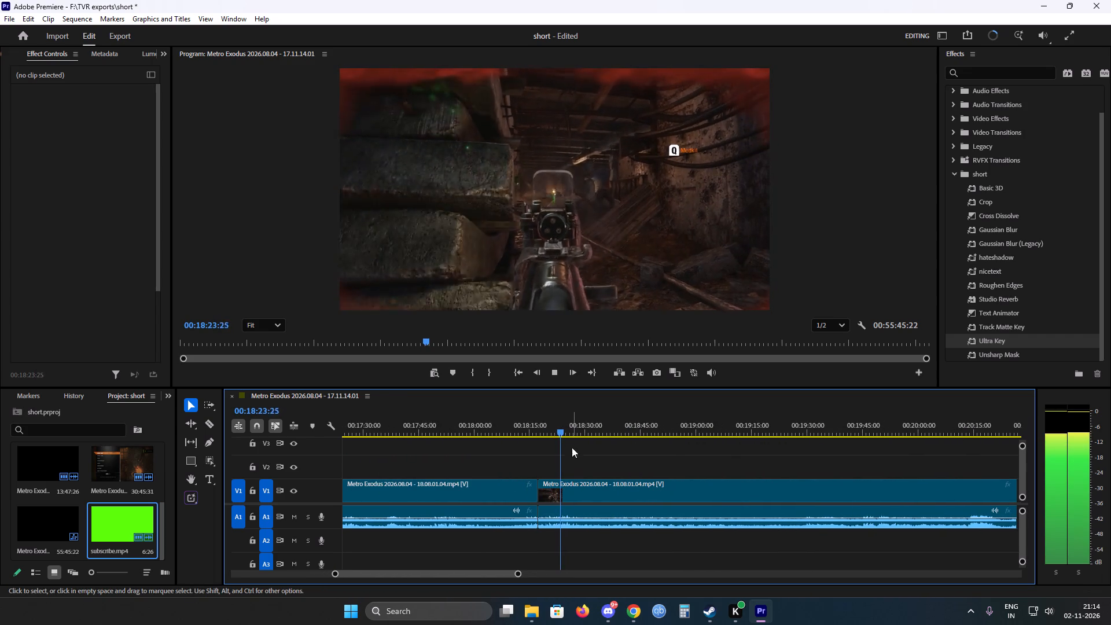
pyautogui.moveTo(560, 431); pyautogui.dragTo(672, 435)
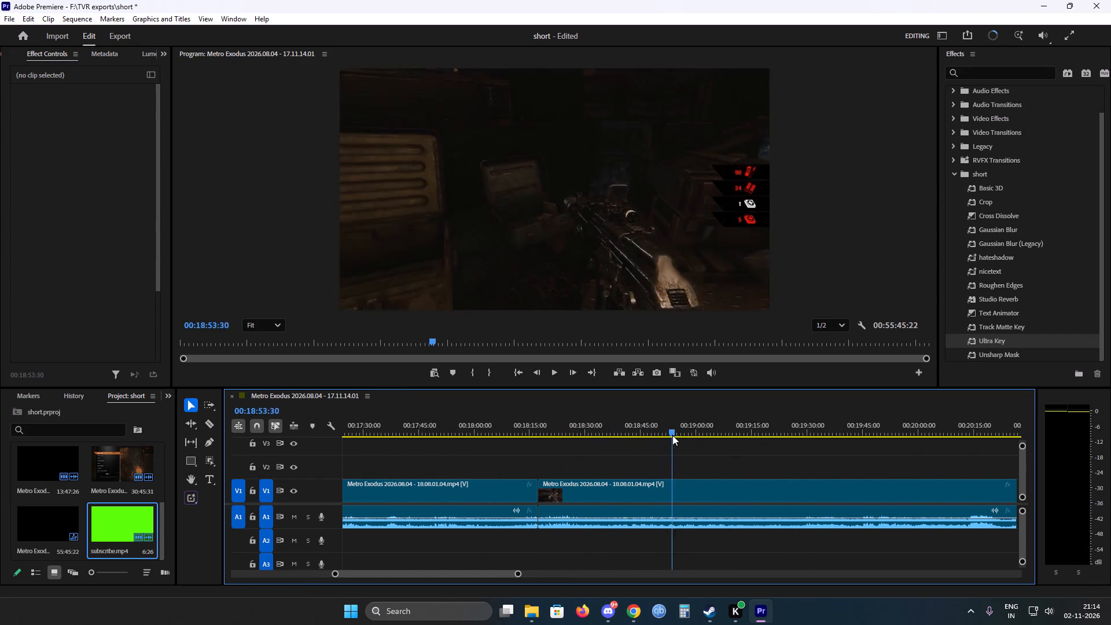
pyautogui.moveTo(672, 435); pyautogui.dragTo(636, 434)
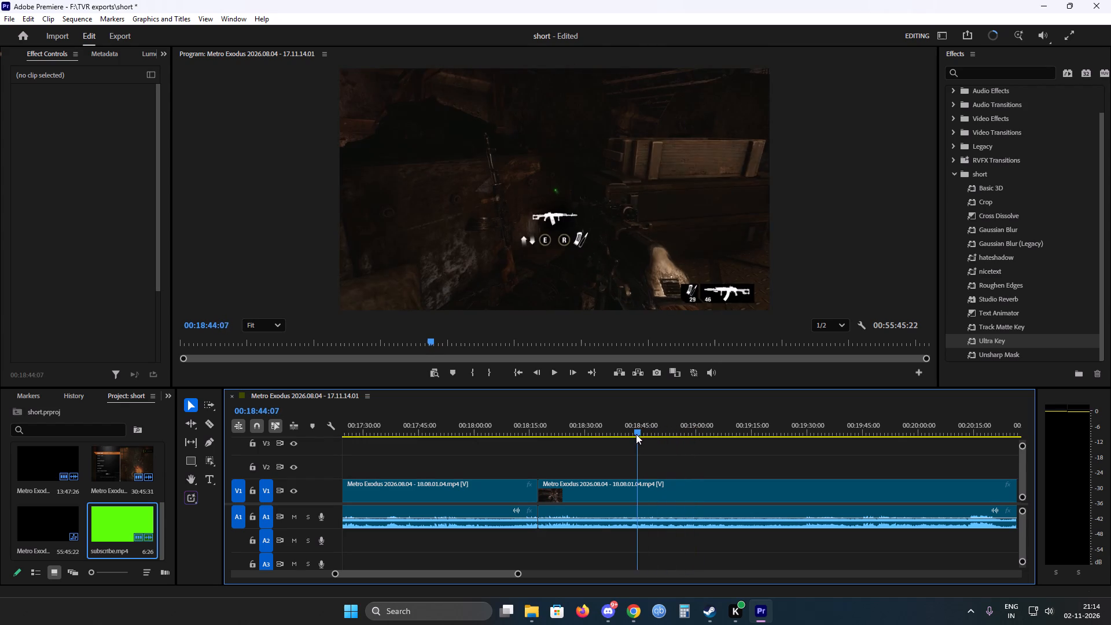
pyautogui.moveTo(636, 434); pyautogui.dragTo(606, 433)
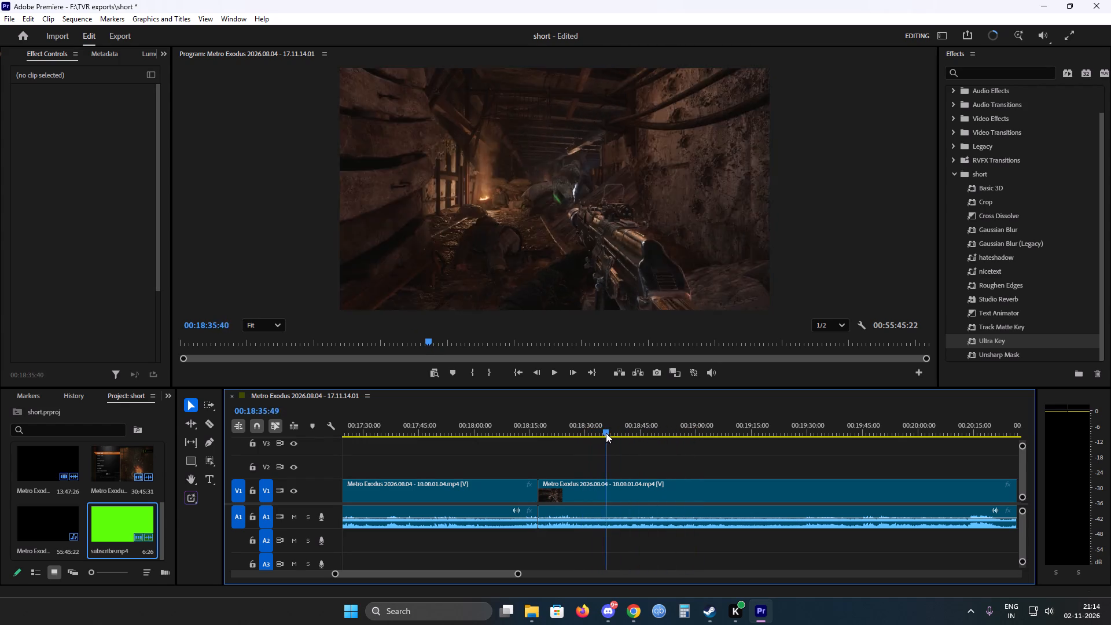
pyautogui.moveTo(606, 433); pyautogui.dragTo(639, 432)
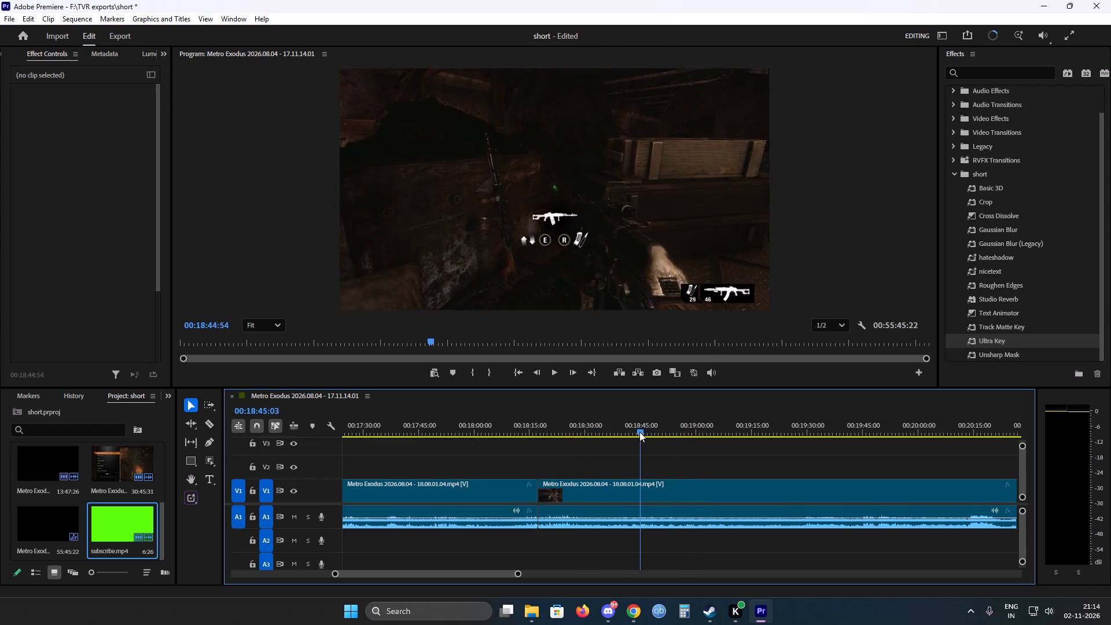
pyautogui.moveTo(639, 432); pyautogui.dragTo(682, 431)
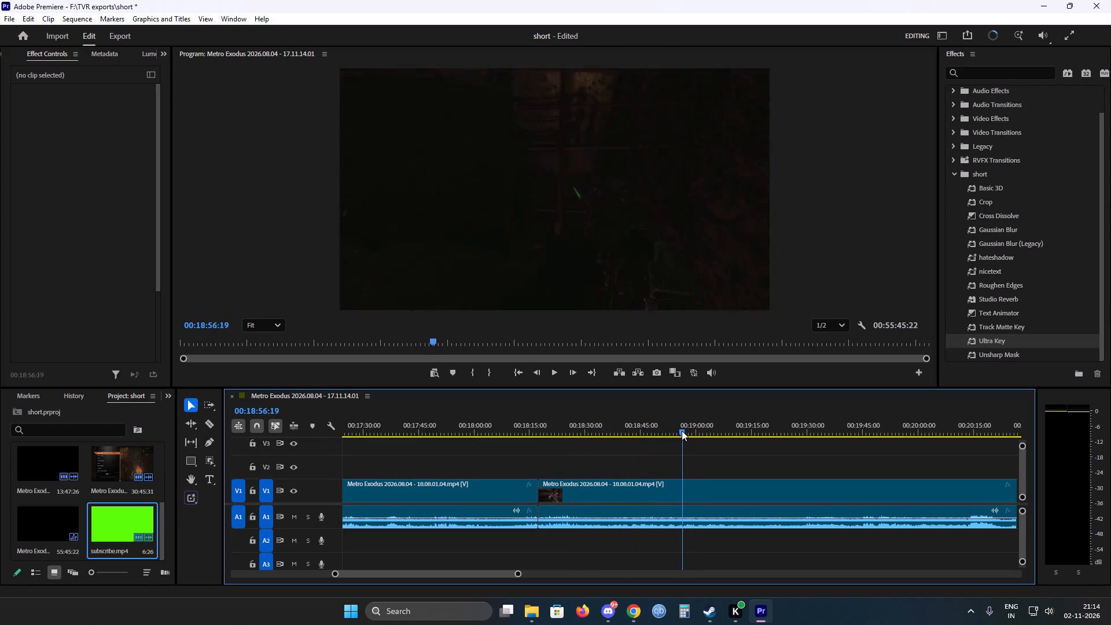
pyautogui.moveTo(682, 431); pyautogui.dragTo(622, 427)
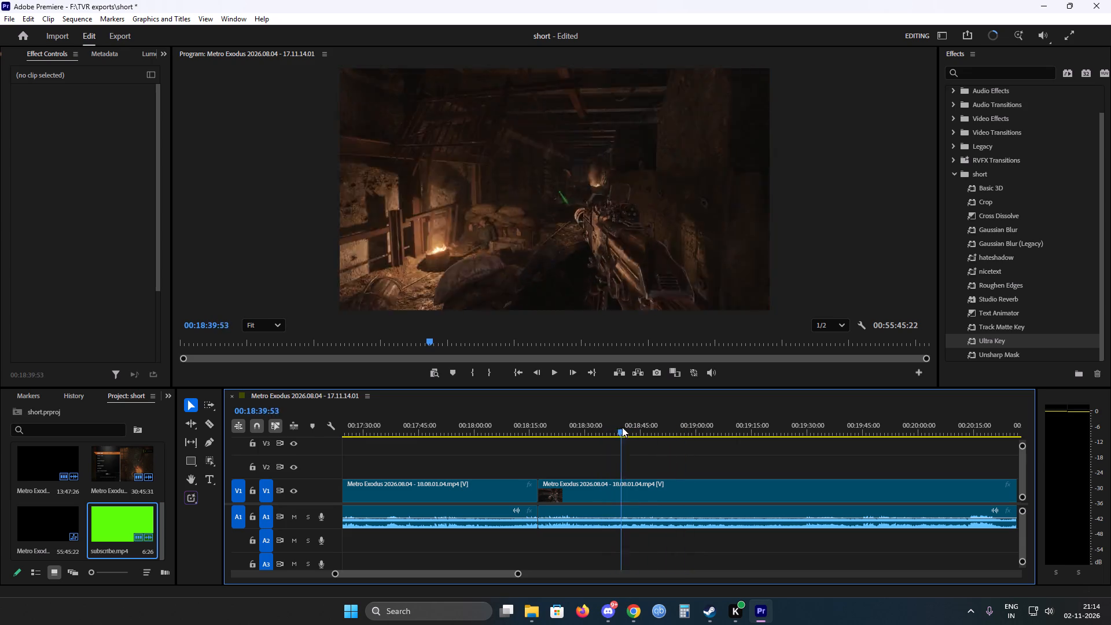
pyautogui.moveTo(622, 427); pyautogui.dragTo(626, 427)
pyautogui.press('c')
pyautogui.click(627, 491)
pyautogui.press('v')
# Scrub past the 00:18:41 cut and split the 18.08.01.04 clip with the Razor at 00:19:12:44.
pyautogui.press('space')
pyautogui.scroll(-6, 578, 479)
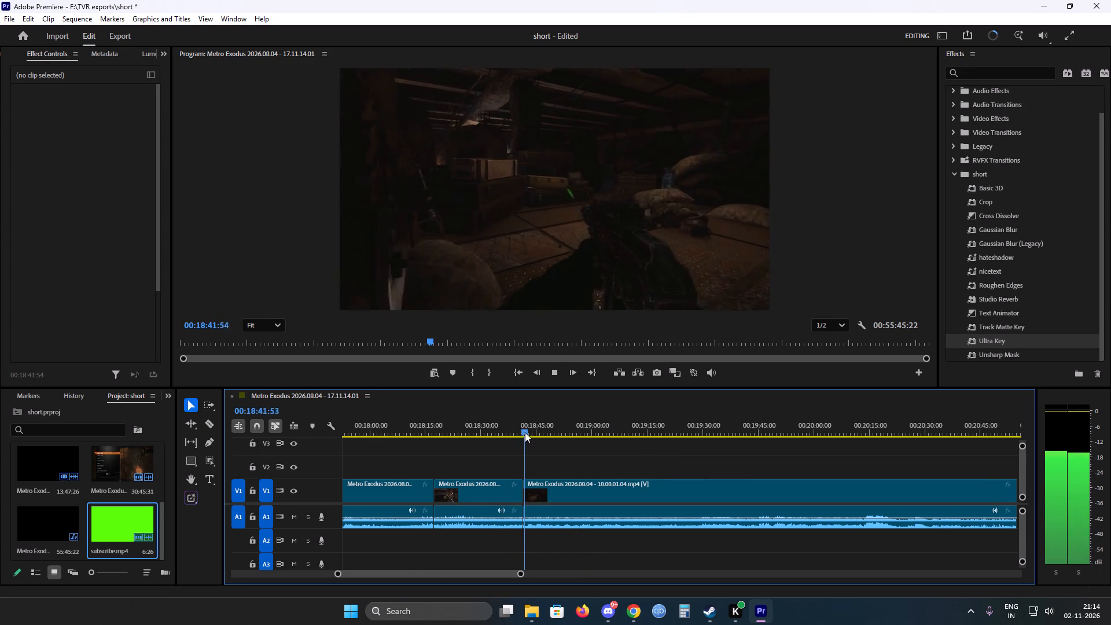
pyautogui.moveTo(523, 431); pyautogui.dragTo(612, 428)
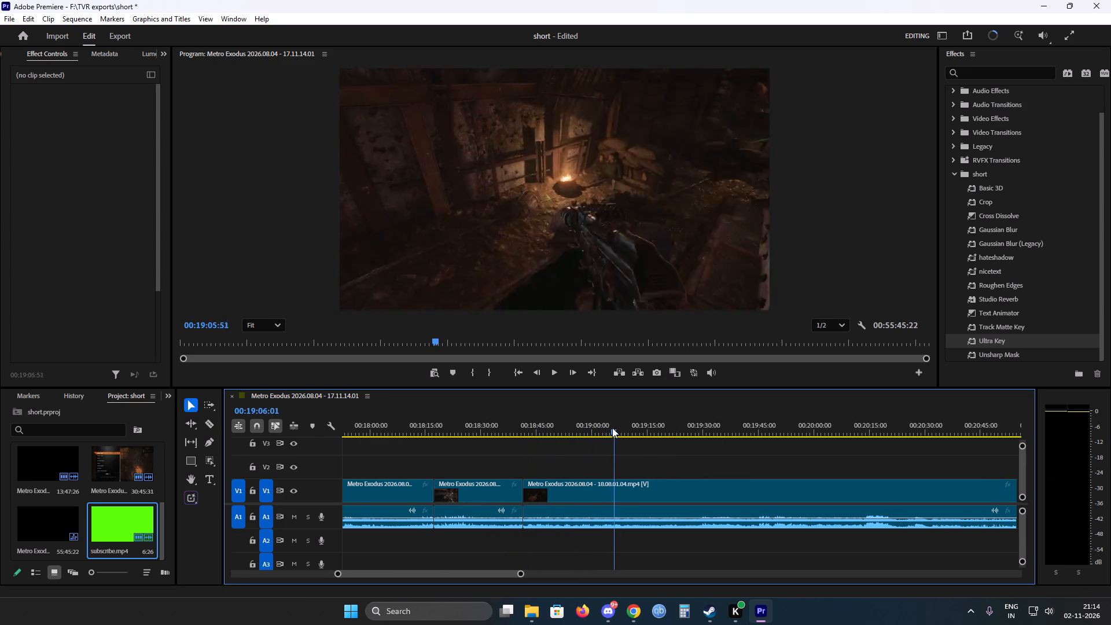
pyautogui.moveTo(612, 428); pyautogui.dragTo(642, 427)
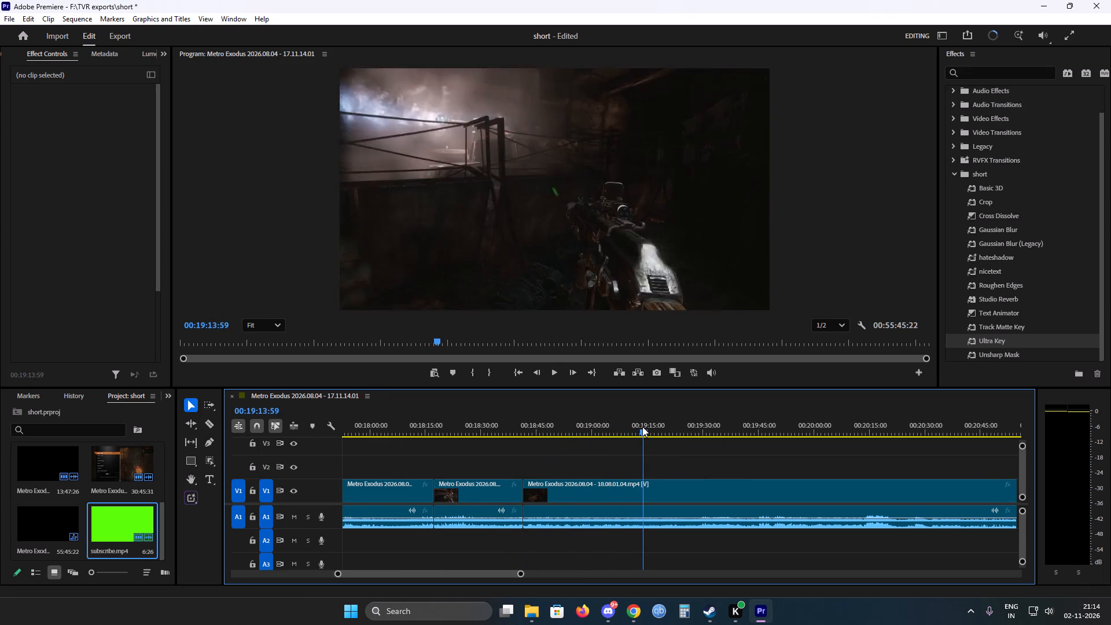
pyautogui.moveTo(642, 427); pyautogui.dragTo(637, 425)
pyautogui.press('c')
pyautogui.click(669, 461)
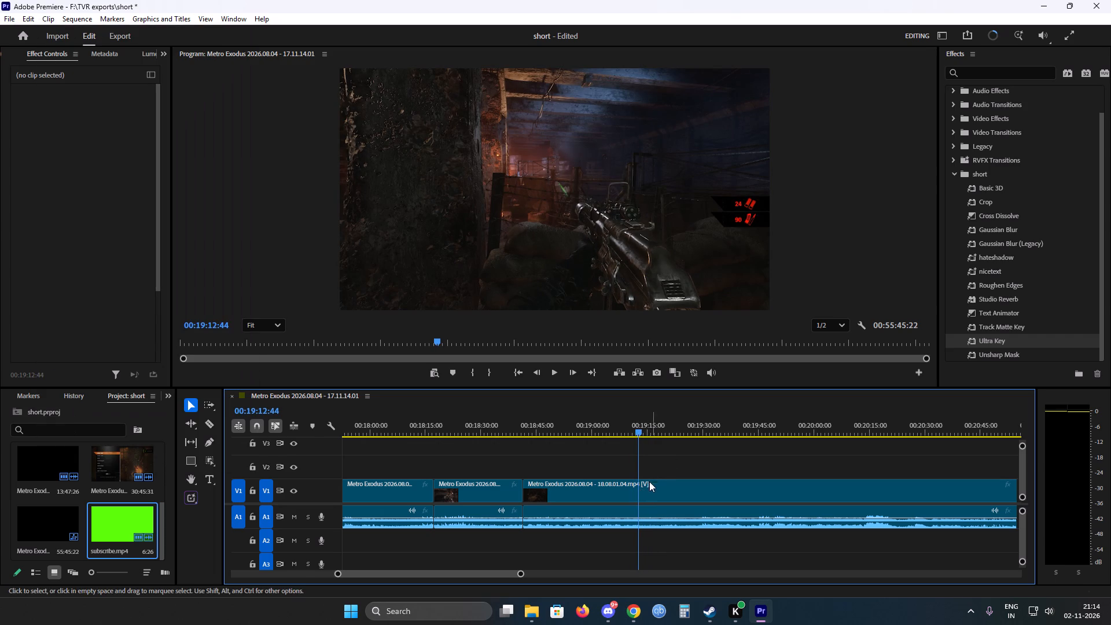
pyautogui.press('c')
pyautogui.click(639, 491)
pyautogui.press('v')
# Ripple delete the 18.08.01.04 segment between the cuts at about 00:18:41 and 00:19:12:44.
pyautogui.click(612, 490)
pyautogui.rightClick(612, 490)
pyautogui.click(650, 84)
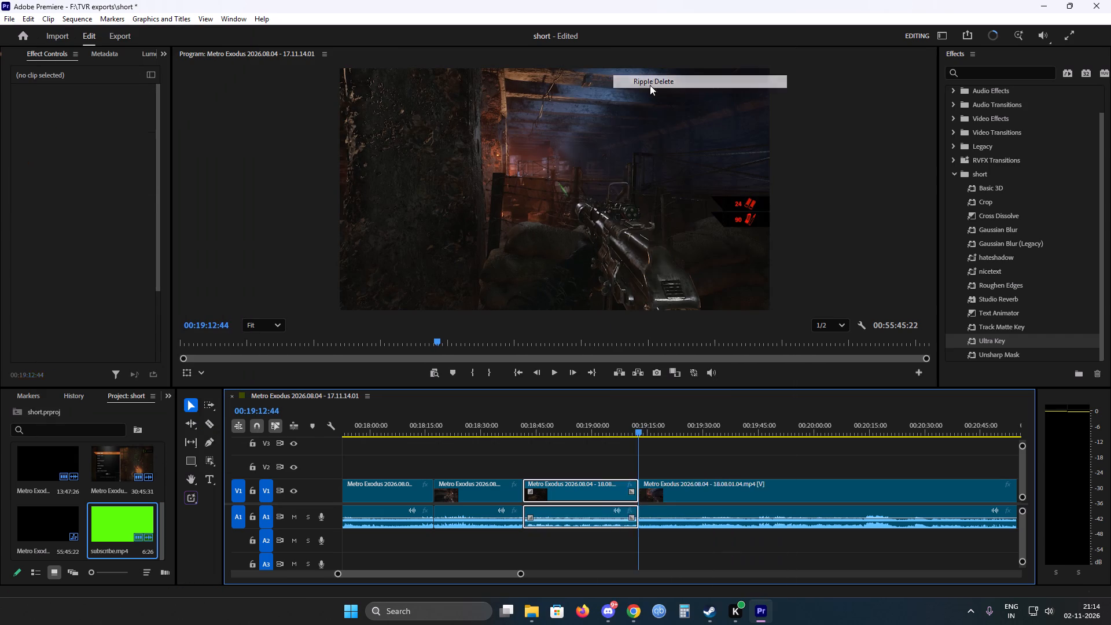
# Save the project and apply the default video transition at the new join at about 00:18:41.
pyautogui.hotkey('ctrl', 's')
pyautogui.hotkey('ctrl', 'd')
# Play back the footage across the new join at about 00:18:41 and through the following tunnel fight.
pyautogui.click(520, 430)
pyautogui.press('space')
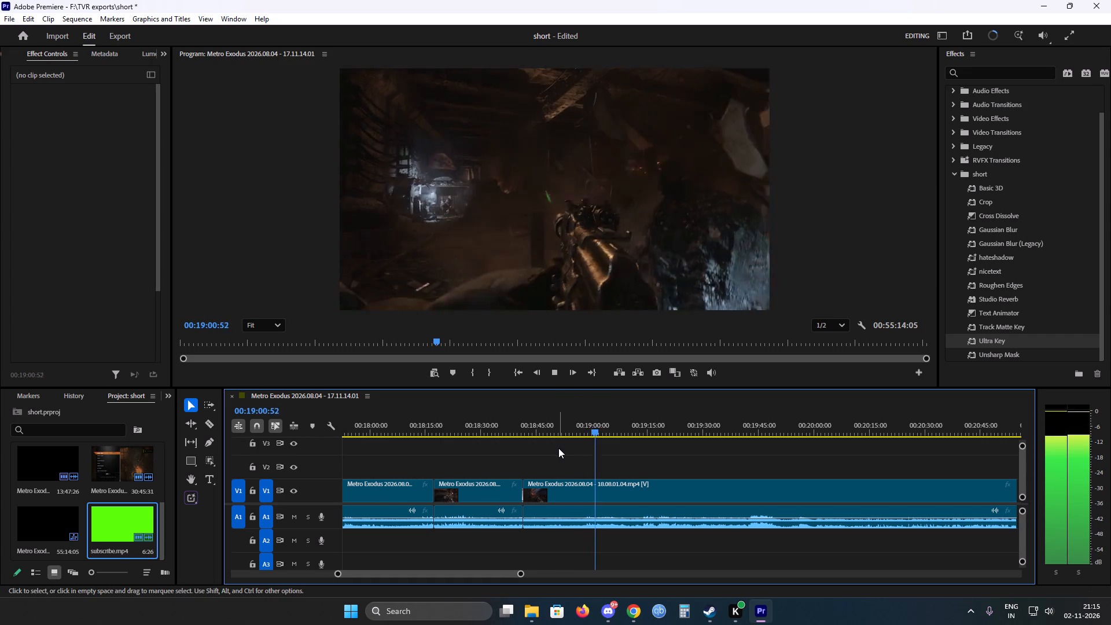
pyautogui.scroll(-10, 558, 448)
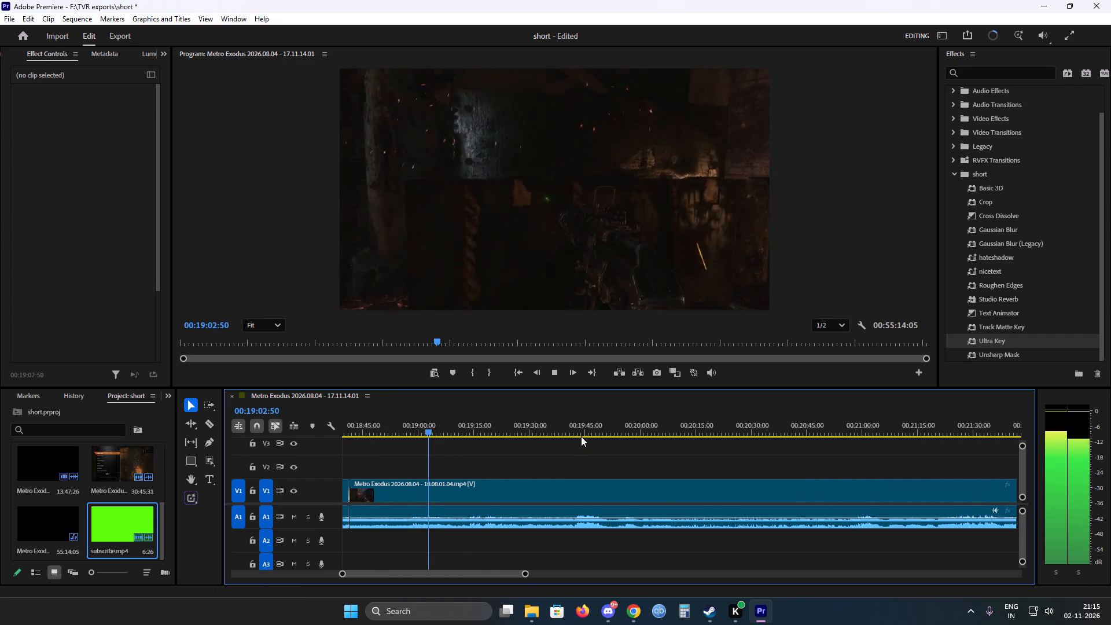
pyautogui.scroll(-4, 581, 436)
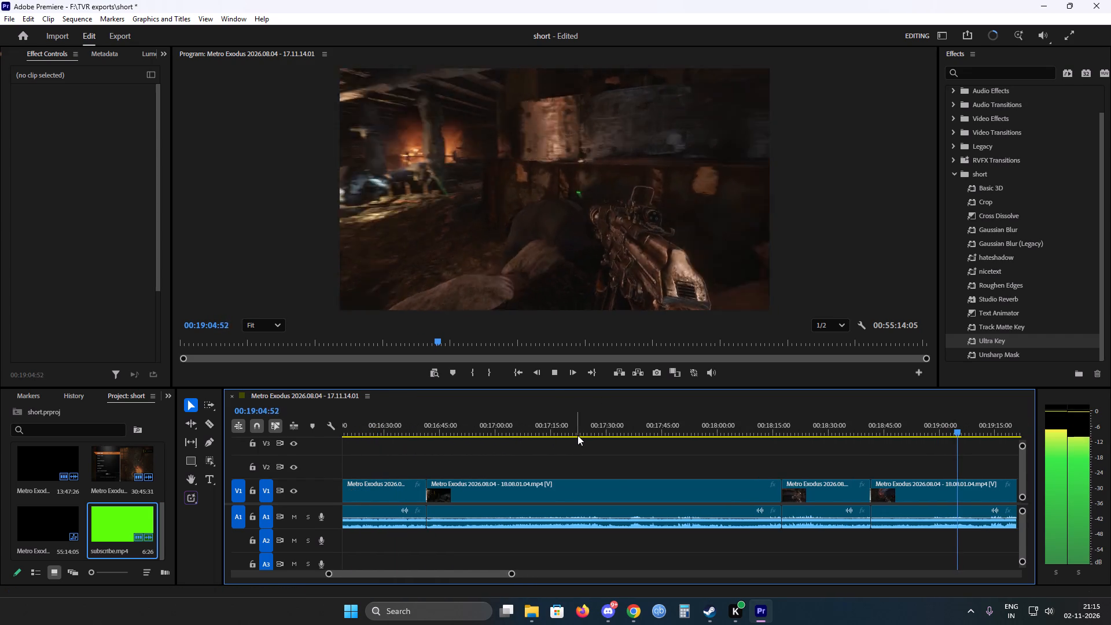
pyautogui.scroll(-5, 576, 435)
pyautogui.scroll(-9, 630, 446)
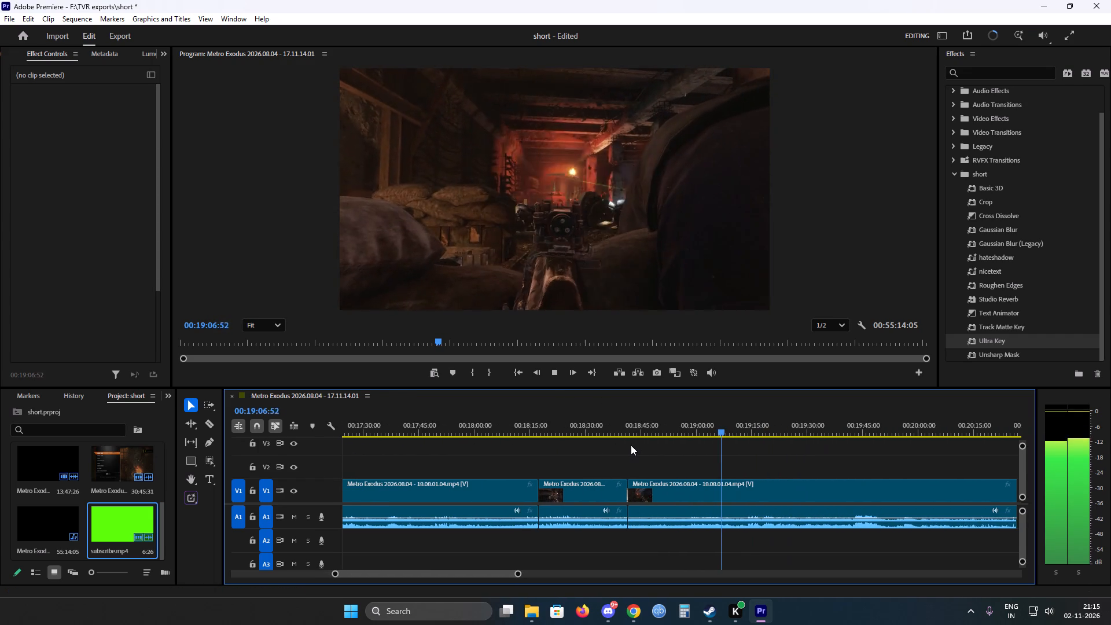
pyautogui.scroll(-5, 629, 444)
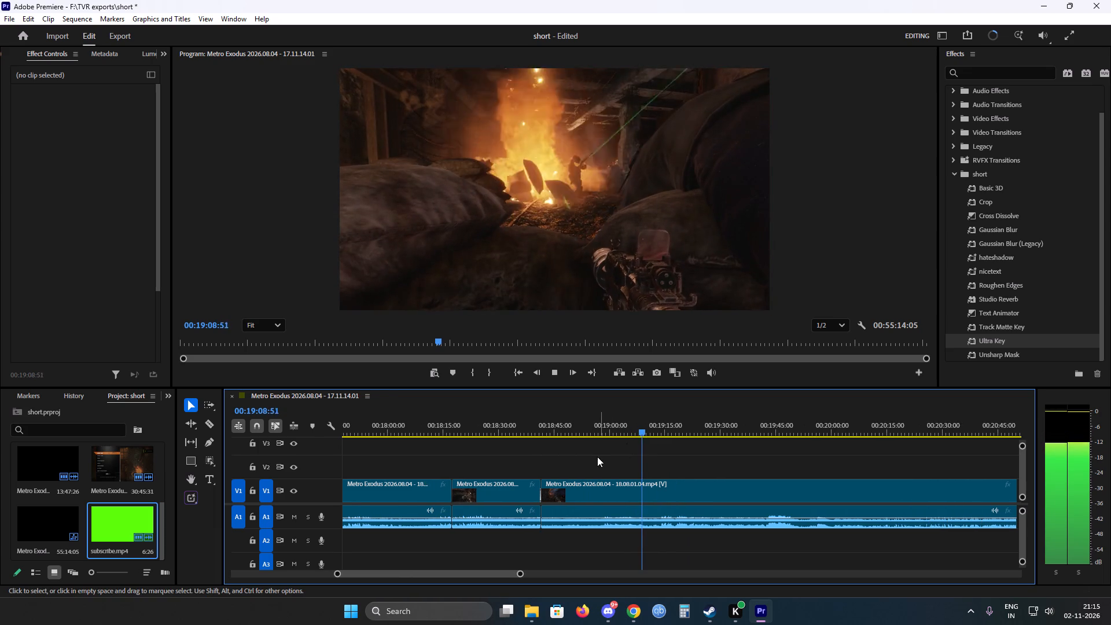
pyautogui.scroll(-3, 584, 458)
pyautogui.keyDown('alt'); pyautogui.scroll(-3, 580, 457); pyautogui.keyUp('alt')
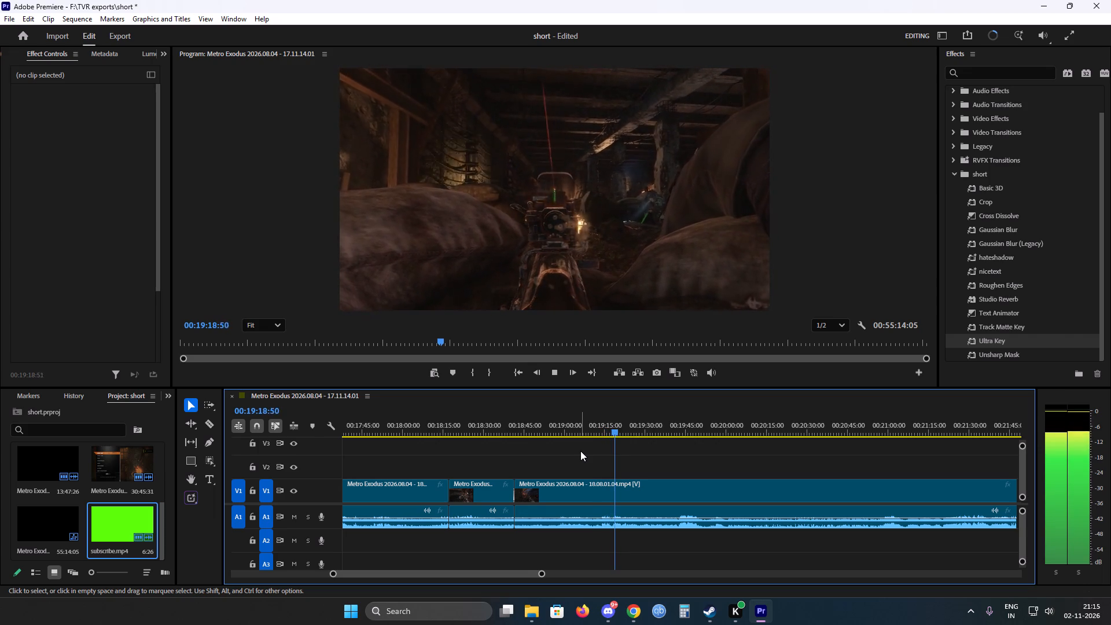
# Stop playback and split the 18.08.01.04 clip with the Razor at 00:19:20:33.
pyautogui.press('space')
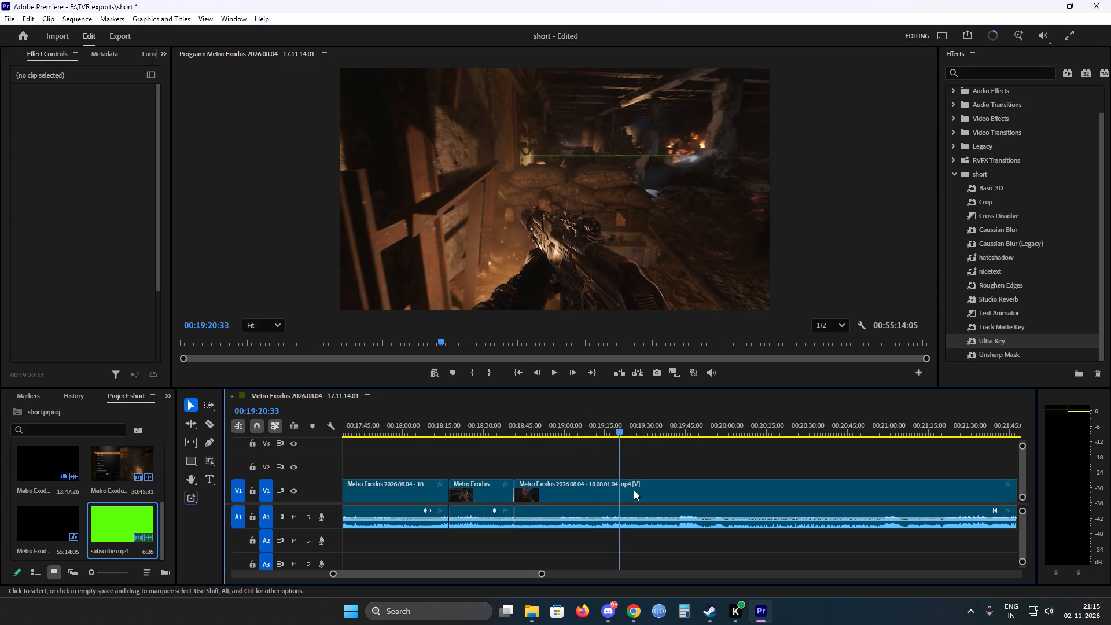
pyautogui.press('c')
pyautogui.click(619, 491)
pyautogui.press('v')
# Review the footage after the 00:19:20:33 cut and split the clip with the Razor at 00:20:56:04, in the burning hall.
pyautogui.press('space')
pyautogui.scroll(-2, 592, 474)
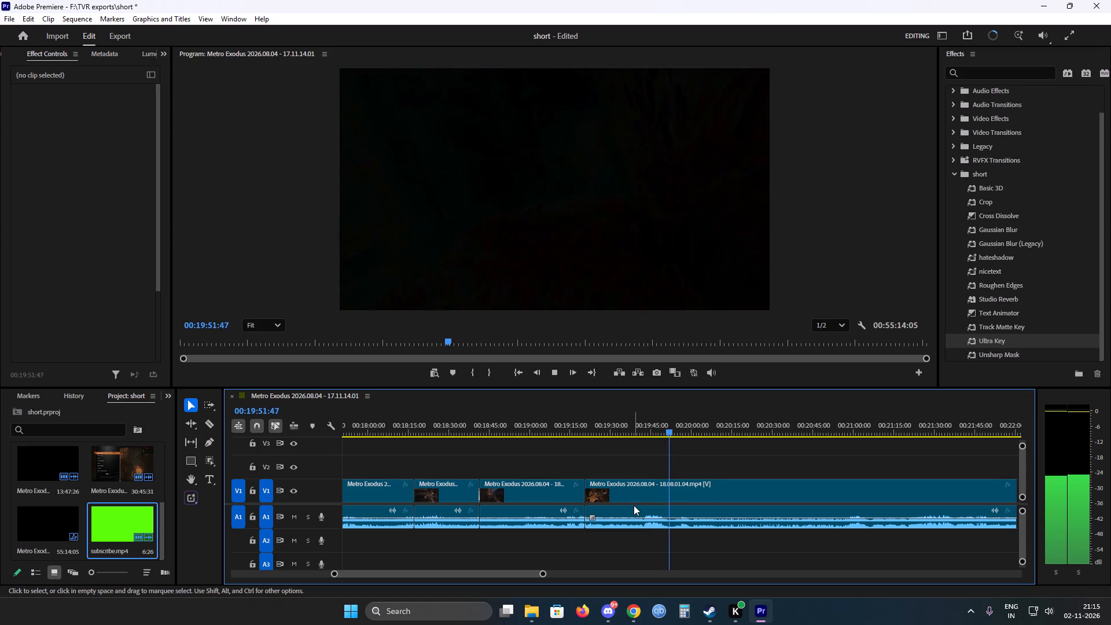
pyautogui.scroll(-4, 698, 496)
pyautogui.scroll(-4, 600, 496)
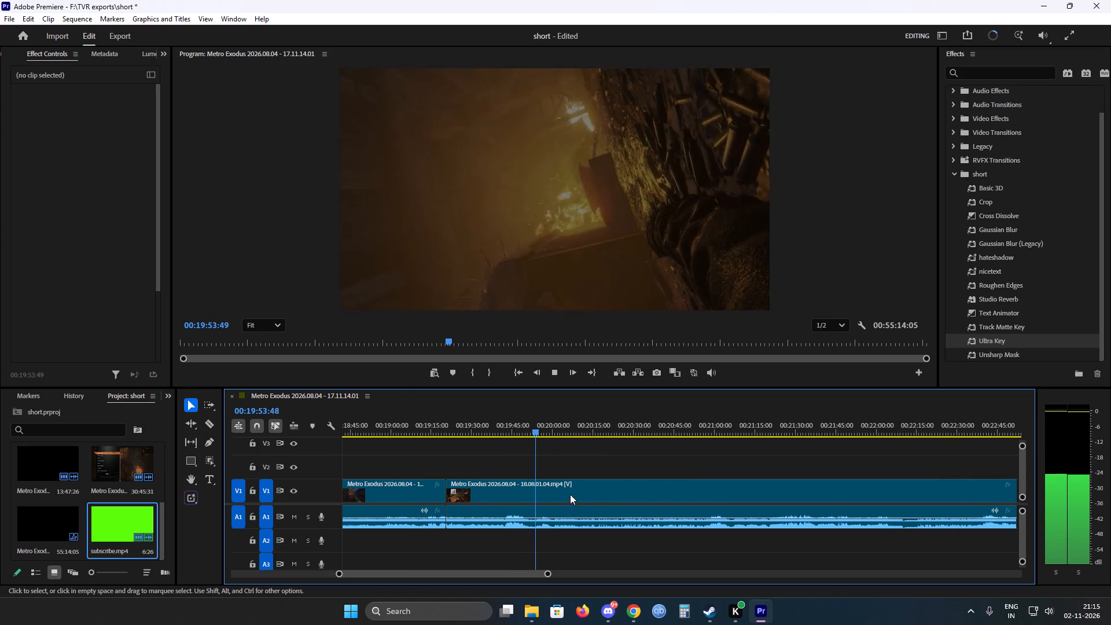
pyautogui.moveTo(542, 428); pyautogui.dragTo(598, 429)
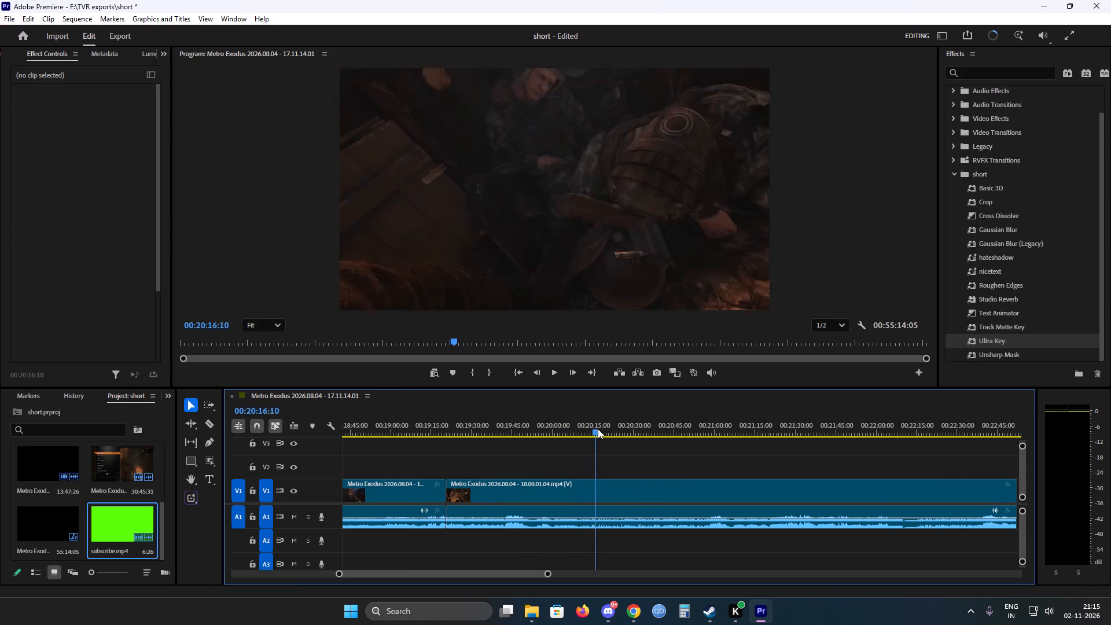
pyautogui.moveTo(598, 429); pyautogui.dragTo(631, 429)
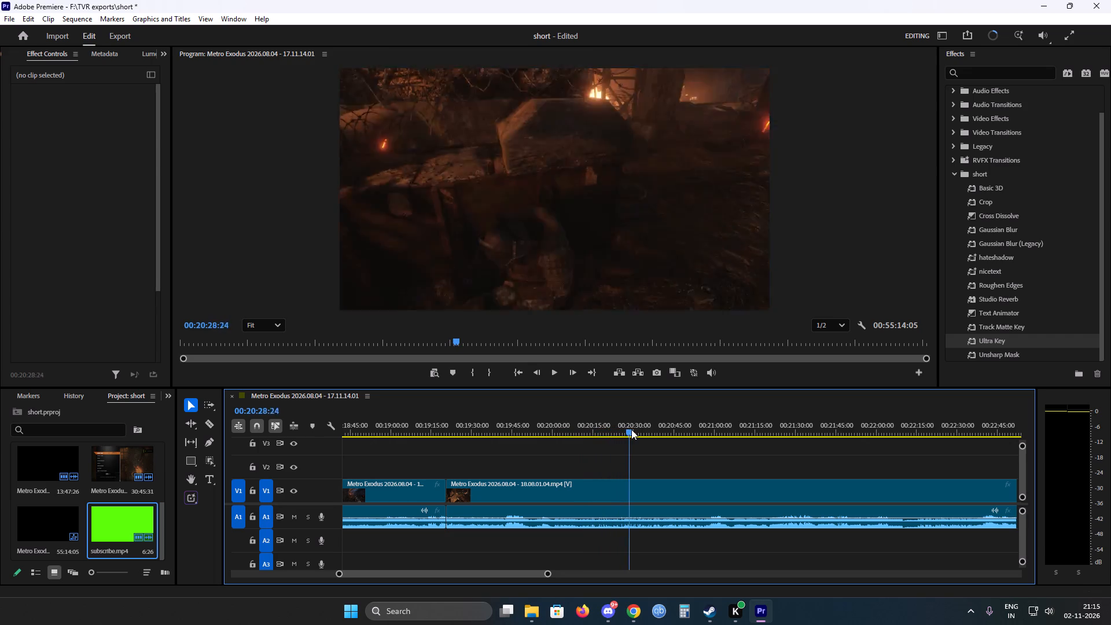
pyautogui.moveTo(631, 429); pyautogui.dragTo(653, 429)
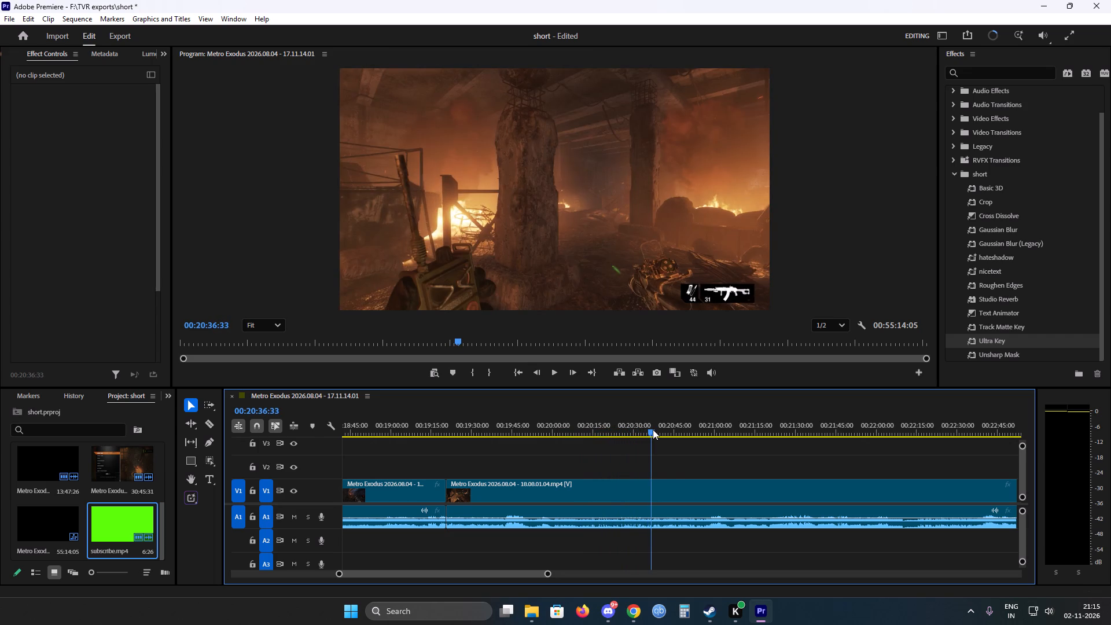
pyautogui.moveTo(653, 429); pyautogui.dragTo(727, 429)
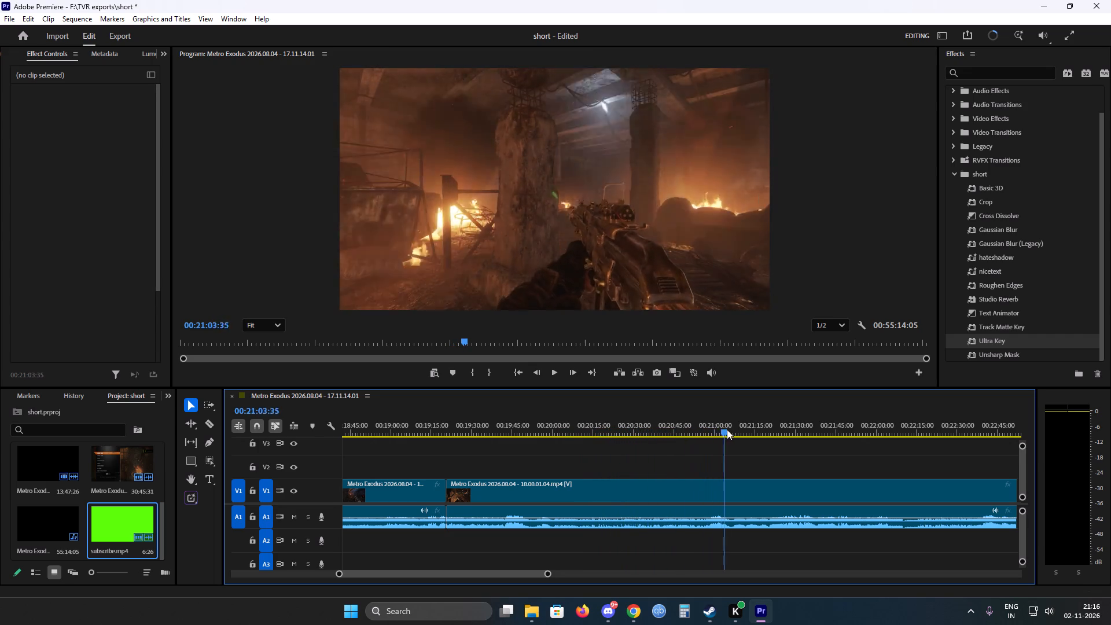
pyautogui.moveTo(727, 429); pyautogui.dragTo(705, 425)
pyautogui.press('c')
pyautogui.click(702, 483)
pyautogui.press('v')
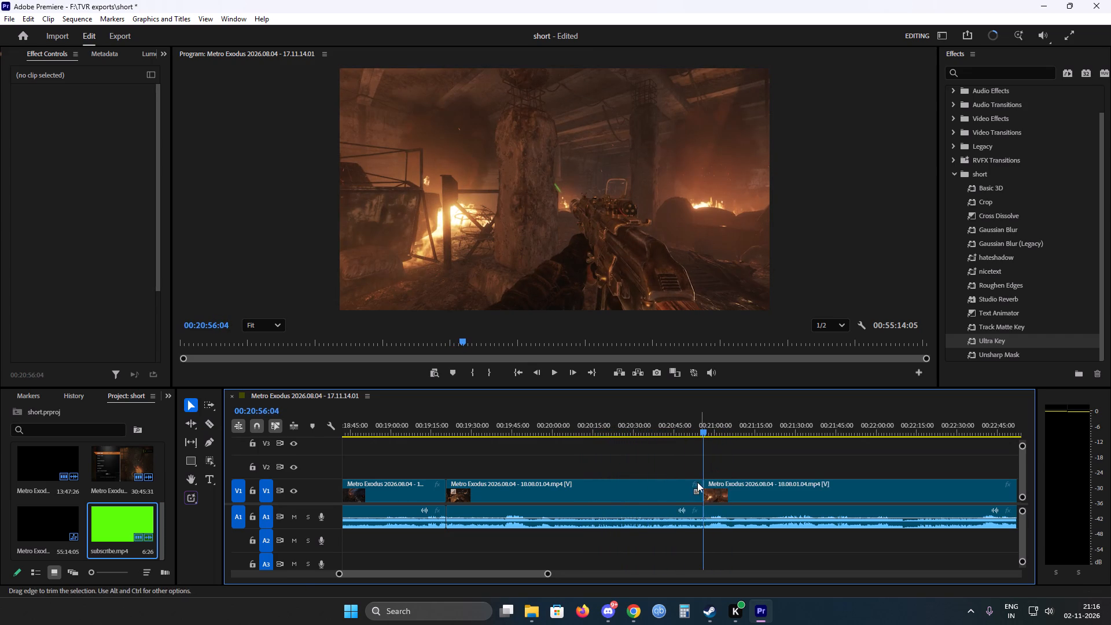
# Scrub past the burning hall and split the 18.08.01.04 clip with the Razor at 00:21:23:19, in the dark rail tunnel.
pyautogui.press('space')
pyautogui.scroll(-10, 610, 477)
pyautogui.moveTo(535, 427); pyautogui.dragTo(539, 427)
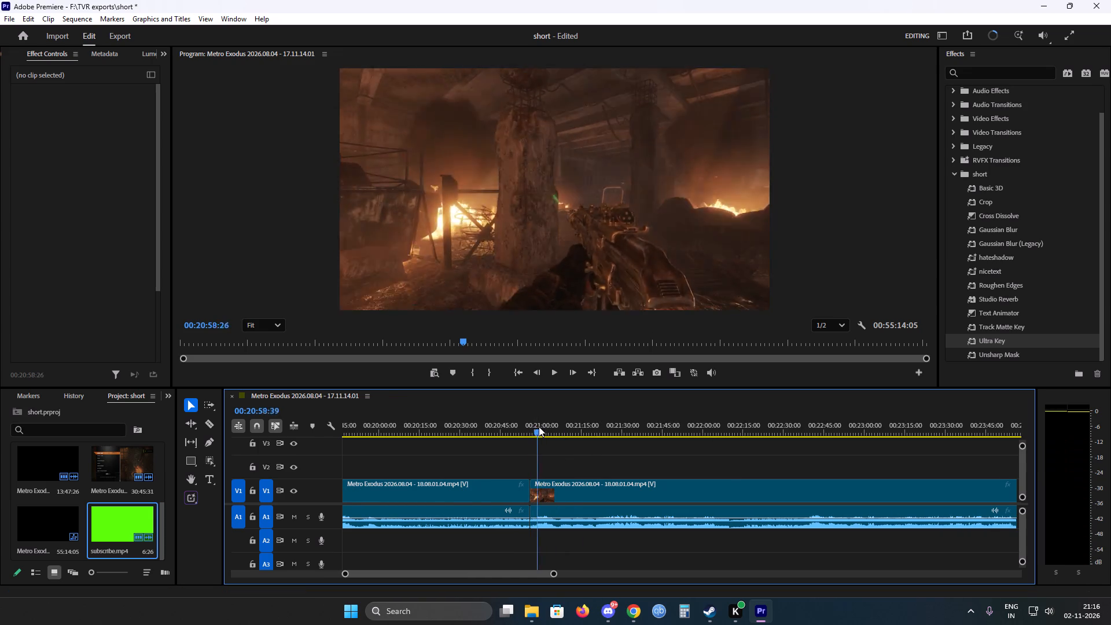
pyautogui.moveTo(539, 427); pyautogui.dragTo(621, 424)
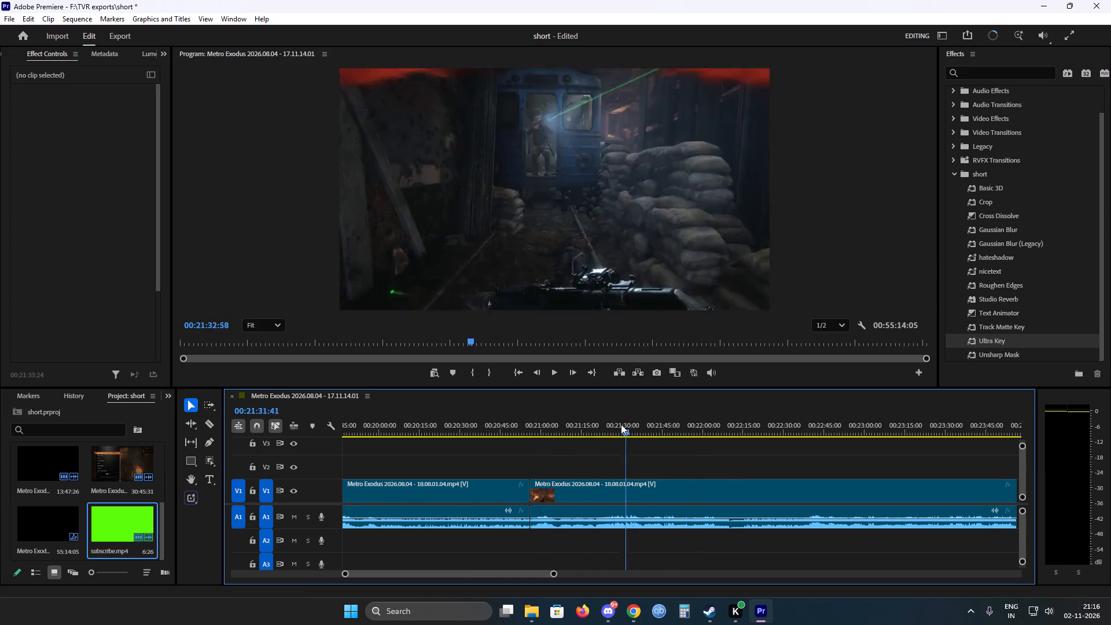
pyautogui.moveTo(621, 424); pyautogui.dragTo(599, 422)
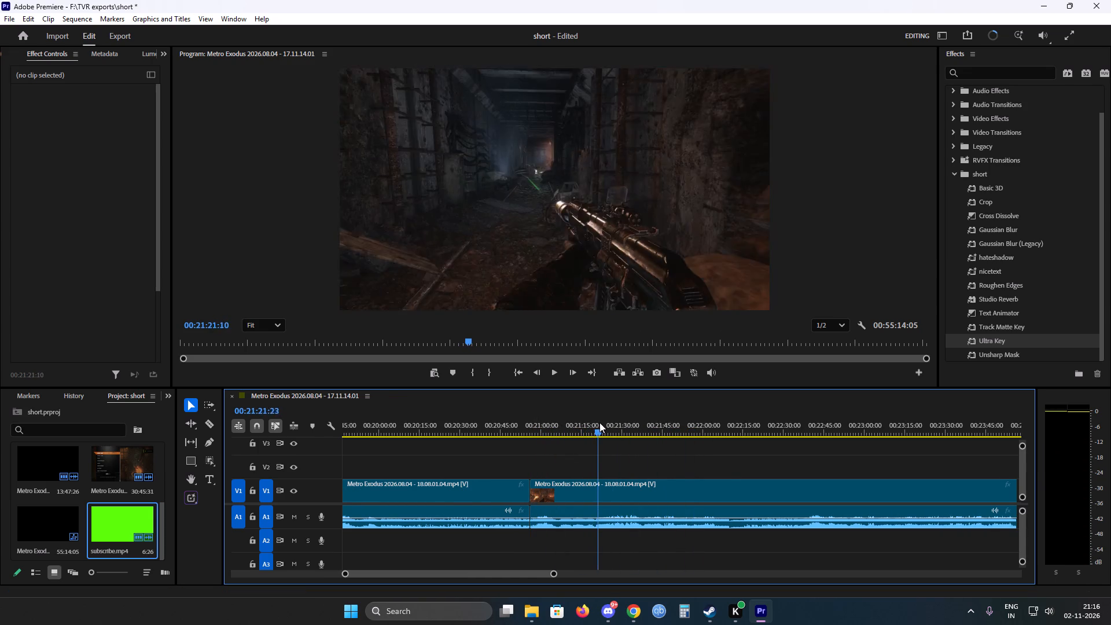
pyautogui.moveTo(599, 422); pyautogui.dragTo(606, 422)
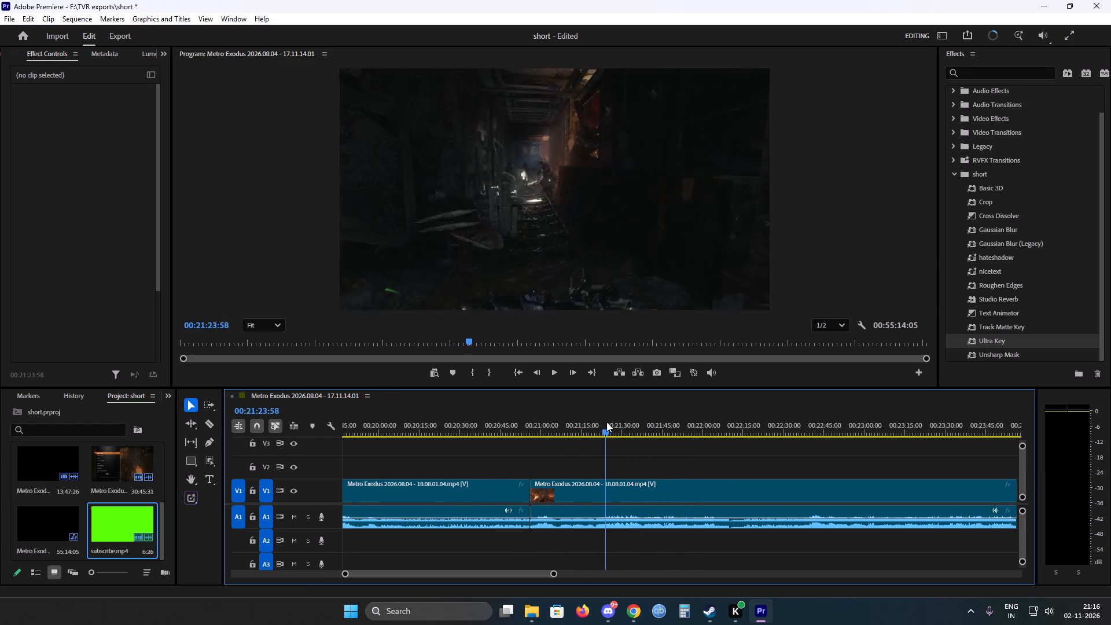
pyautogui.moveTo(606, 422); pyautogui.dragTo(605, 422)
pyautogui.press('c')
pyautogui.click(604, 491)
pyautogui.press('v')
# Ripple delete the 18.08.01.04 segment between the cuts at 00:20:56:04 and 00:21:23:19.
pyautogui.click(590, 488)
pyautogui.rightClick(590, 488)
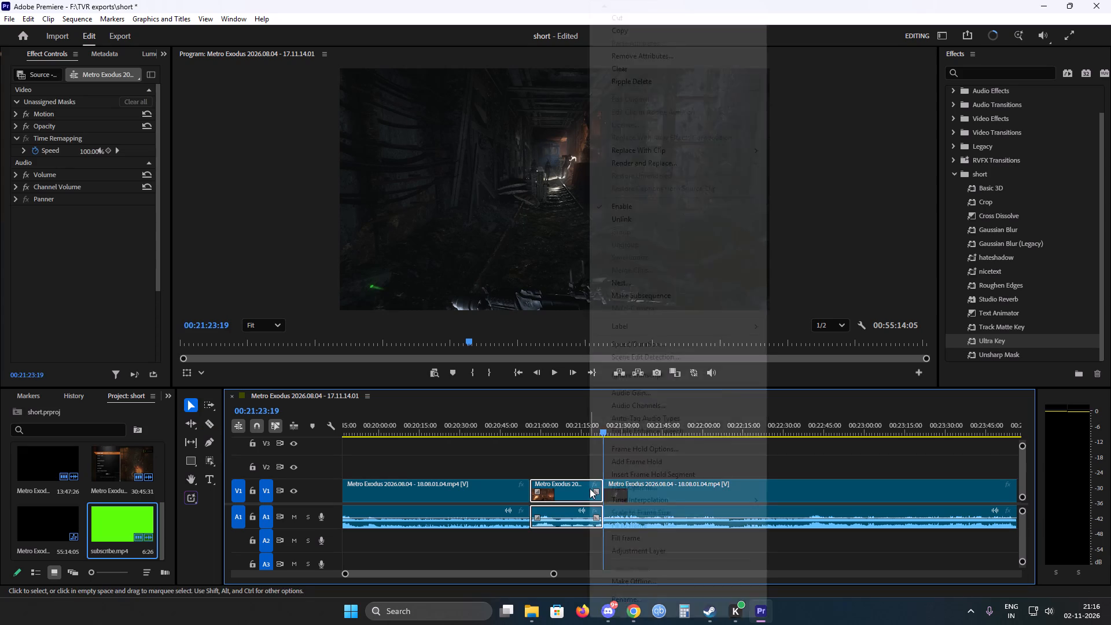
pyautogui.click(630, 81)
# Save the project and apply the default video transition at the join at 00:20:56:04.
pyautogui.hotkey('ctrl', 's')
pyautogui.hotkey('ctrl', 'd')
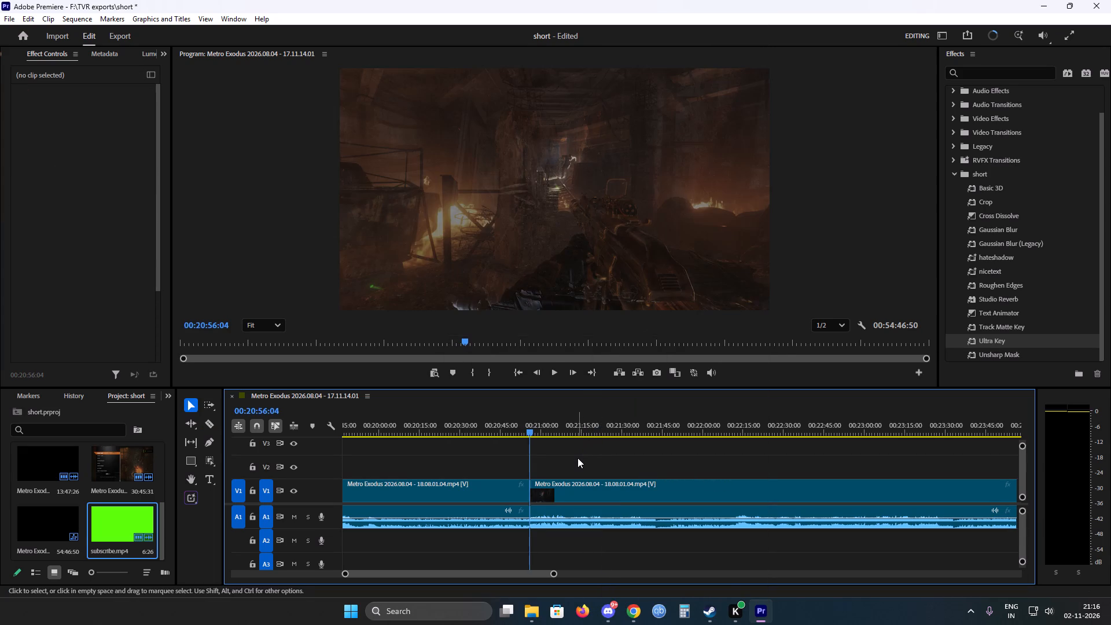
# Review the footage after the 00:20:56:04 join and split the 18.08.01.04 clip with the Razor at 00:21:23:06, inside the wrecked train carriage.
pyautogui.press('space')
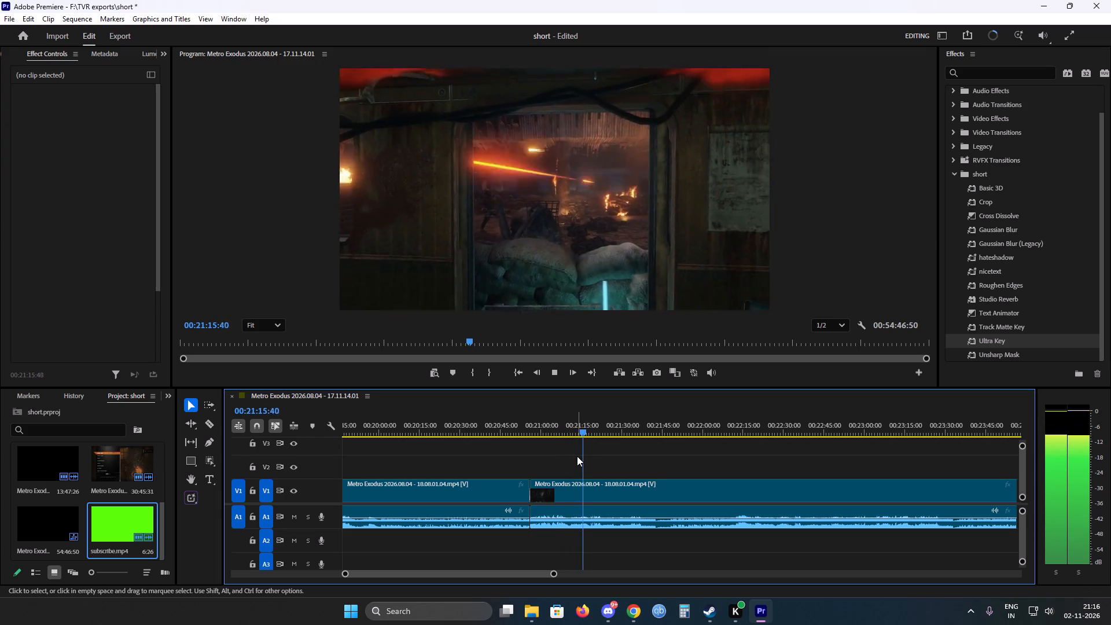
pyautogui.scroll(-2, 577, 456)
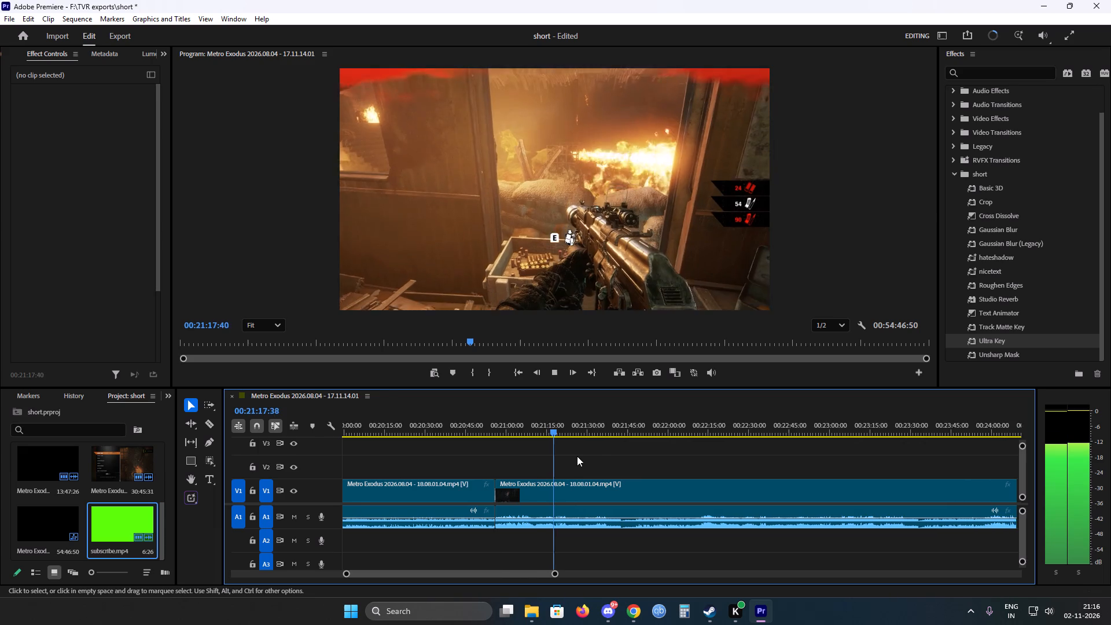
pyautogui.scroll(-1, 577, 456)
pyautogui.moveTo(540, 429); pyautogui.dragTo(544, 429)
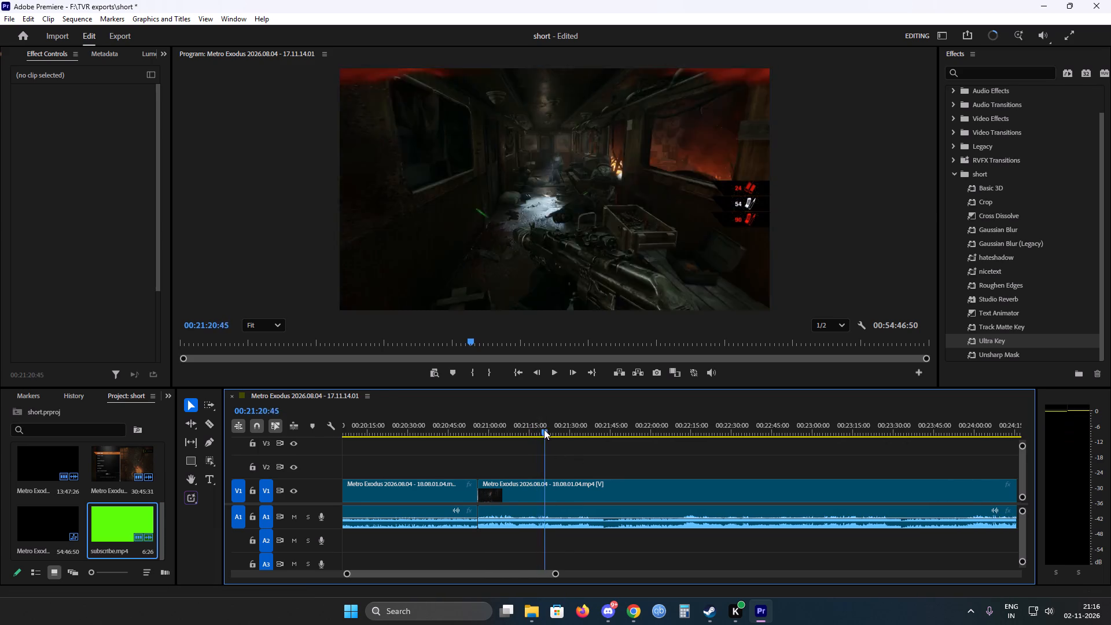
pyautogui.moveTo(544, 429); pyautogui.dragTo(550, 430)
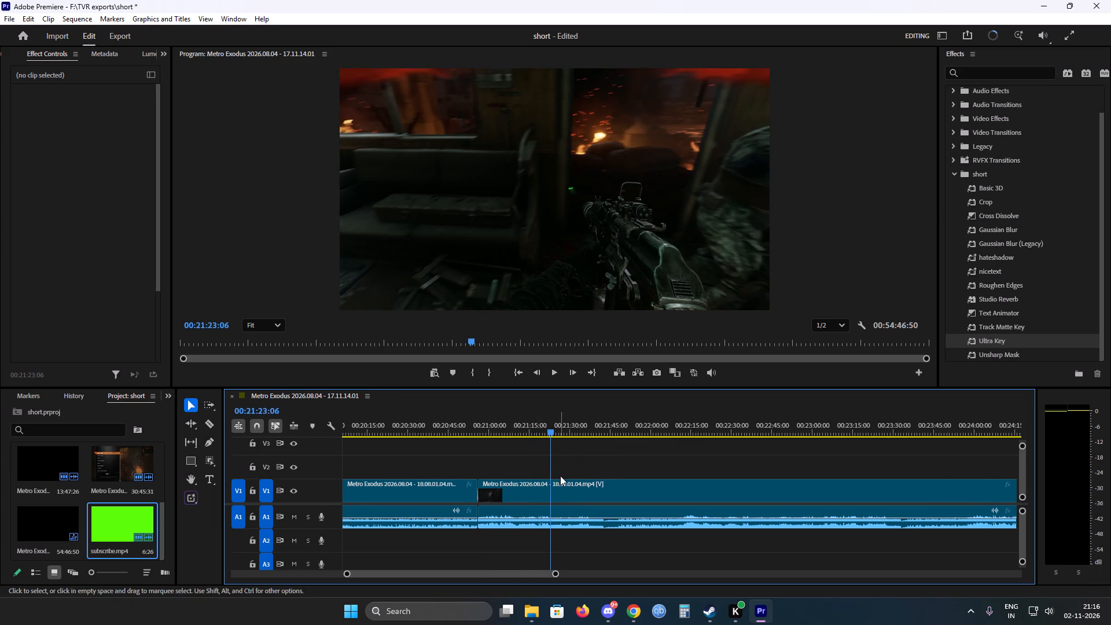
pyautogui.press('c')
pyautogui.click(551, 491)
pyautogui.press('v')
# Scrub past the dark tunnel and blood-splattered attack scenes and split the 18.08.01.04 clip with the Razor at about 00:24:41, in the dark carriage.
pyautogui.press('space')
pyautogui.scroll(-4, 528, 473)
pyautogui.moveTo(481, 429); pyautogui.dragTo(610, 436)
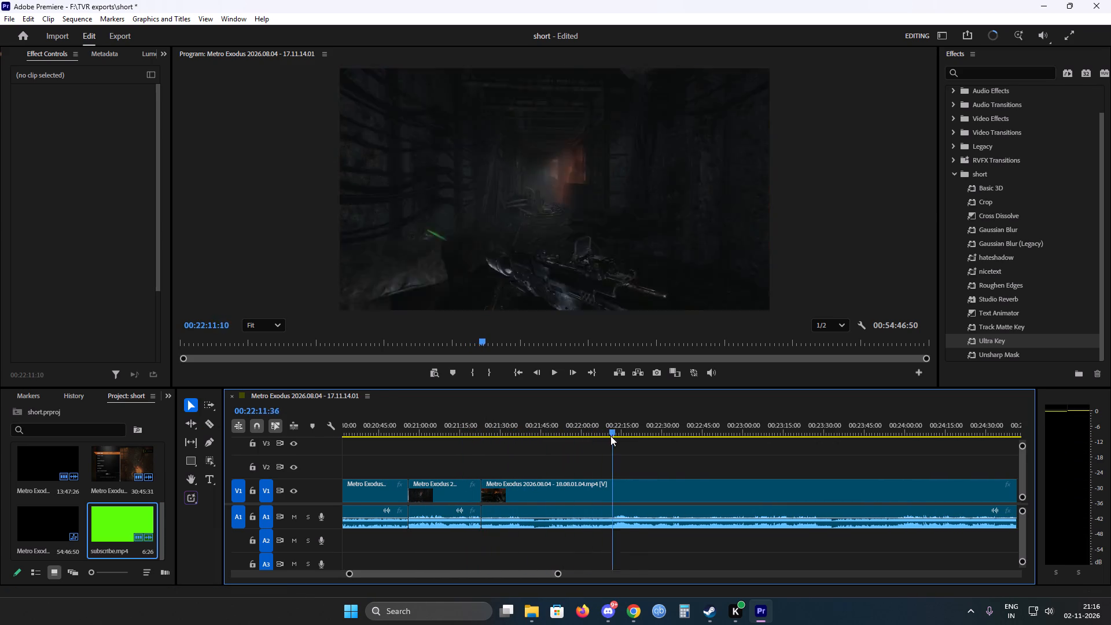
pyautogui.moveTo(610, 436); pyautogui.dragTo(708, 437)
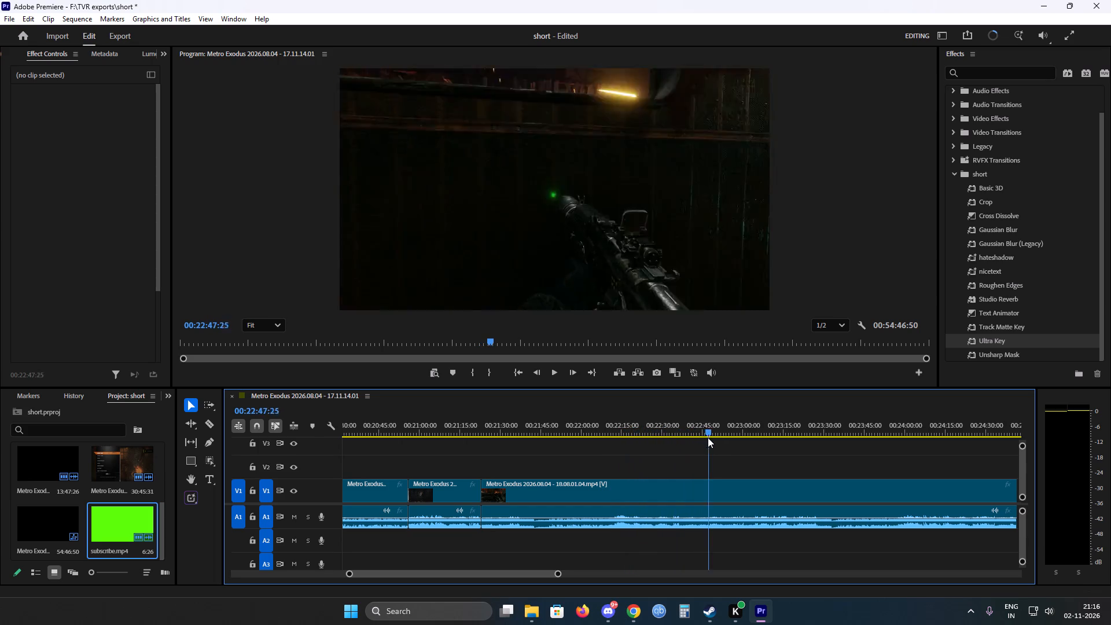
pyautogui.moveTo(708, 437); pyautogui.dragTo(787, 438)
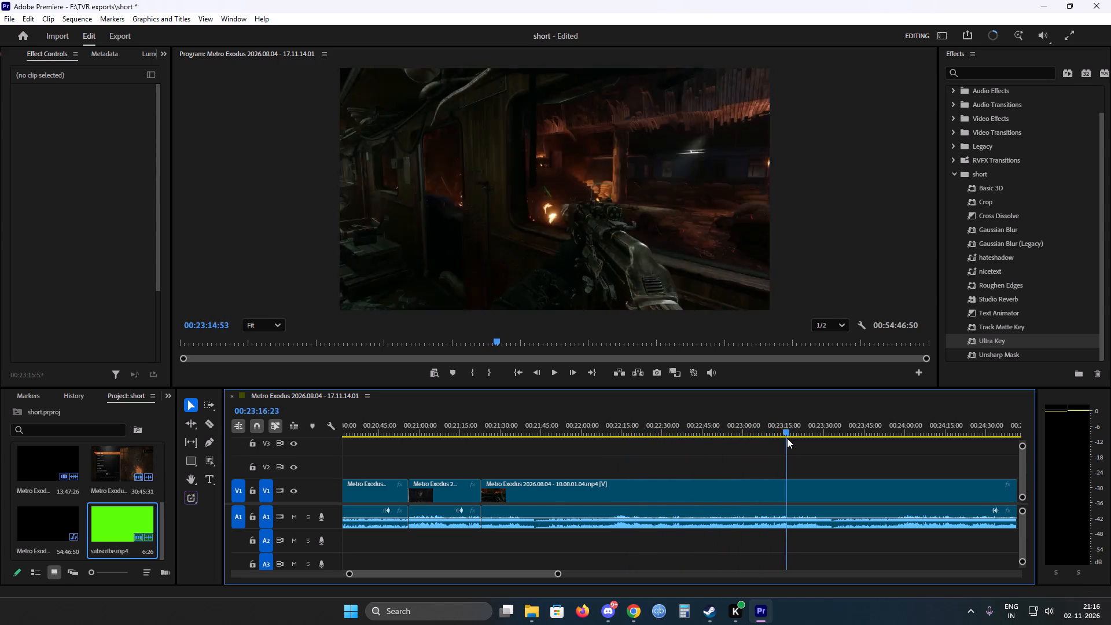
pyautogui.moveTo(787, 438); pyautogui.dragTo(904, 442)
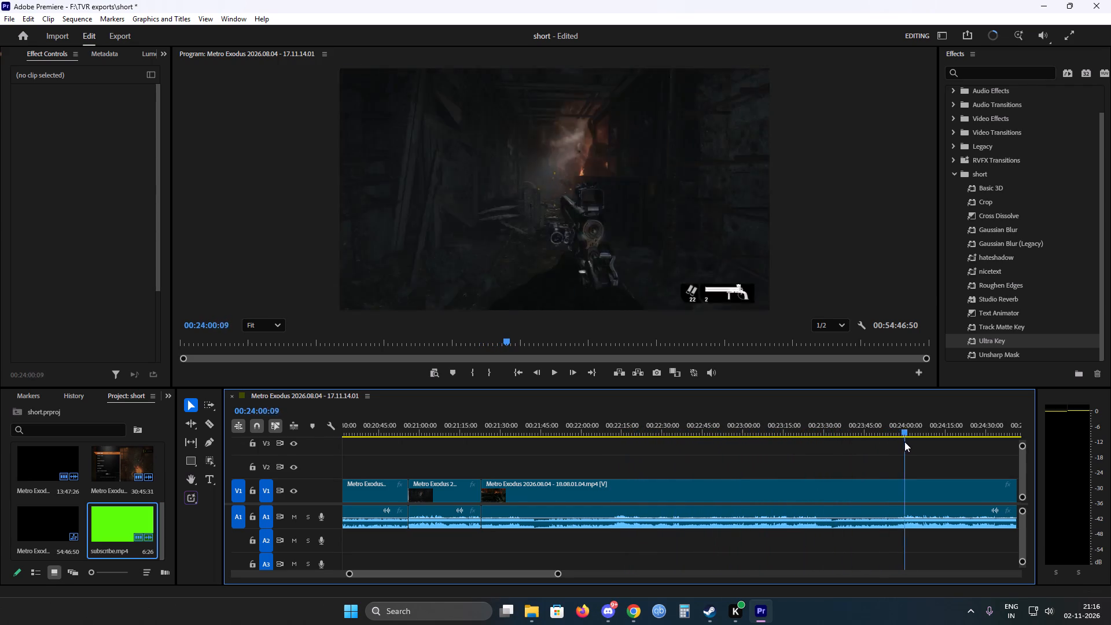
pyautogui.moveTo(904, 442); pyautogui.dragTo(917, 442)
pyautogui.scroll(-17, 744, 476)
pyautogui.moveTo(624, 428); pyautogui.dragTo(632, 428)
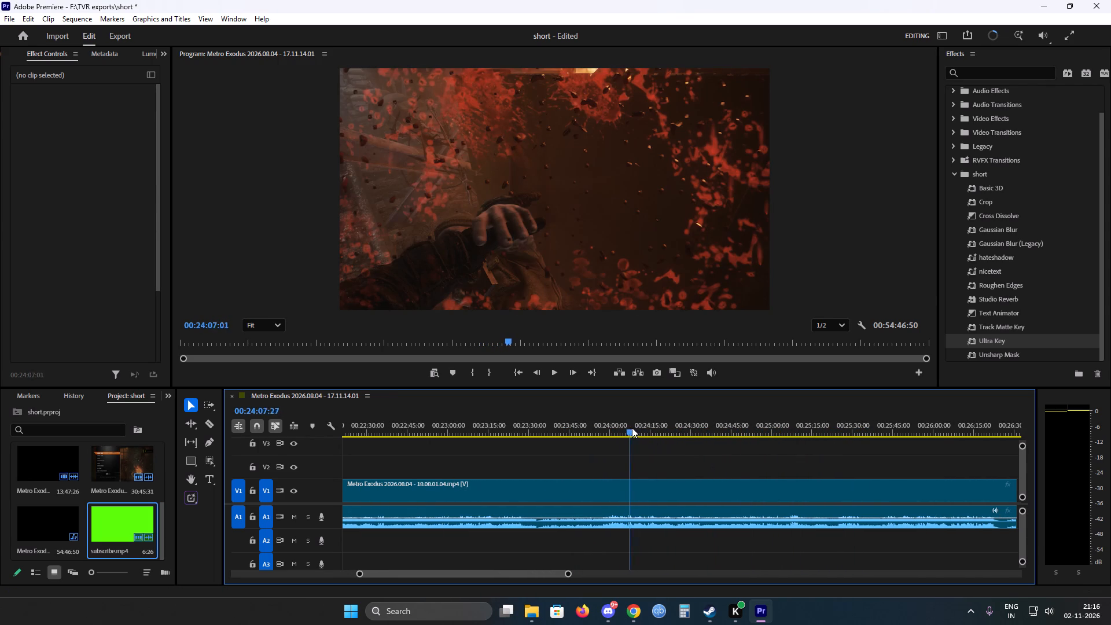
pyautogui.moveTo(632, 428); pyautogui.dragTo(726, 431)
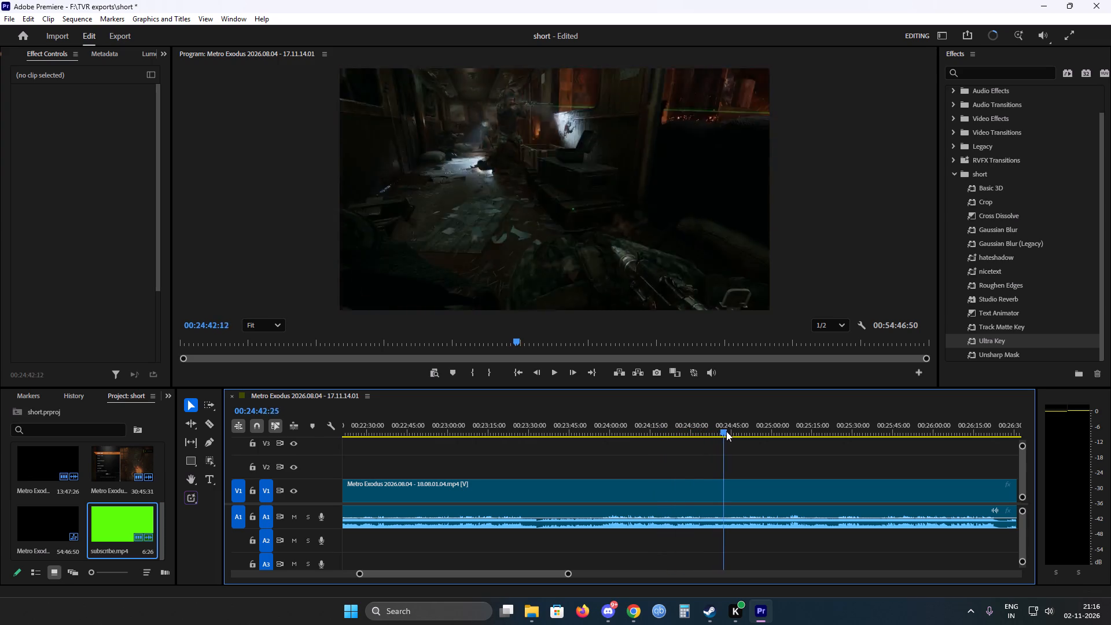
pyautogui.moveTo(726, 431); pyautogui.dragTo(721, 429)
pyautogui.press('c')
pyautogui.click(720, 496)
pyautogui.press('v')
# Ripple delete the 18.08.01.04 segment between the cuts at 00:21:23:06 and about 00:24:41, and save the project.
pyautogui.click(690, 491)
pyautogui.rightClick(690, 491)
pyautogui.click(725, 85)
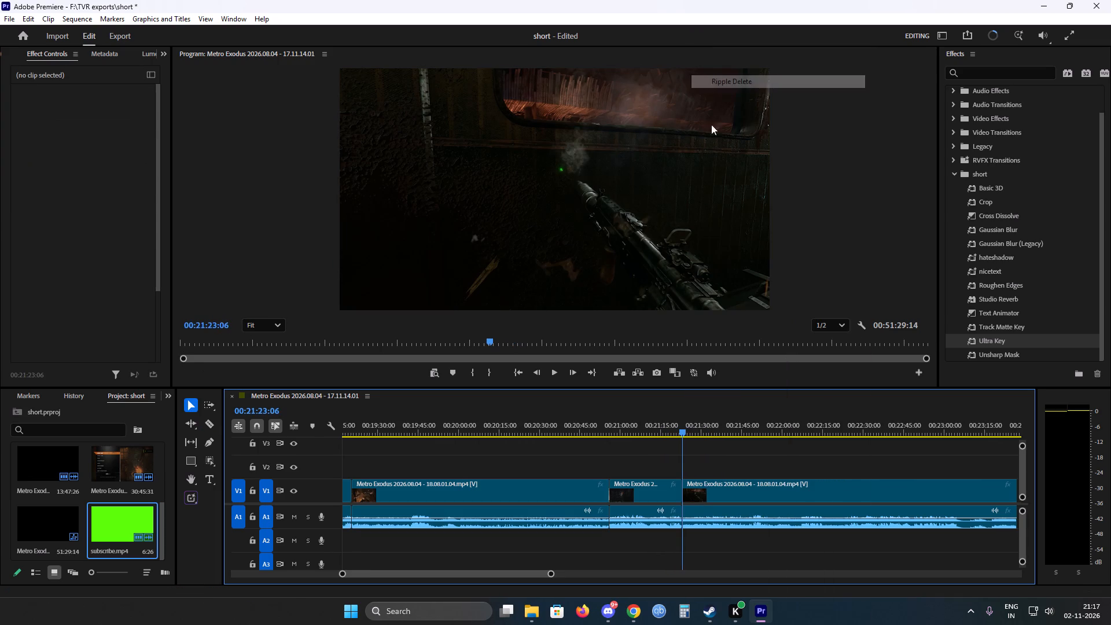
pyautogui.hotkey('ctrl', 's')
# Play the footage following the 00:21:23:06 join to review it.
pyautogui.press('space')
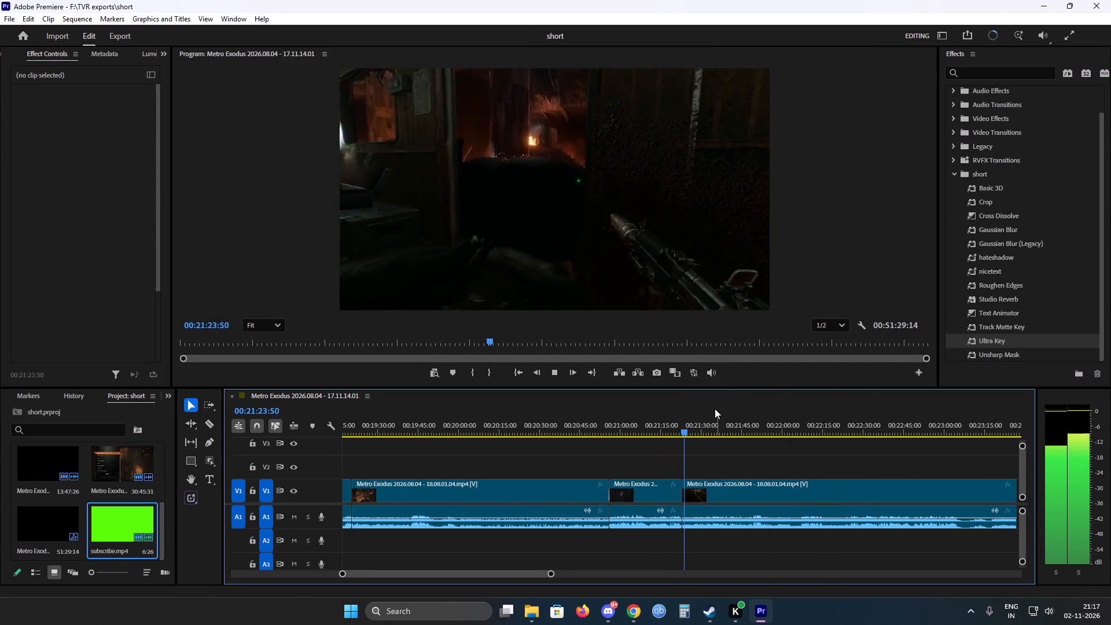
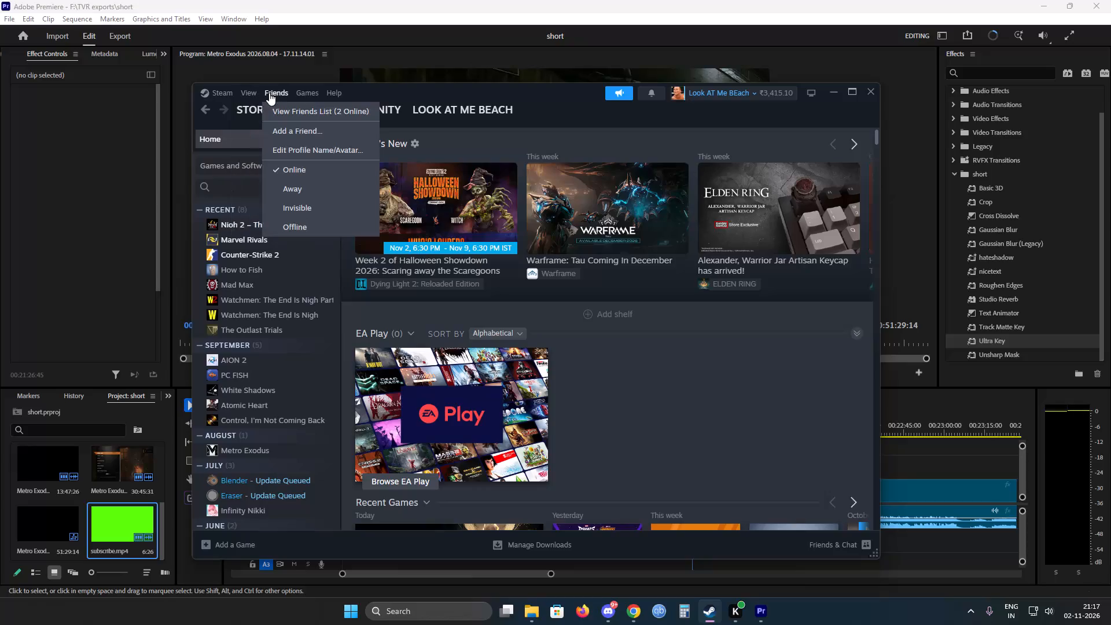
# Open the Steam friends list to check it, close it and return to Premiere.
pyautogui.click(278, 107)
pyautogui.moveTo(597, 0); pyautogui.dragTo(539, 31)
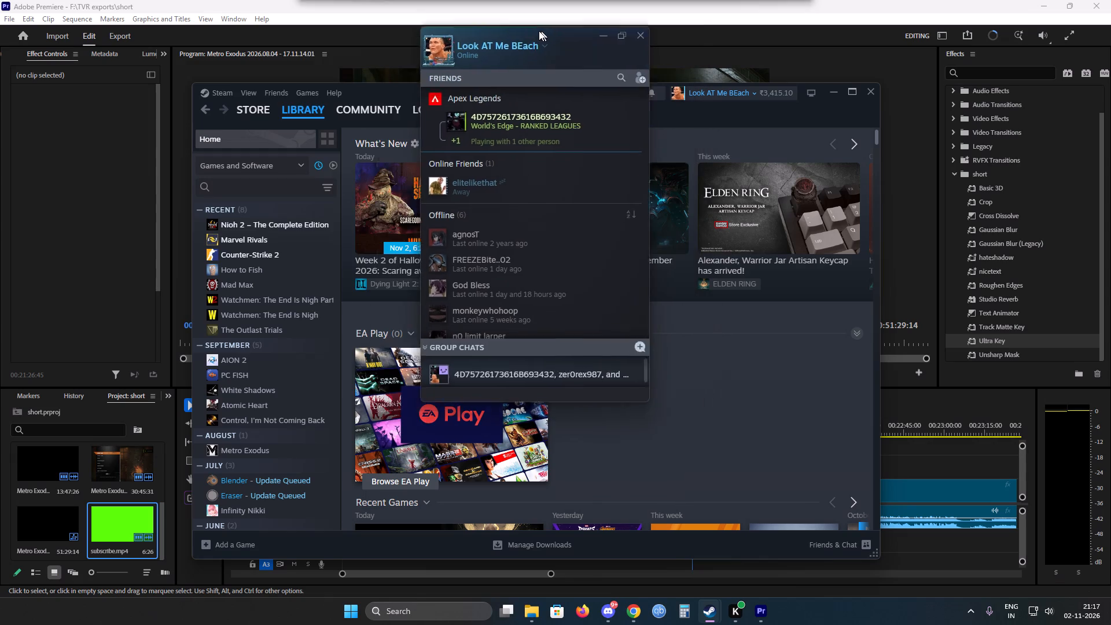
pyautogui.moveTo(539, 31); pyautogui.dragTo(387, 53)
pyautogui.click(487, 59)
pyautogui.click(489, 0)
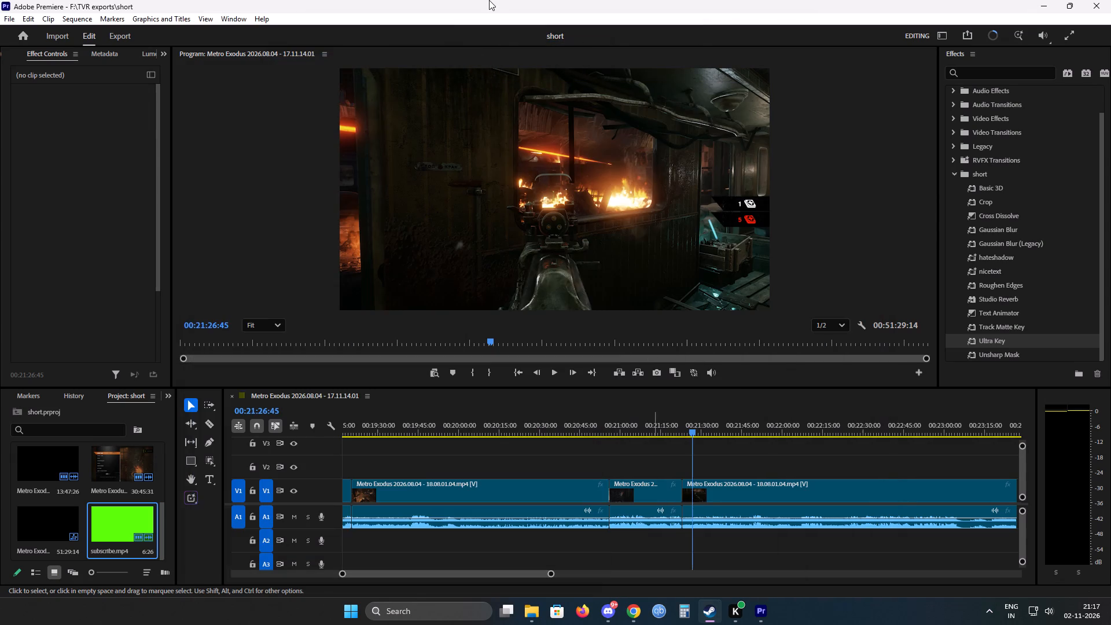
# Review the train carriage and sandbag firefight footage from 00:21:26 to about 00:23:04.
pyautogui.press('space')
pyautogui.keyDown('alt'); pyautogui.scroll(2, 659, 479); pyautogui.keyUp('alt')
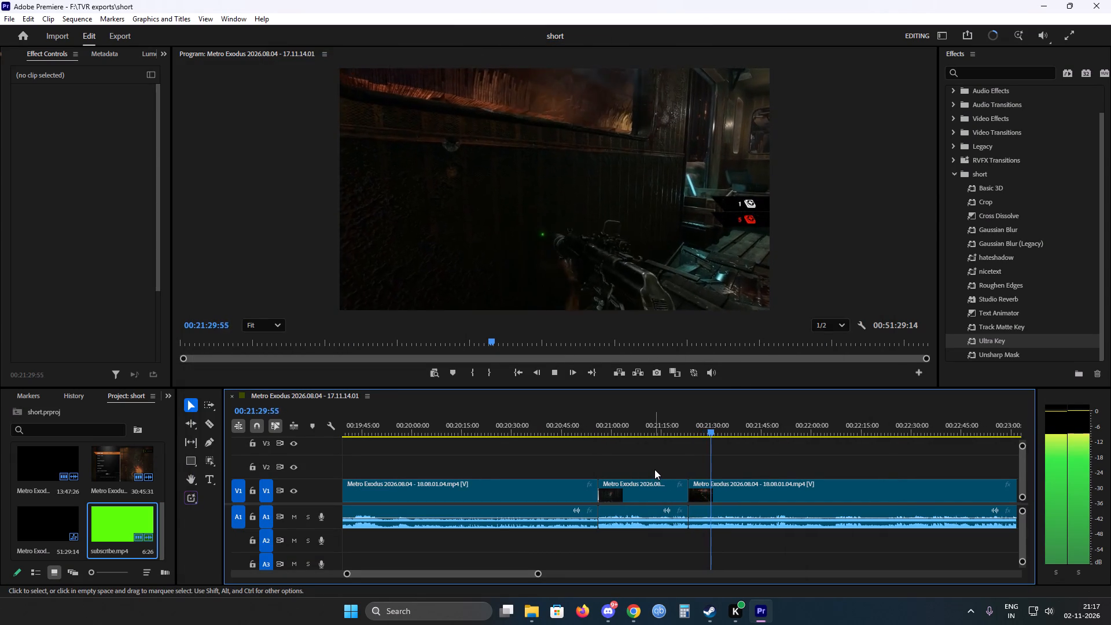
pyautogui.scroll(-4, 654, 469)
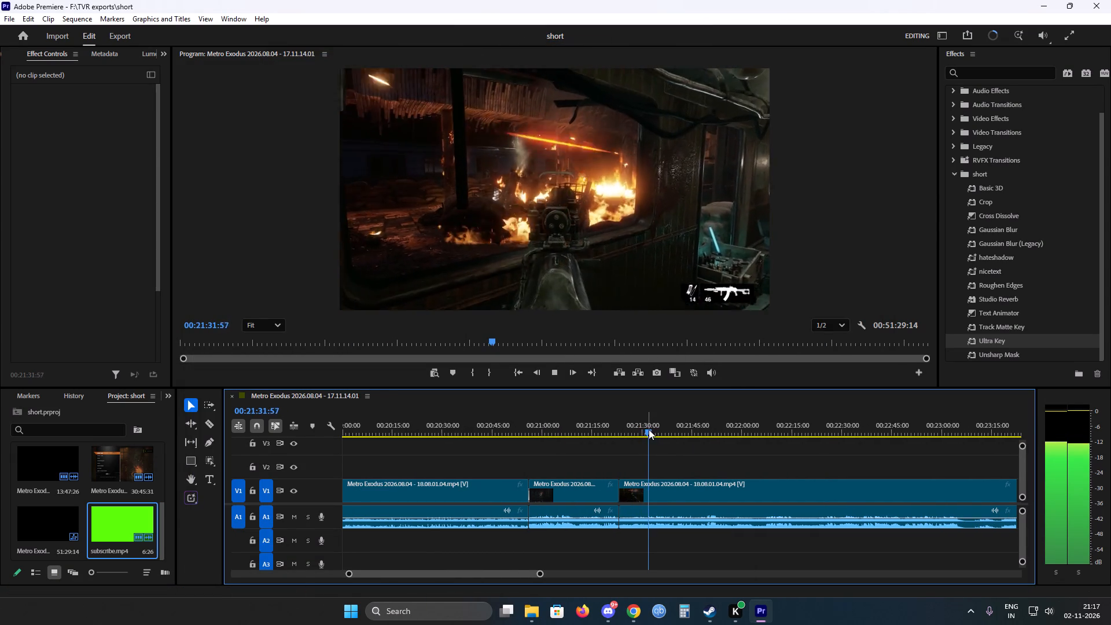
pyautogui.moveTo(649, 429); pyautogui.dragTo(718, 433)
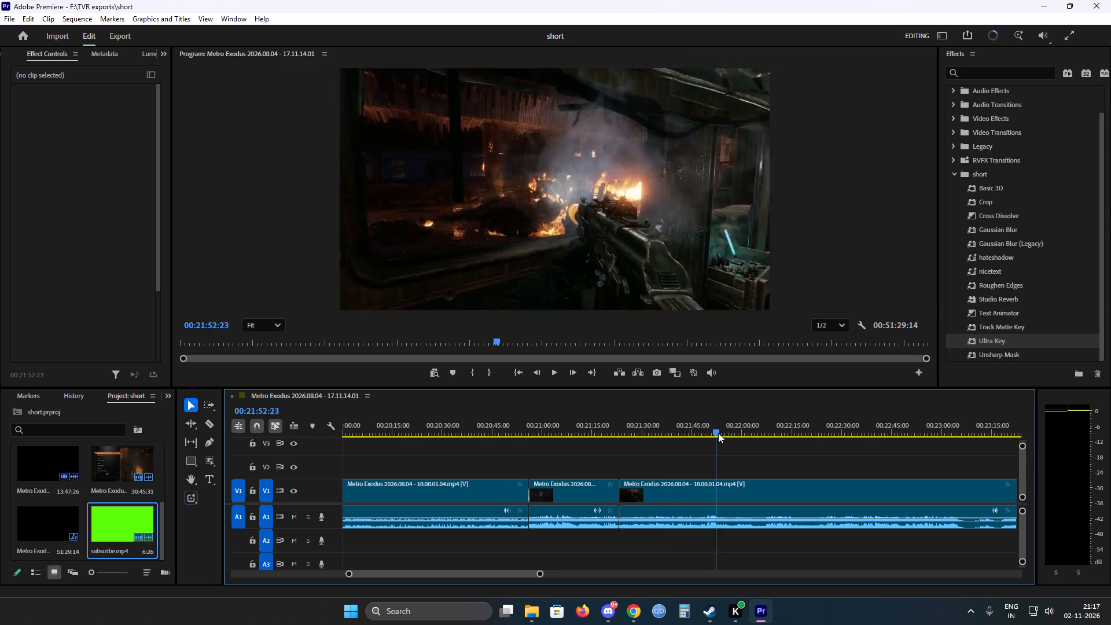
pyautogui.moveTo(718, 433); pyautogui.dragTo(774, 436)
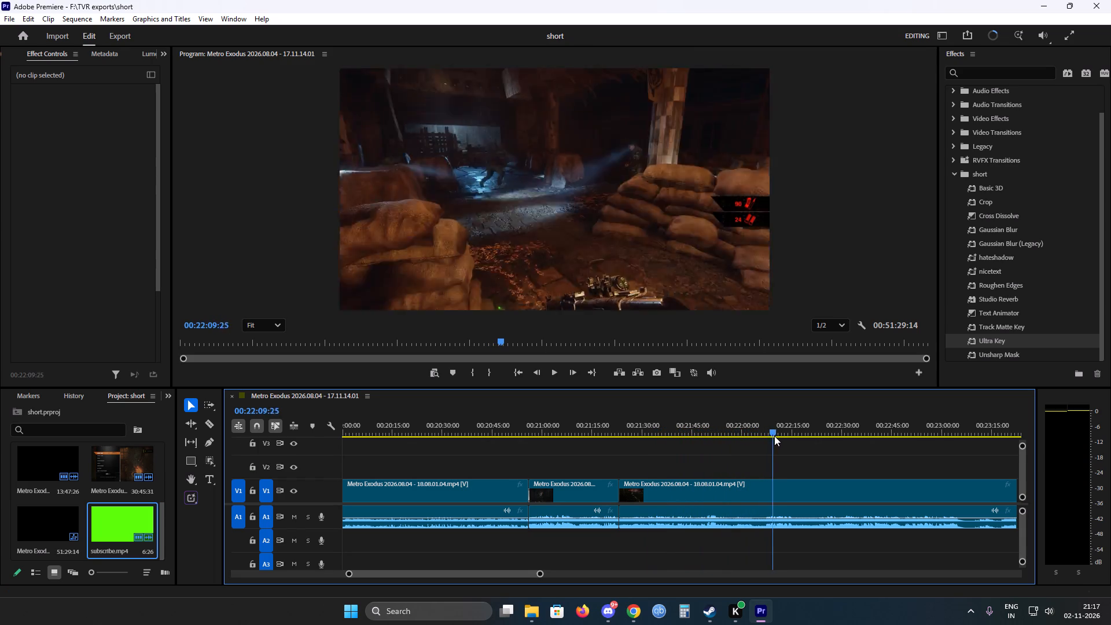
pyautogui.moveTo(774, 436); pyautogui.dragTo(822, 435)
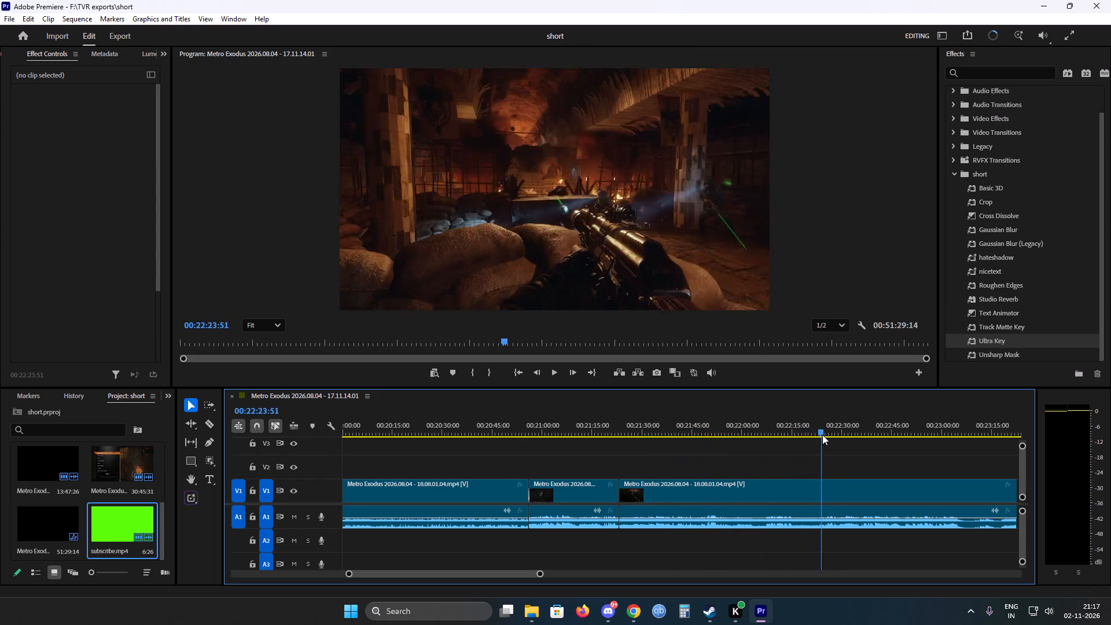
pyautogui.moveTo(822, 435); pyautogui.dragTo(872, 437)
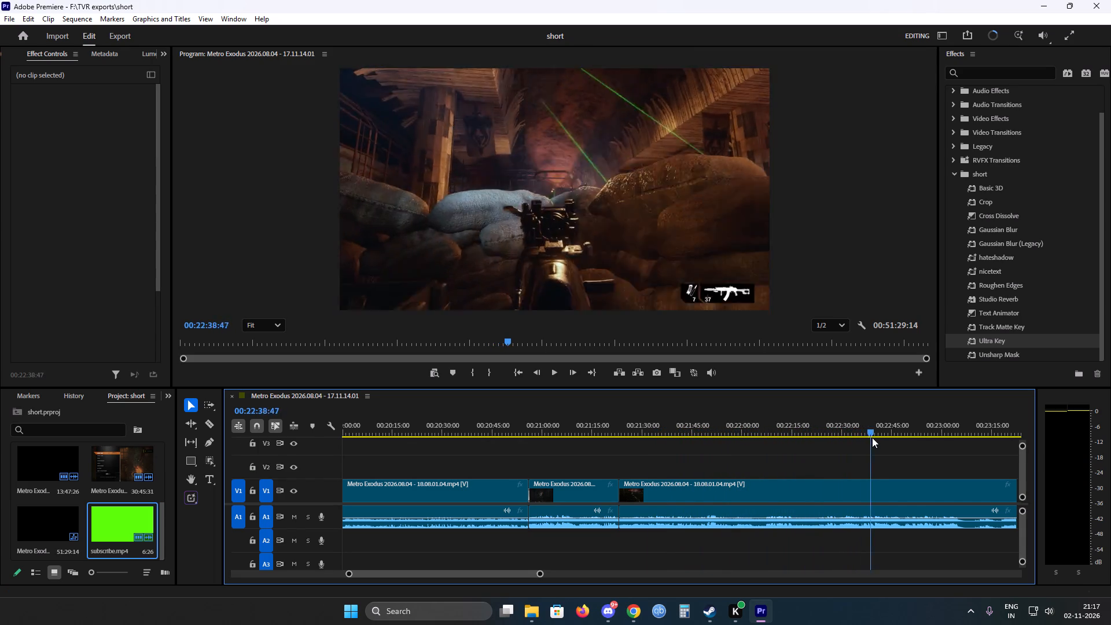
pyautogui.moveTo(872, 437); pyautogui.dragTo(954, 443)
# Play into the black screen after the firefight and split the 18.08.01.04 clip with the Razor at about 00:23:07.
pyautogui.press('space')
pyautogui.scroll(-15, 755, 488)
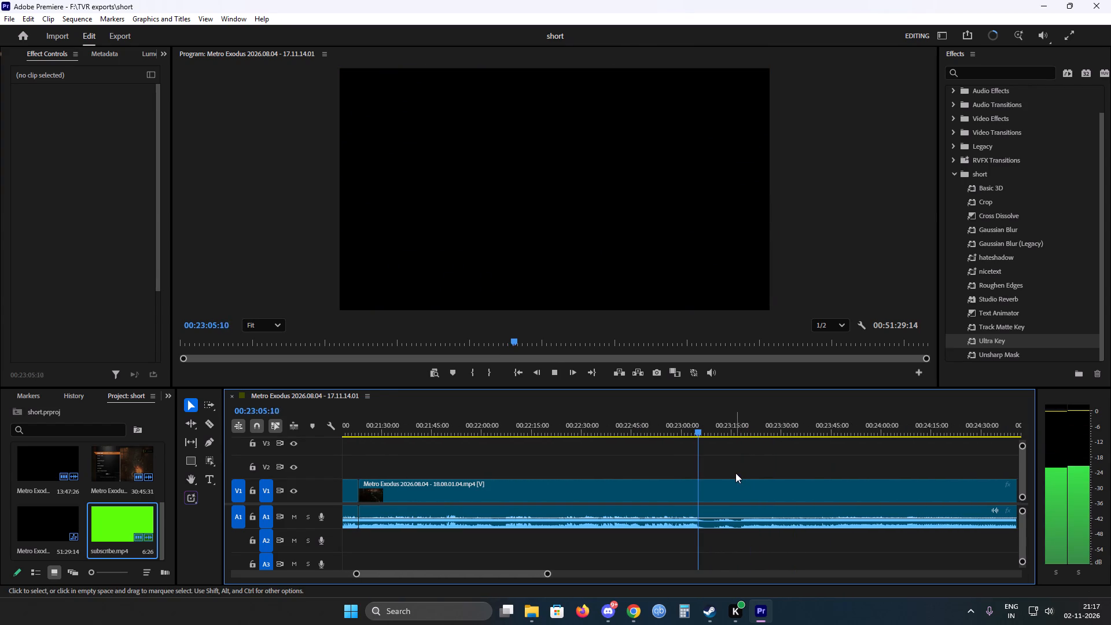
pyautogui.keyDown('alt'); pyautogui.scroll(4, 679, 485); pyautogui.keyUp('alt')
pyautogui.scroll(-5, 821, 472)
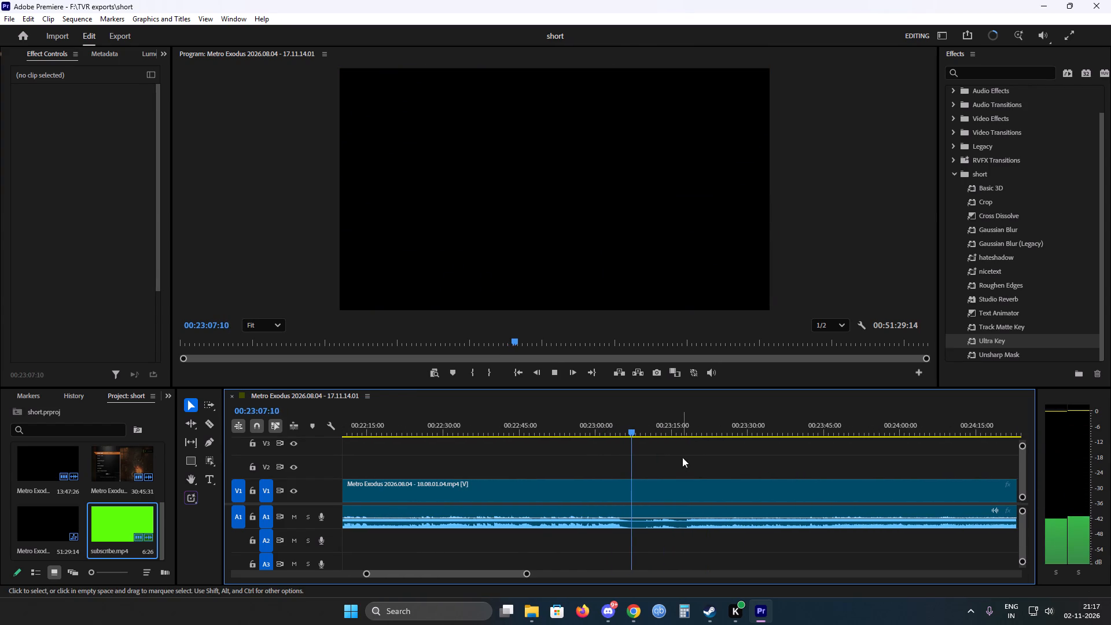
pyautogui.press('space')
pyautogui.press('c')
pyautogui.click(635, 485)
pyautogui.press('v')
# Review the burning battlefield cutscene that follows the 00:23:07 cut, up to about 00:23:50.
pyautogui.press('space')
pyautogui.moveTo(638, 431); pyautogui.dragTo(674, 433)
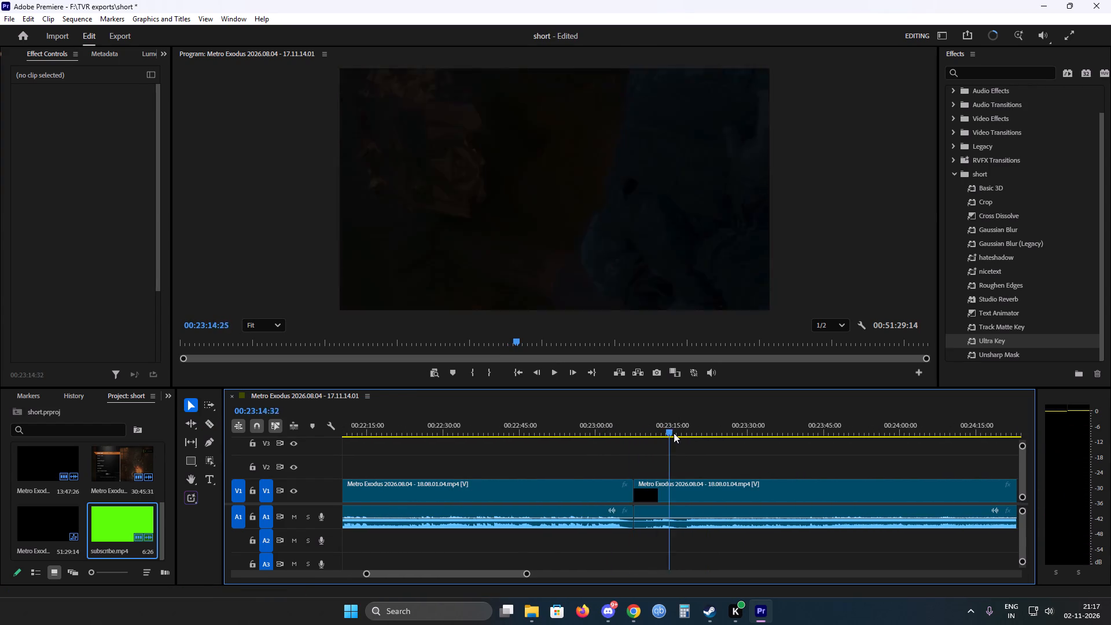
pyautogui.moveTo(674, 433); pyautogui.dragTo(735, 430)
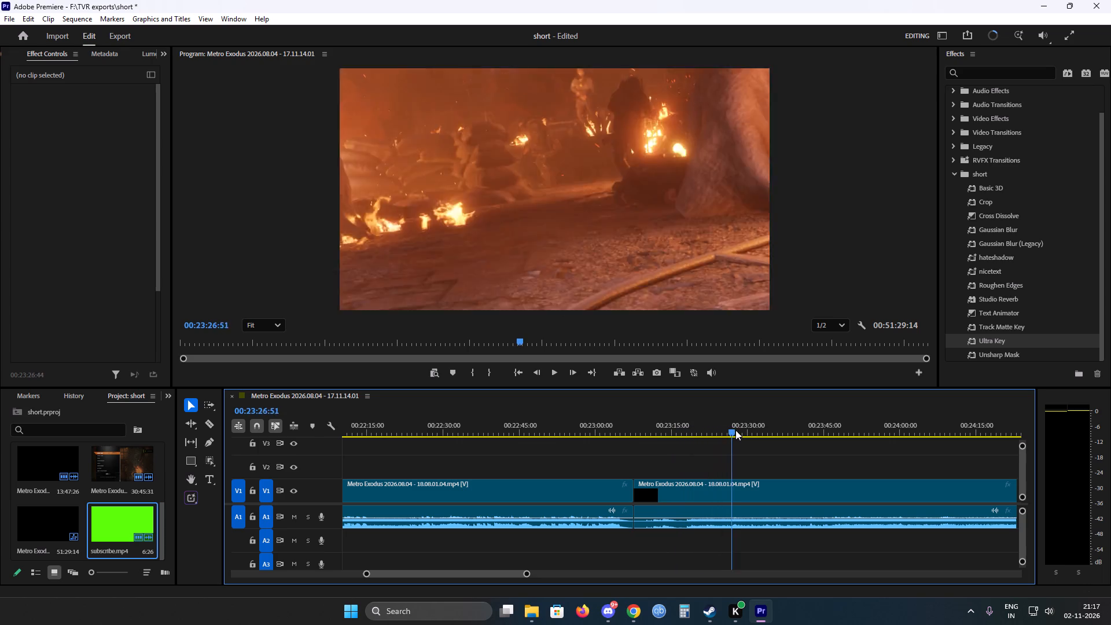
pyautogui.moveTo(735, 430); pyautogui.dragTo(809, 429)
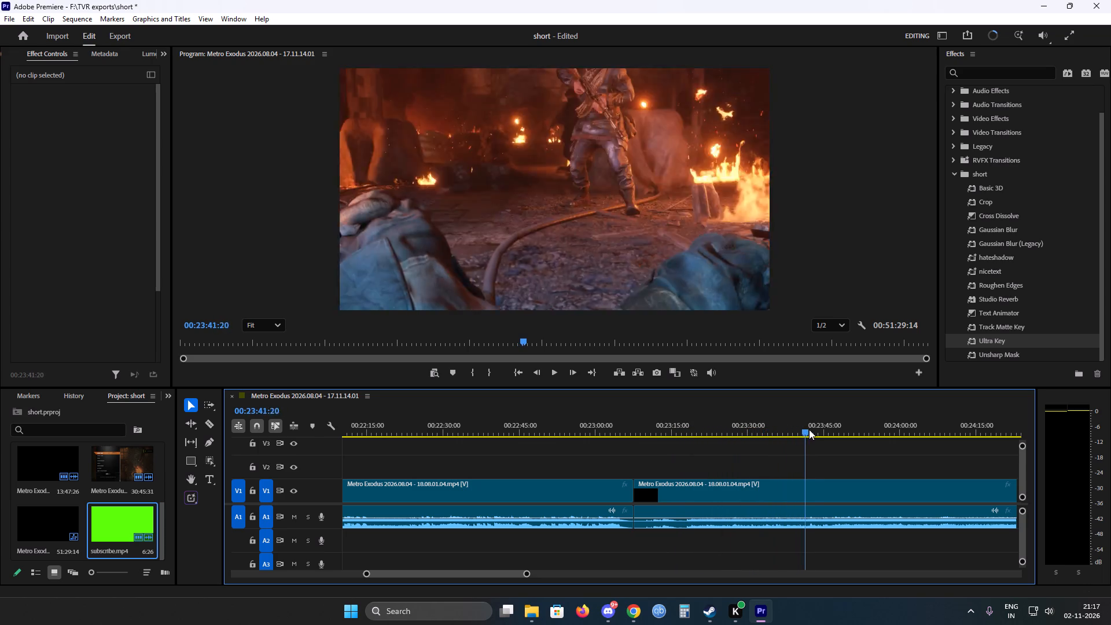
pyautogui.moveTo(809, 429); pyautogui.dragTo(819, 429)
pyautogui.press('space')
pyautogui.scroll(-4, 763, 467)
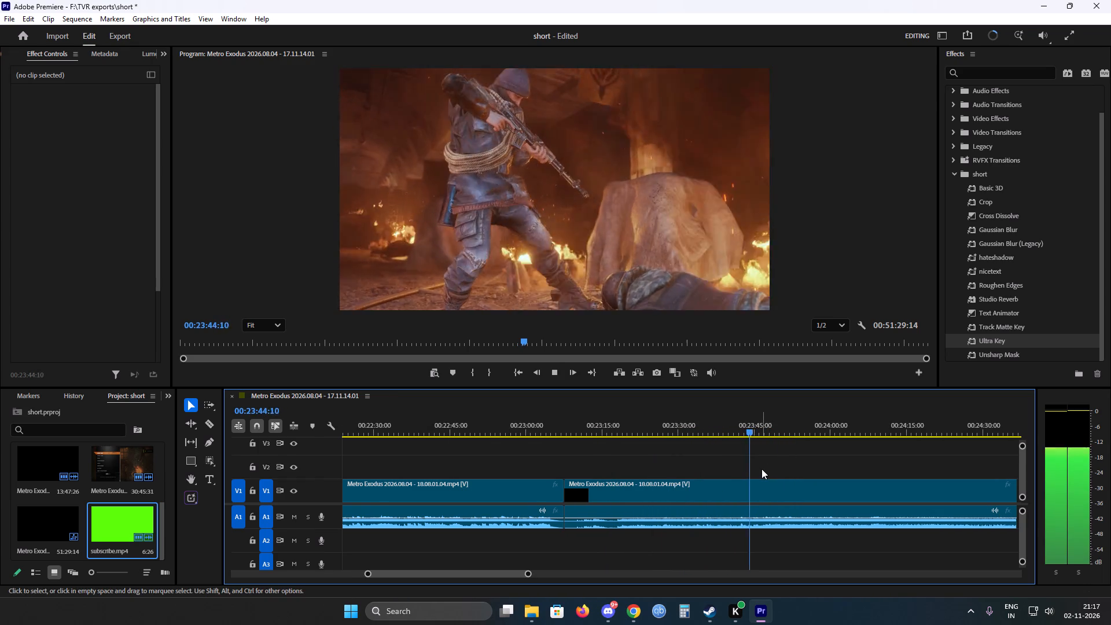
pyautogui.scroll(-8, 761, 469)
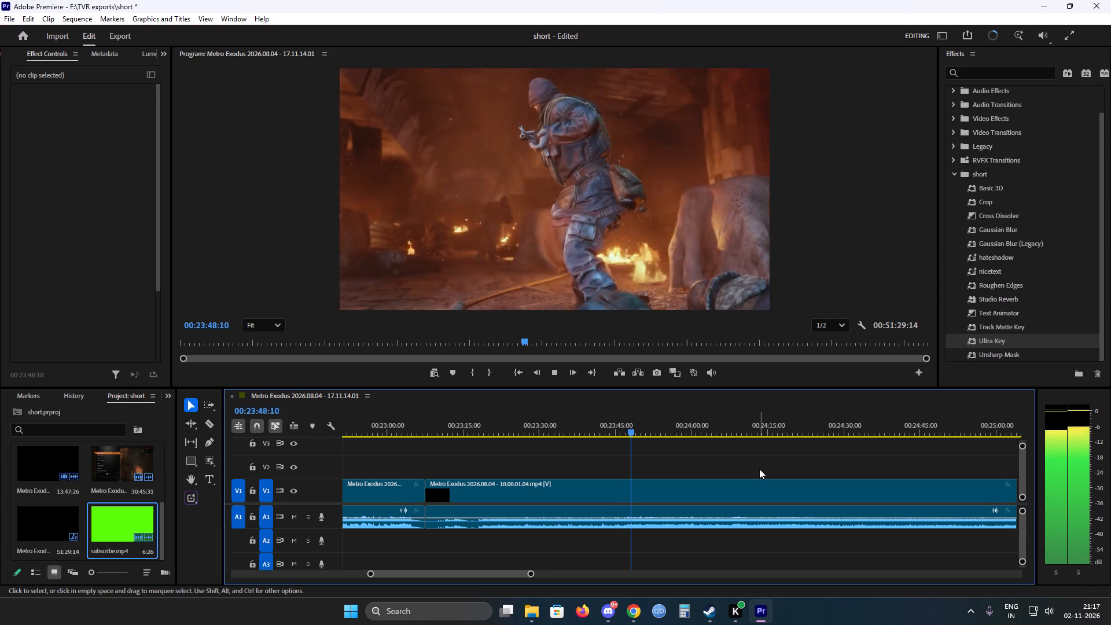
pyautogui.scroll(-4, 712, 470)
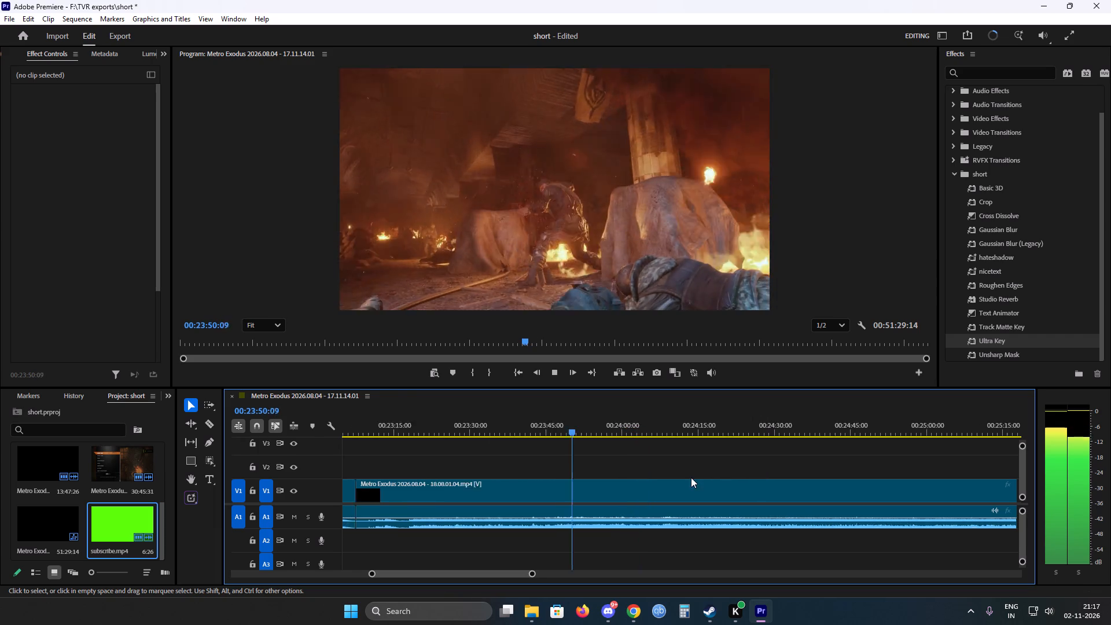
pyautogui.scroll(-2, 691, 477)
# Scrub through the helmeted soldier and tyre-lined trench scenes to about 00:24:47, at the dark stairway.
pyautogui.moveTo(539, 432); pyautogui.dragTo(604, 430)
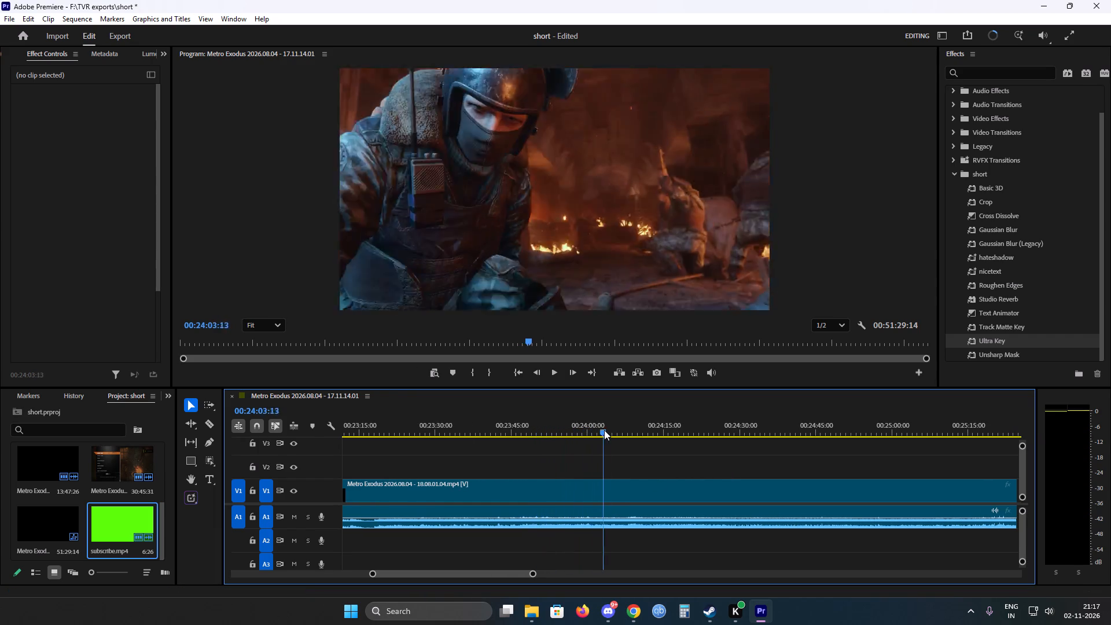
pyautogui.moveTo(604, 430); pyautogui.dragTo(675, 431)
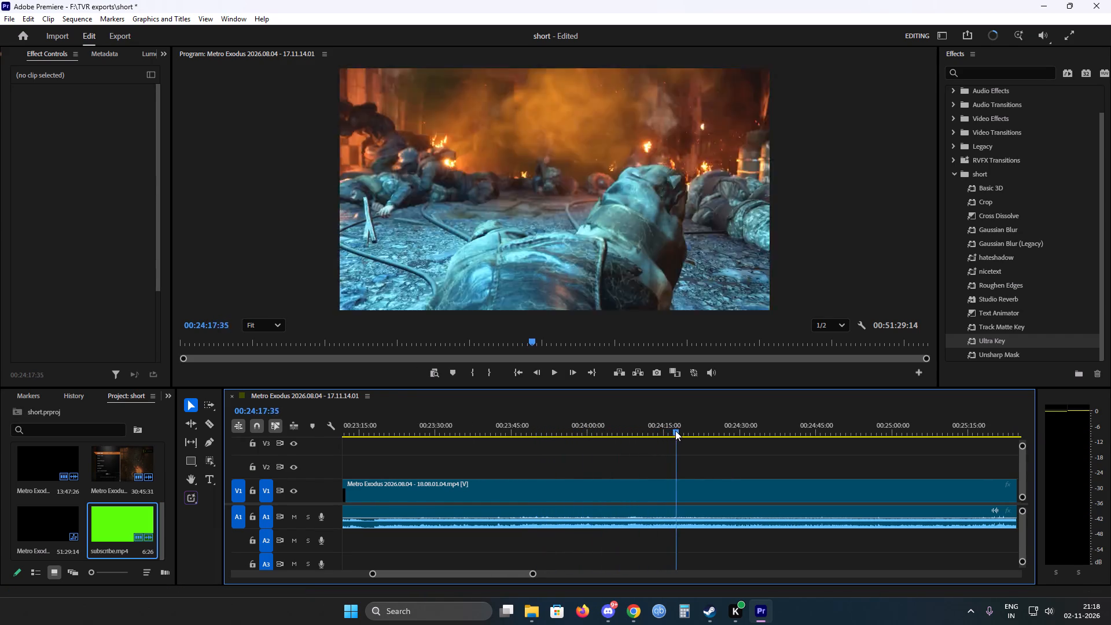
pyautogui.moveTo(675, 431); pyautogui.dragTo(722, 432)
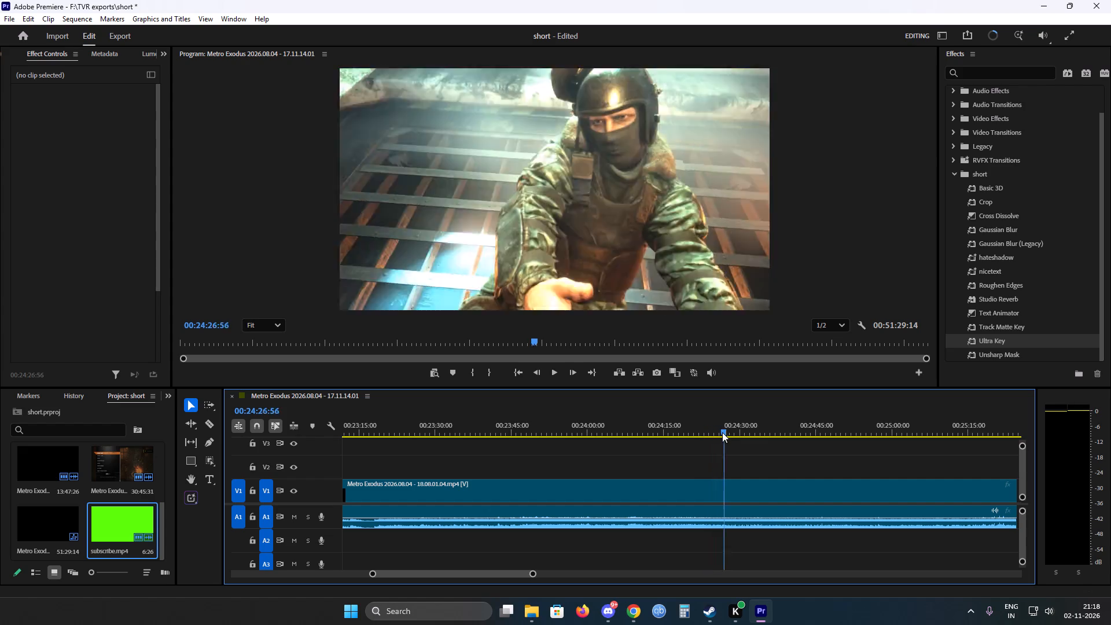
pyautogui.moveTo(722, 432); pyautogui.dragTo(760, 434)
pyautogui.press('space')
pyautogui.scroll(-9, 651, 465)
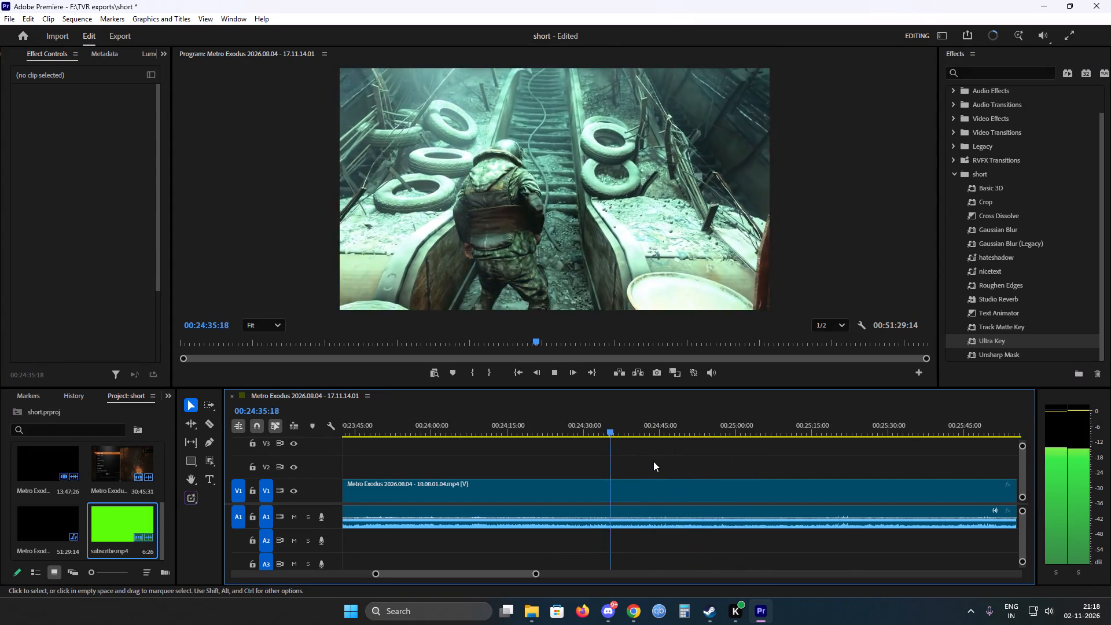
pyautogui.scroll(-4, 652, 461)
pyautogui.moveTo(543, 431); pyautogui.dragTo(597, 426)
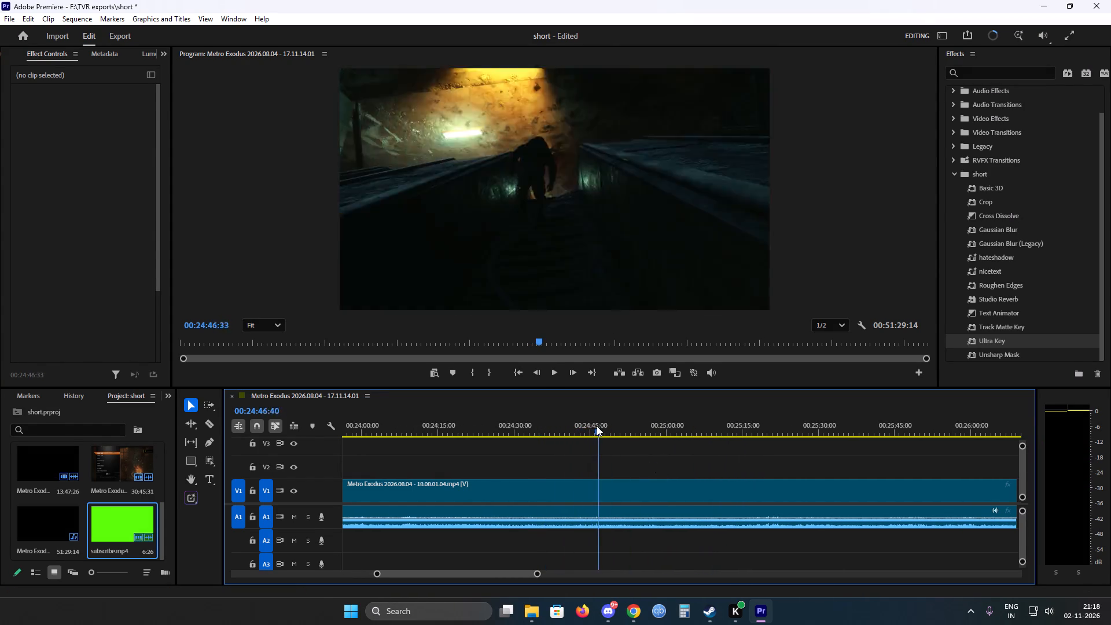
pyautogui.moveTo(597, 426); pyautogui.dragTo(603, 421)
# Play the cutscene in the red-lit barrel room from about 00:24:47 to examine it.
pyautogui.press('space')
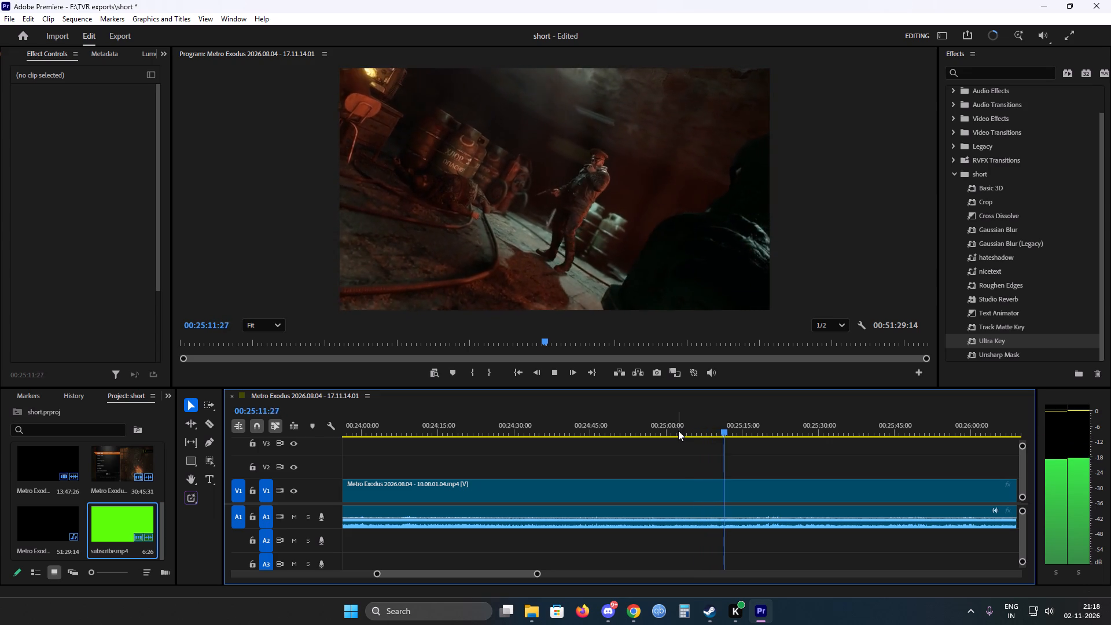
pyautogui.scroll(-4, 678, 431)
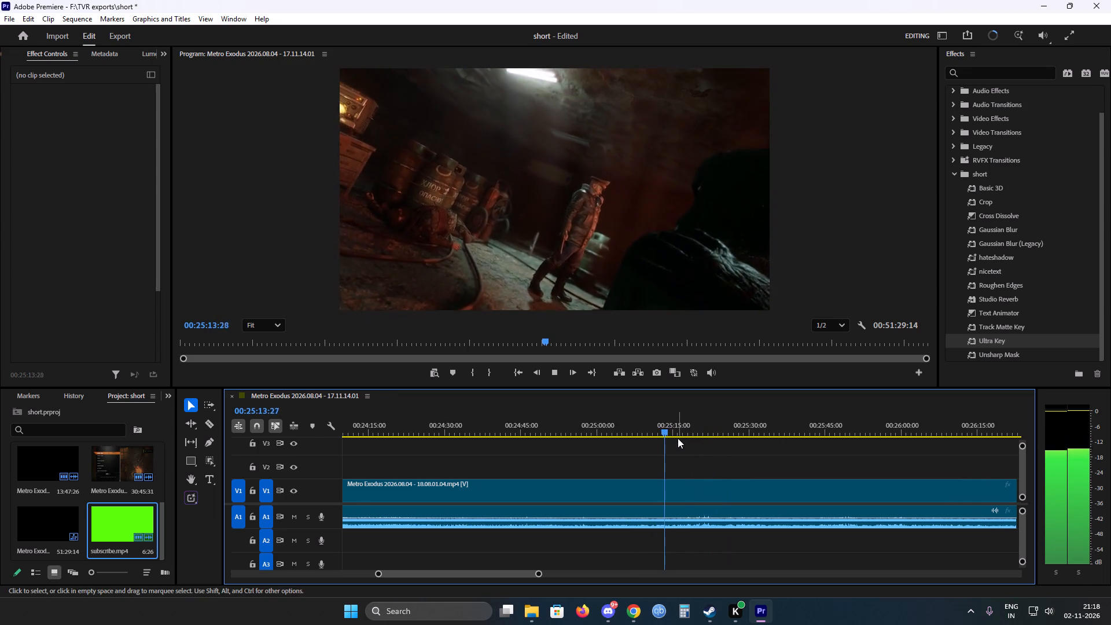
pyautogui.scroll(-4, 676, 442)
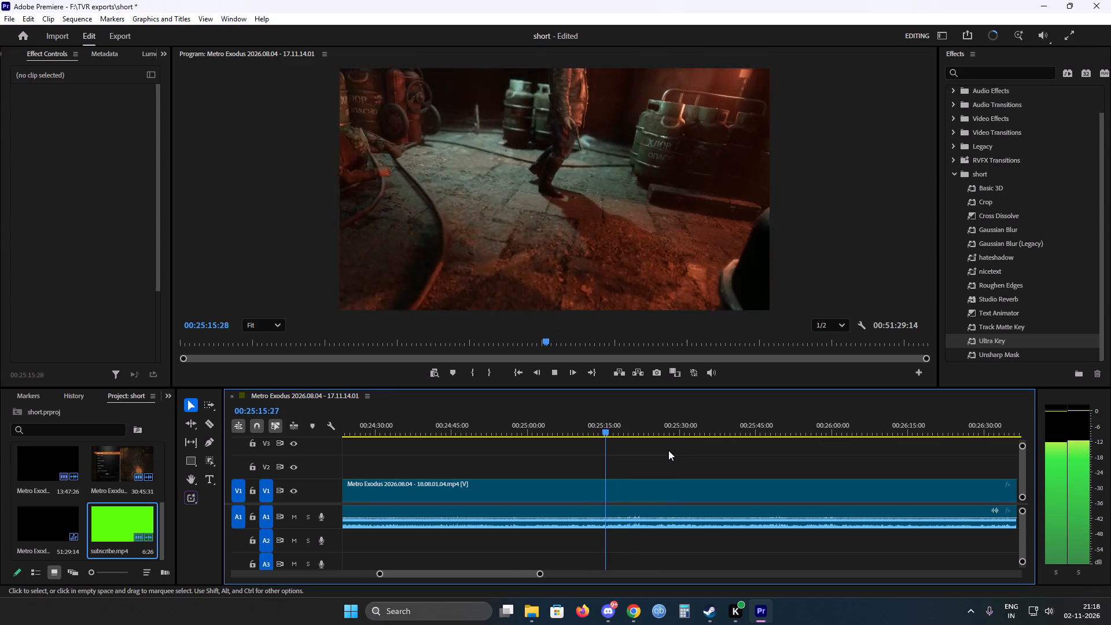
pyautogui.scroll(-1, 668, 450)
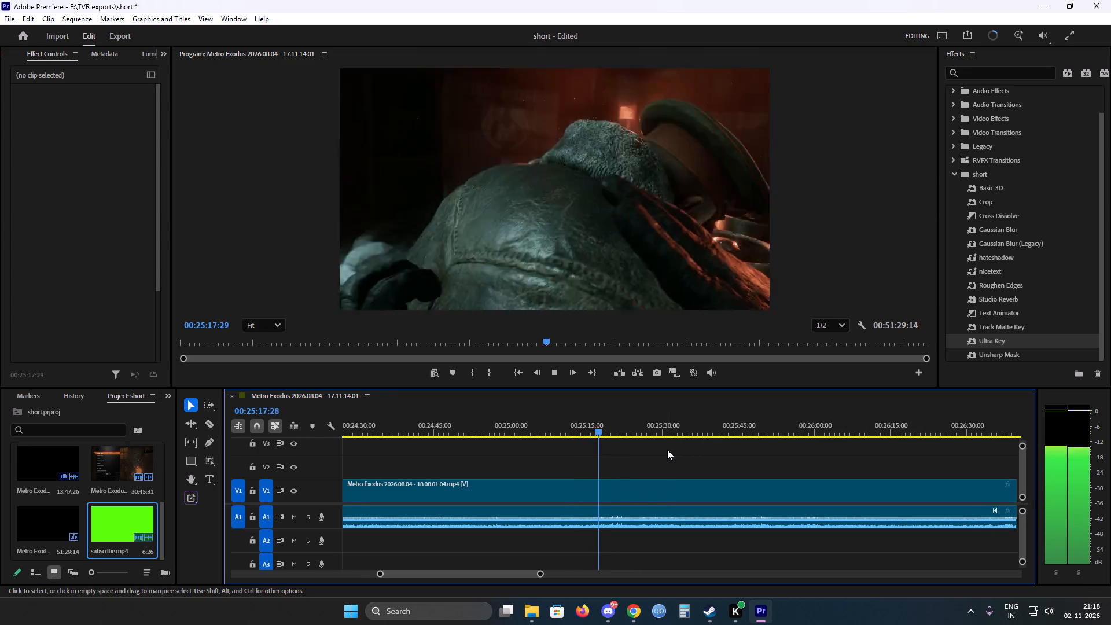
pyautogui.scroll(-2, 667, 450)
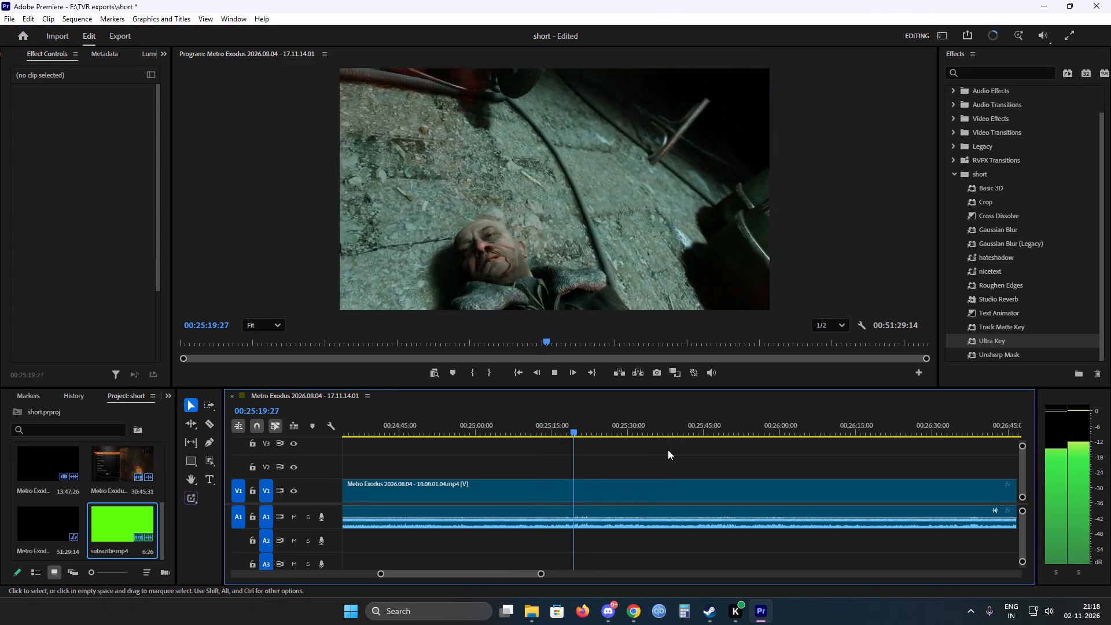
pyautogui.scroll(-3, 668, 450)
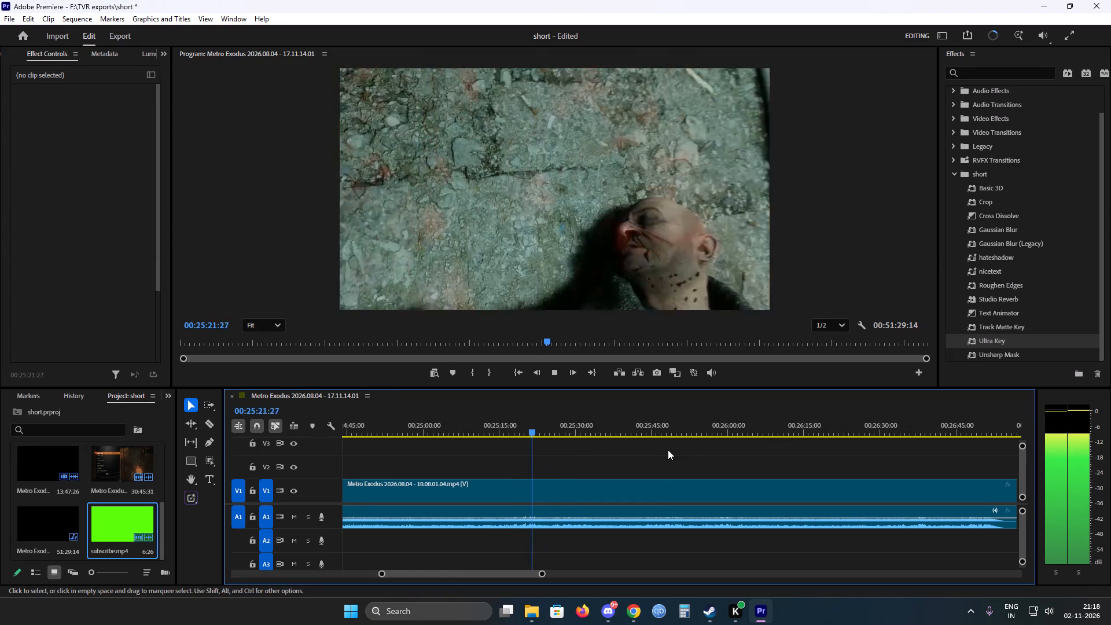
pyautogui.scroll(-2, 668, 450)
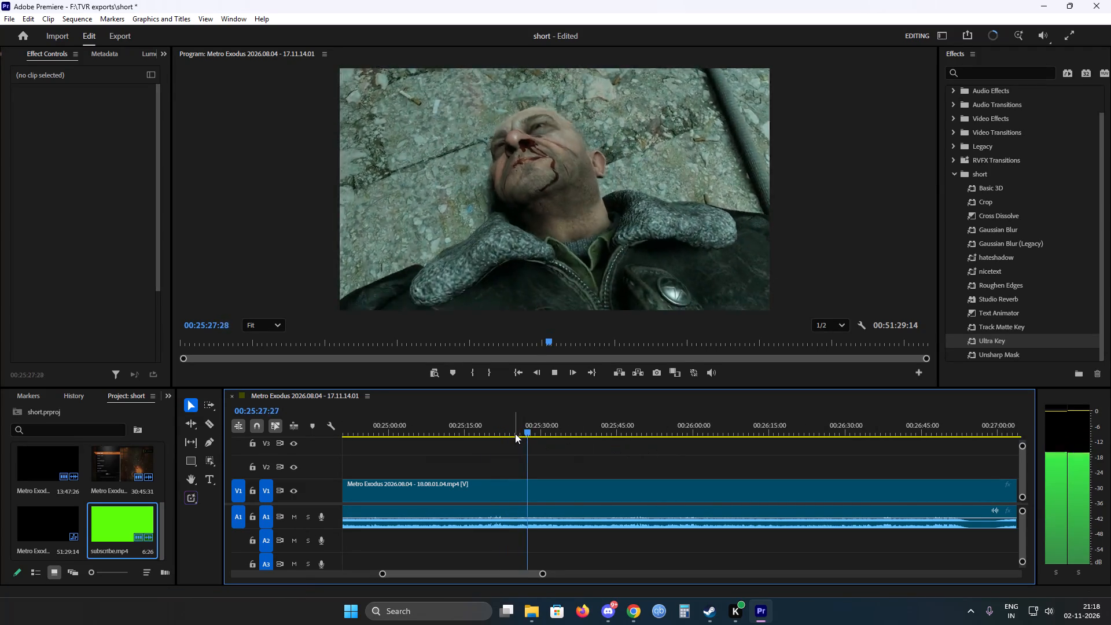
# Scrub past the wounded man on the ground to the man with the pistol at about 00:26:07 and save the project.
pyautogui.moveTo(531, 432); pyautogui.dragTo(590, 436)
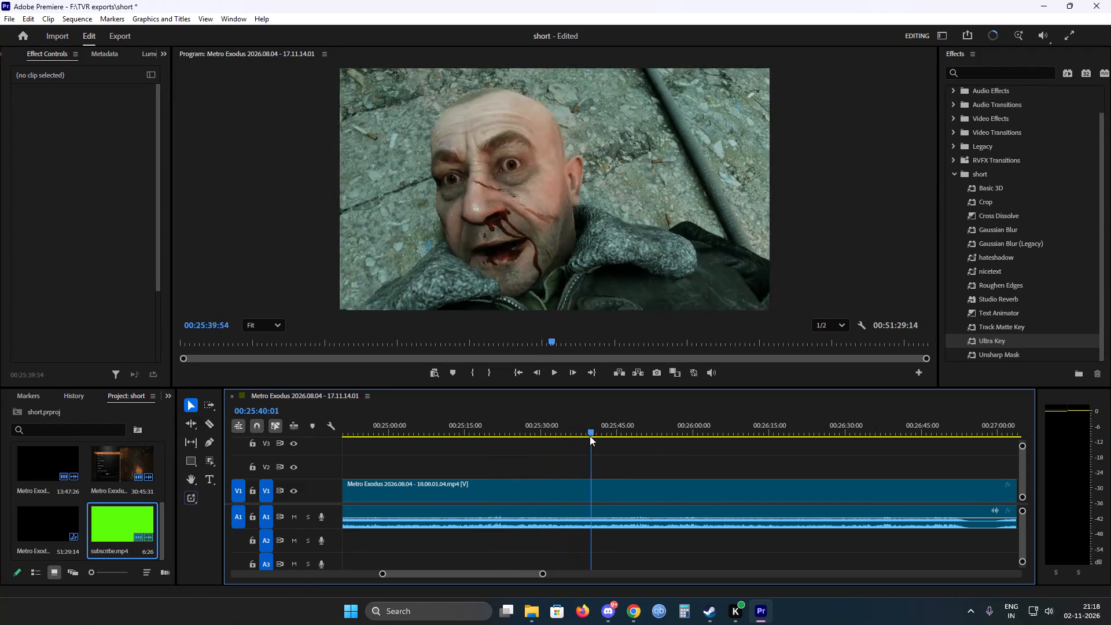
pyautogui.moveTo(590, 436); pyautogui.dragTo(705, 444)
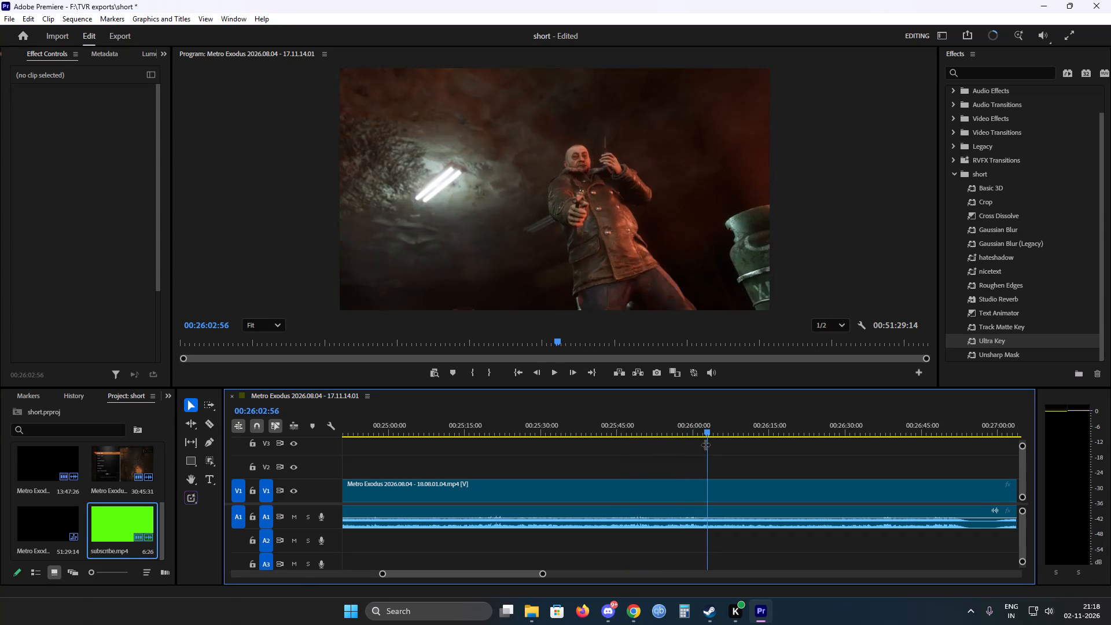
pyautogui.press('space')
pyautogui.scroll(-3, 640, 461)
pyautogui.scroll(1, 639, 462)
pyautogui.scroll(-3, 639, 462)
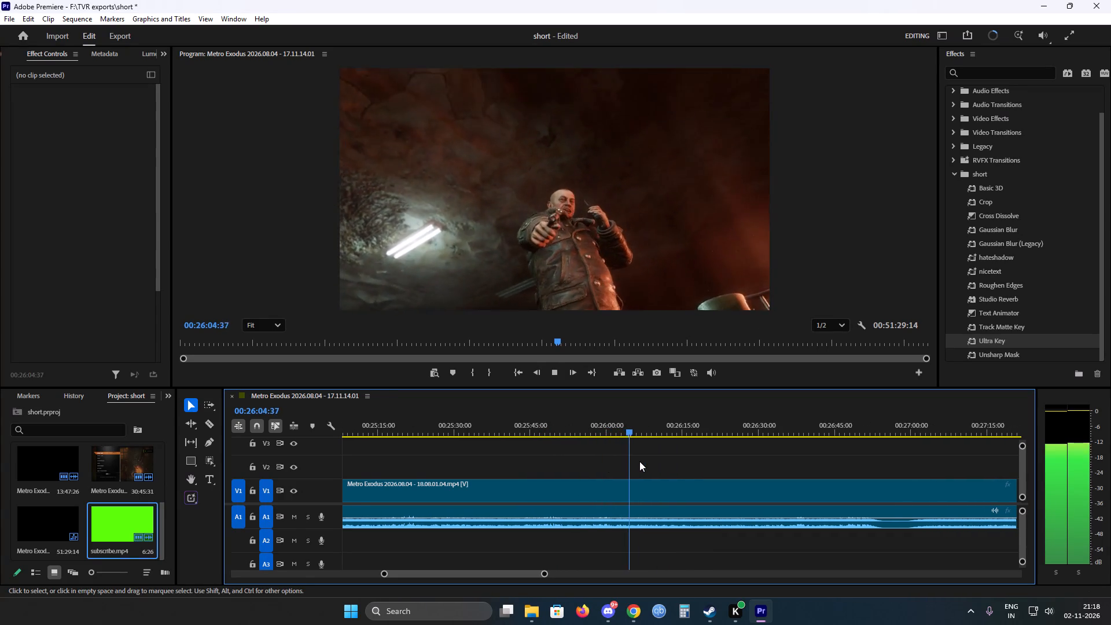
pyautogui.scroll(-1, 639, 461)
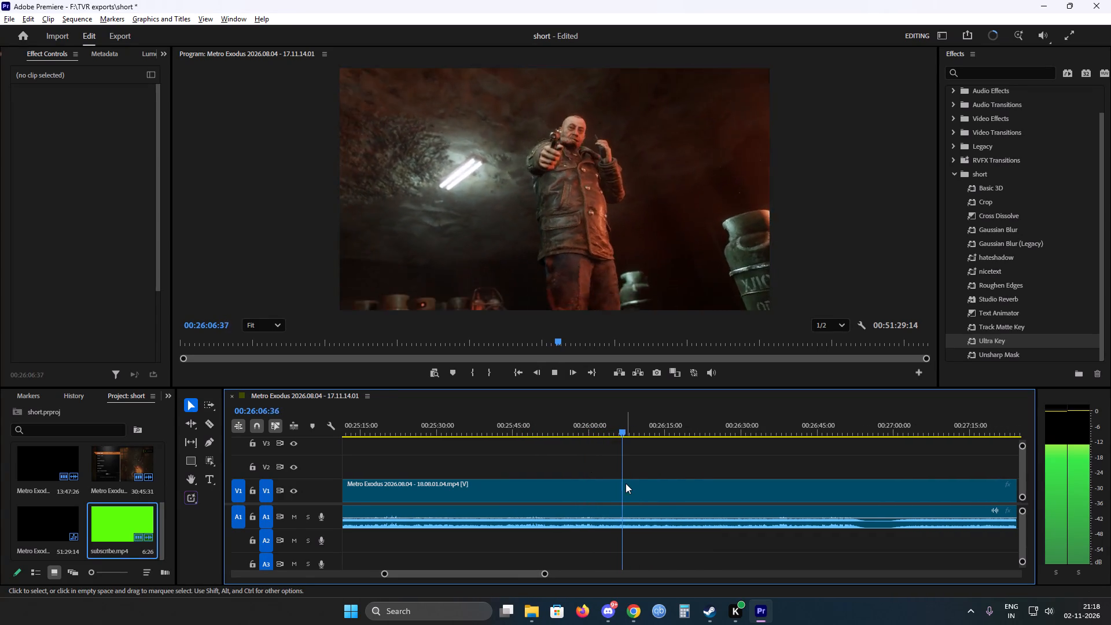
pyautogui.keyDown('alt'); pyautogui.scroll(3, 626, 483); pyautogui.keyUp('alt')
pyautogui.press('space')
pyautogui.hotkey('ctrl', 's')
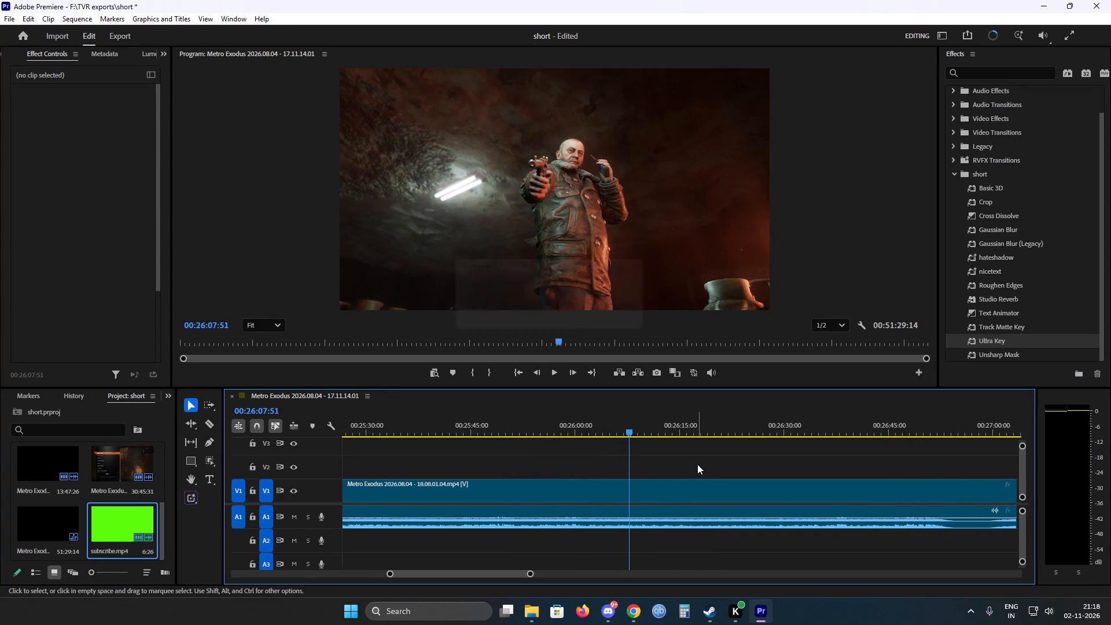
# Play the cutscene of the bald man with the pistol from about 00:26:07 to about 00:26:49 to examine it.
pyautogui.press('space')
pyautogui.keyDown('alt'); pyautogui.scroll(3, 566, 465); pyautogui.keyUp('alt')
pyautogui.scroll(-2, 581, 465)
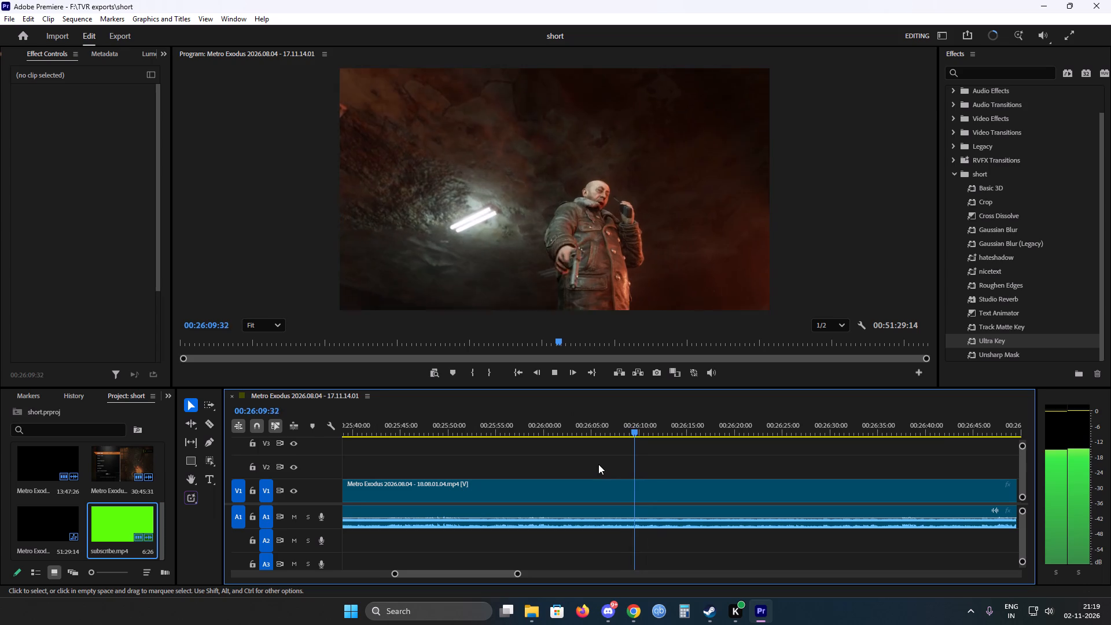
pyautogui.scroll(-3, 598, 464)
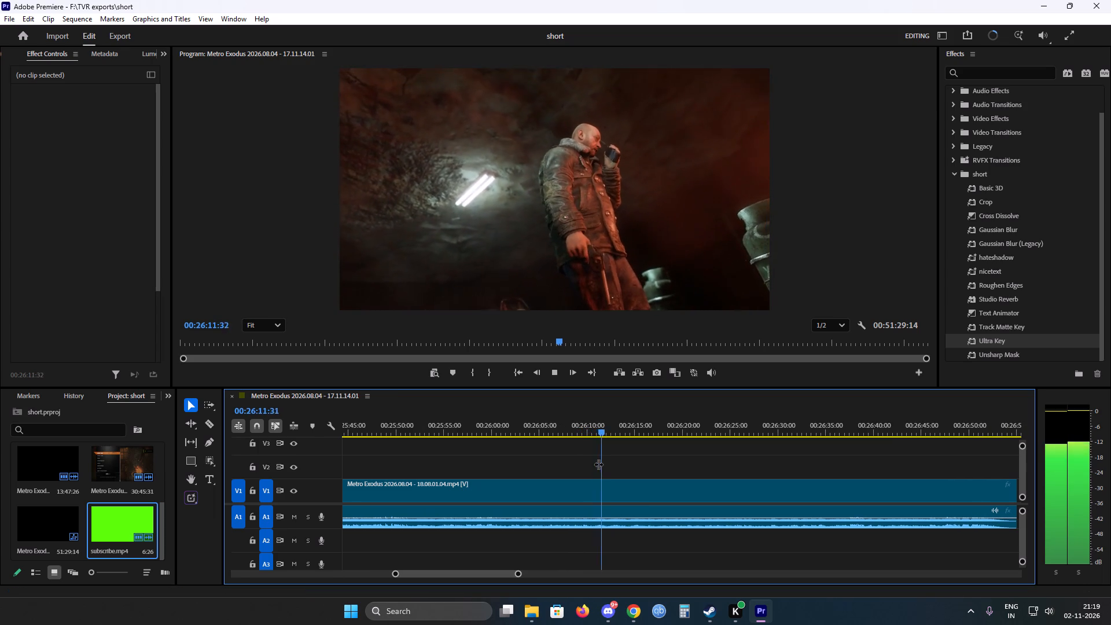
pyautogui.scroll(-2, 598, 464)
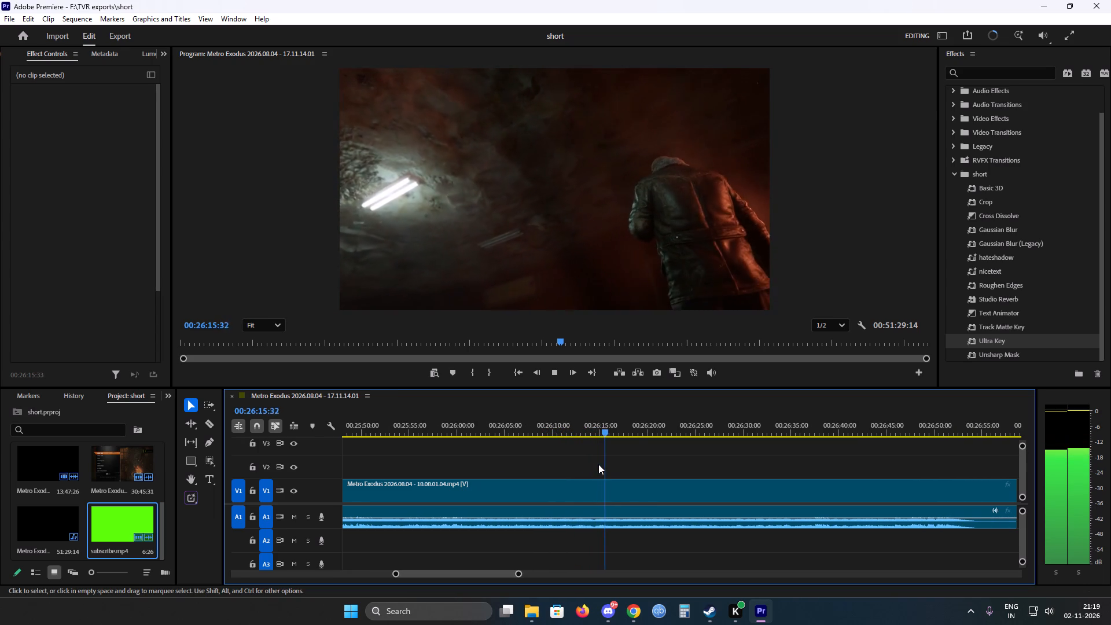
pyautogui.scroll(-1, 598, 464)
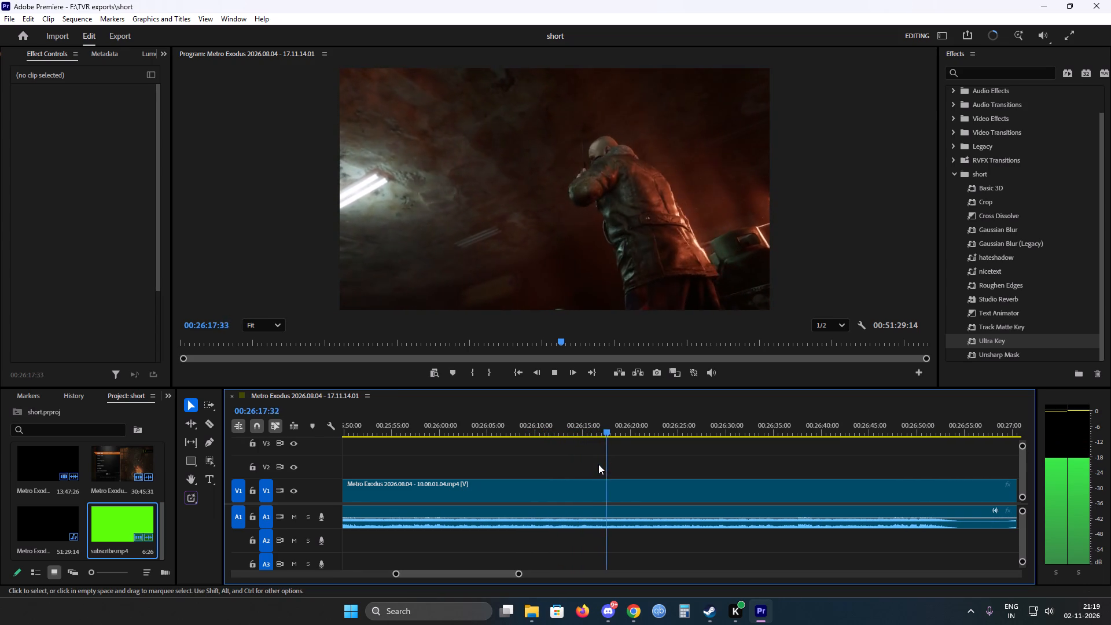
pyautogui.scroll(-3, 598, 464)
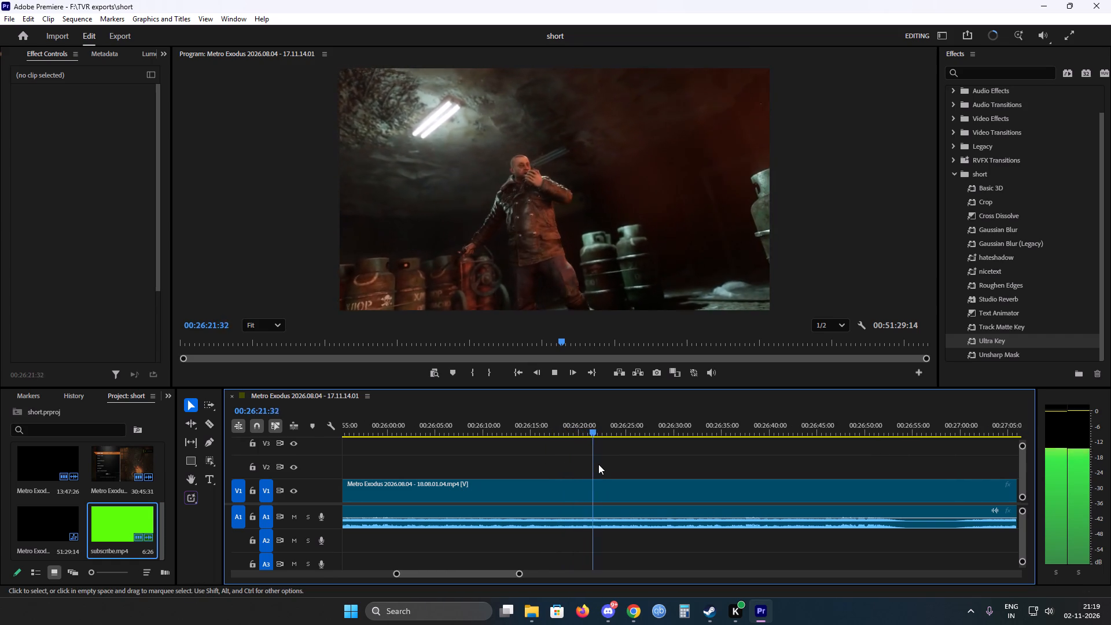
pyautogui.scroll(-1, 598, 464)
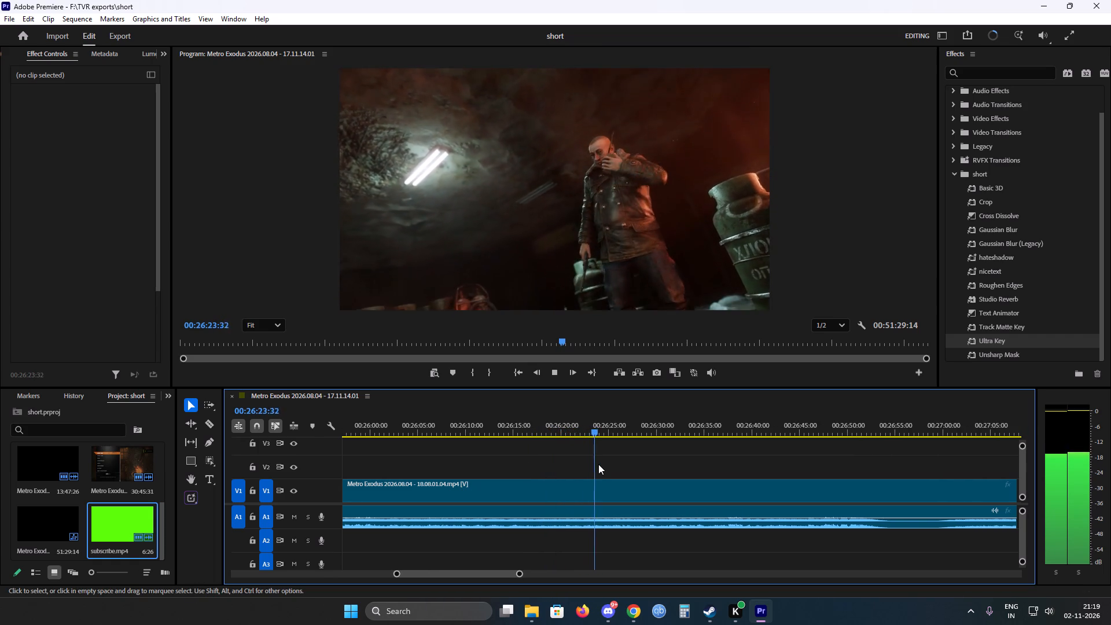
pyautogui.scroll(-1, 598, 464)
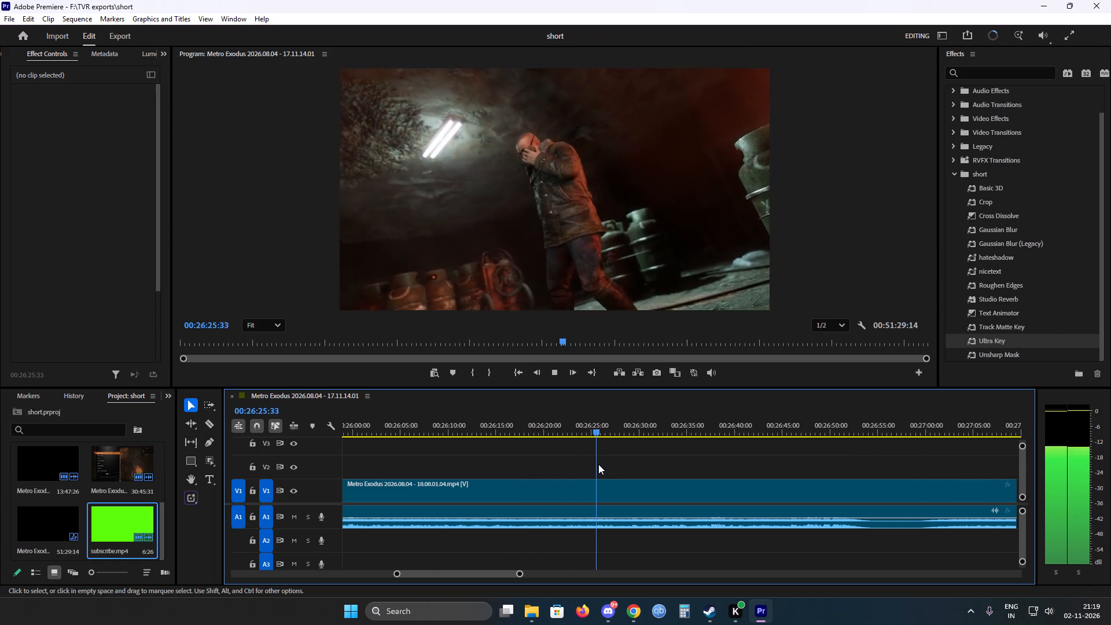
pyautogui.scroll(-3, 598, 464)
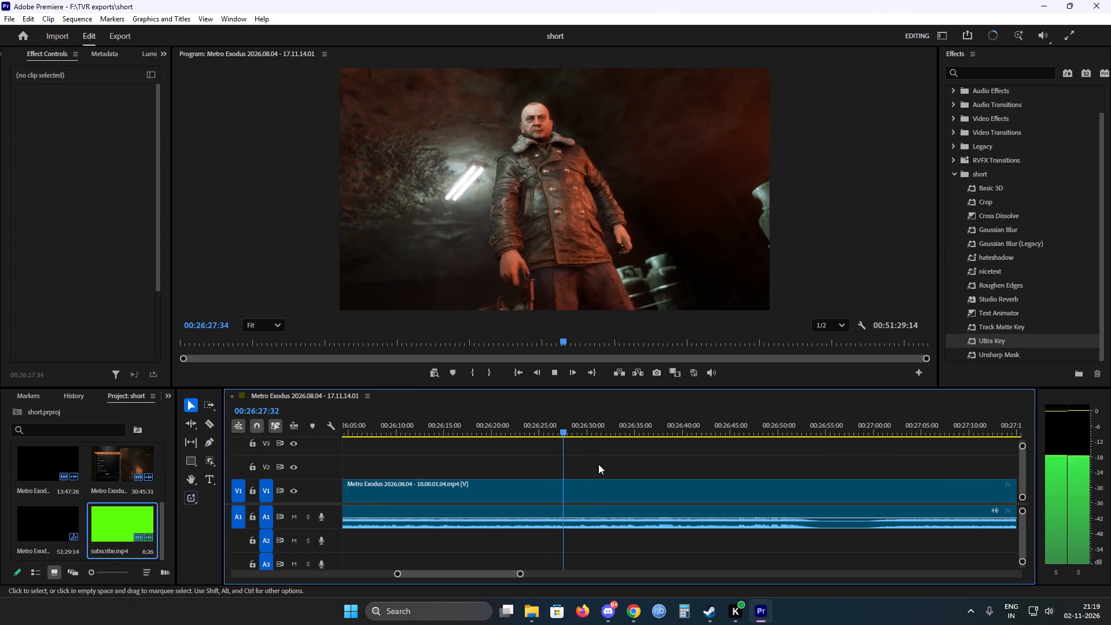
pyautogui.scroll(-2, 598, 464)
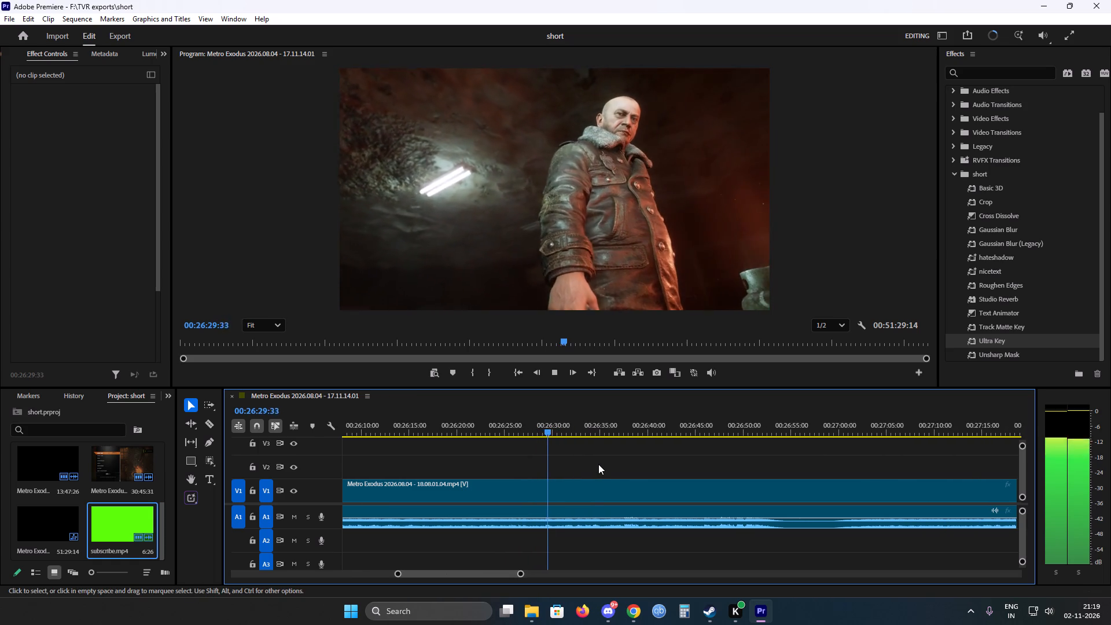
pyautogui.scroll(-1, 598, 464)
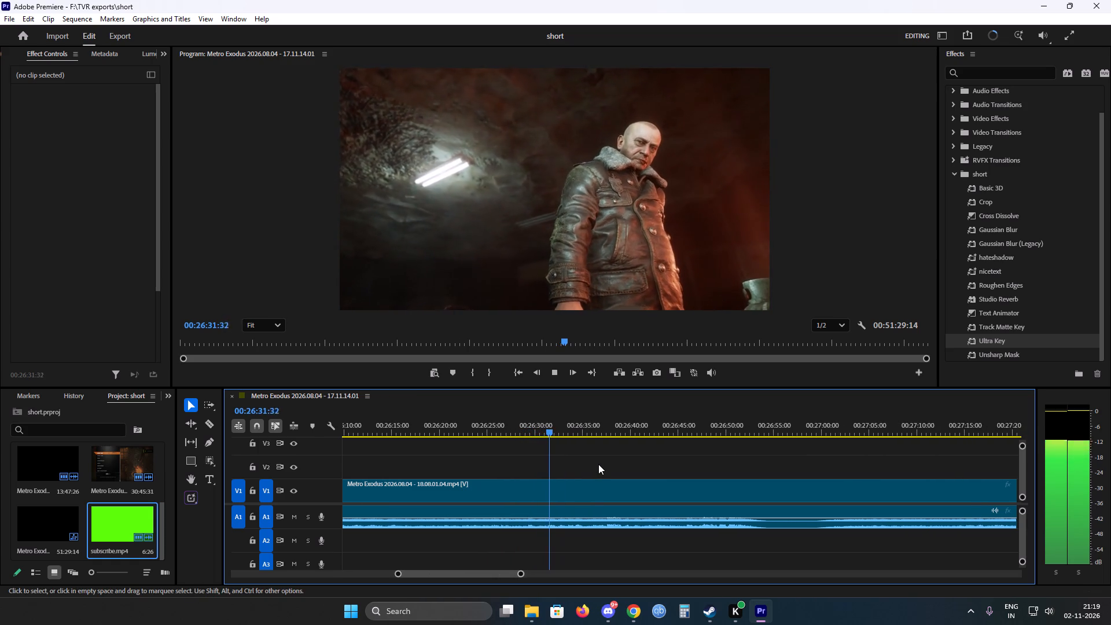
pyautogui.scroll(-1, 598, 464)
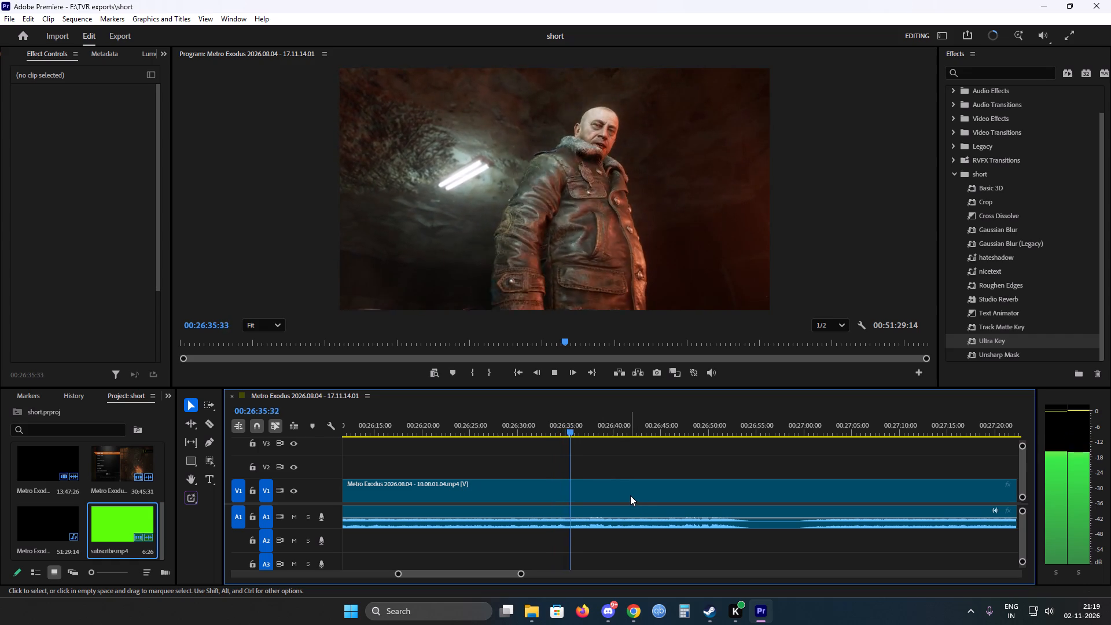
pyautogui.scroll(-2, 630, 495)
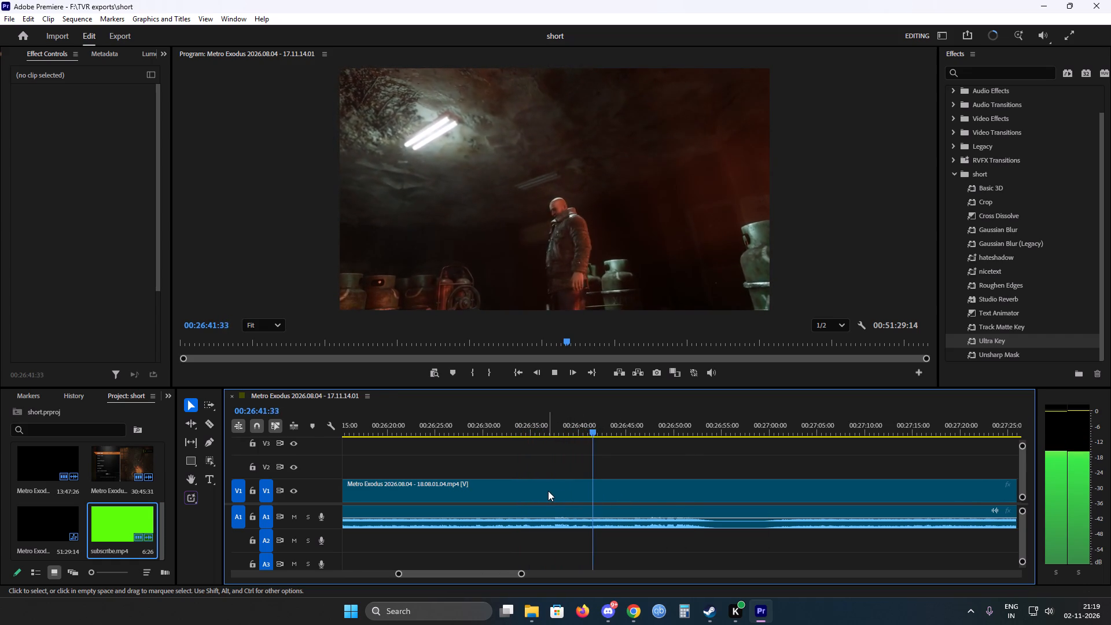
pyautogui.keyDown('alt'); pyautogui.scroll(-7, 548, 490); pyautogui.keyUp('alt')
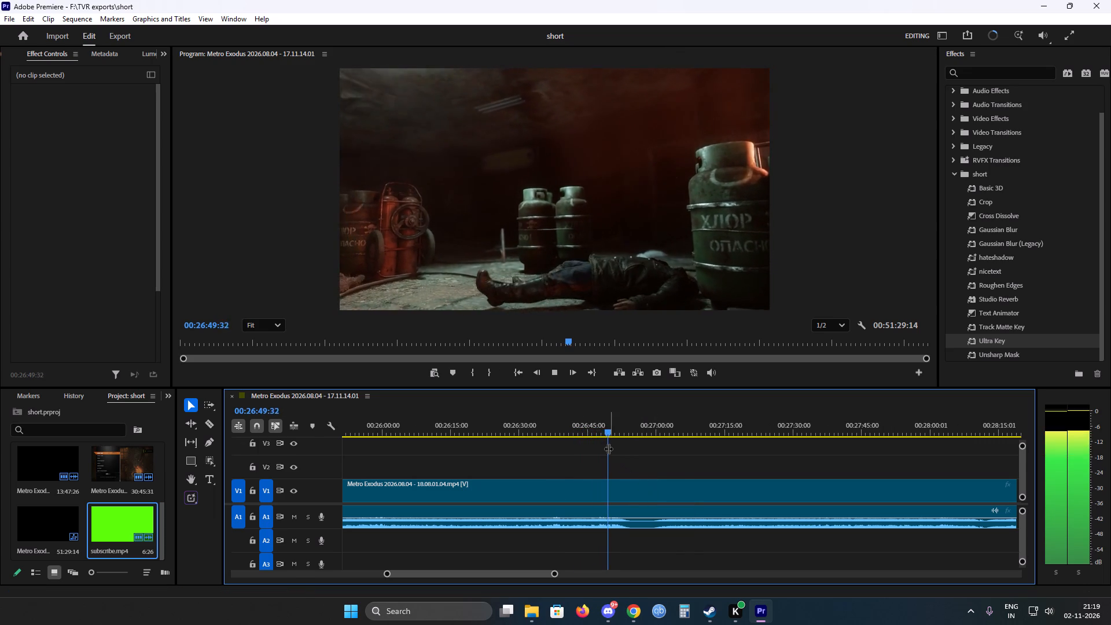
# Split the Metro Exodus clip on V1 at 00:26:55:23, within the white screen after the barrel room scene.
pyautogui.moveTo(609, 431); pyautogui.dragTo(638, 429)
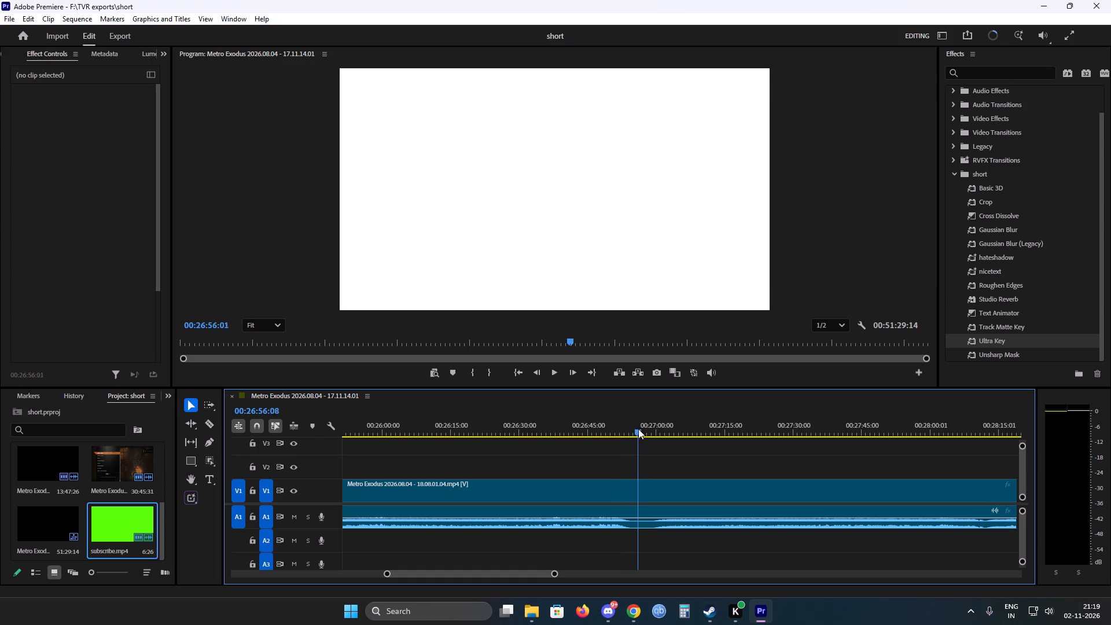
pyautogui.moveTo(638, 429); pyautogui.dragTo(634, 427)
pyautogui.press('c')
pyautogui.click(634, 489)
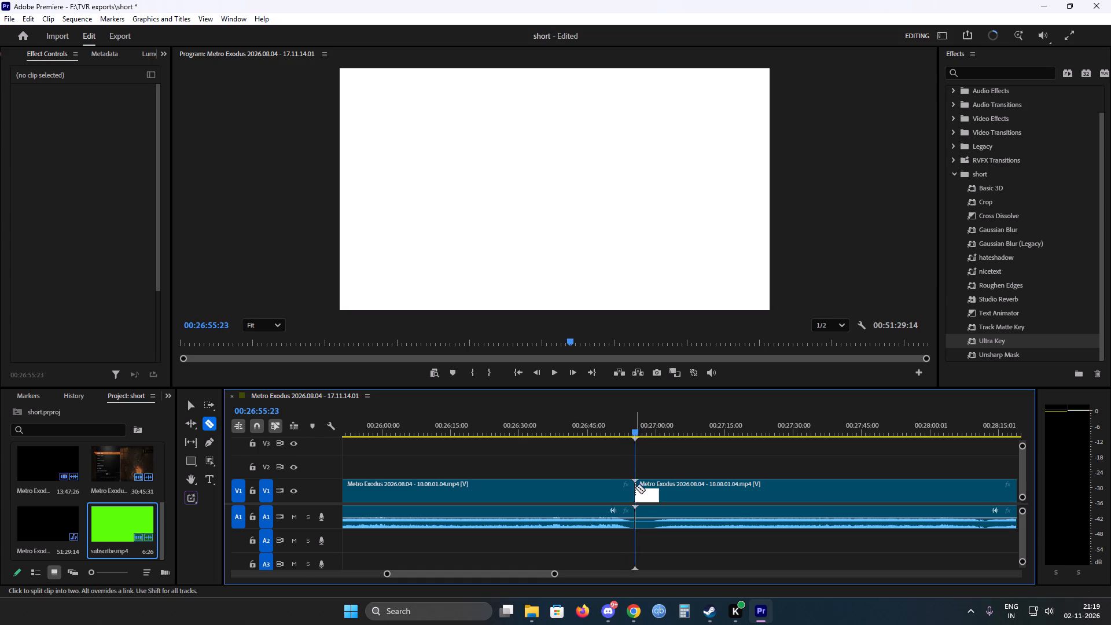
pyautogui.press('v')
# Split the clip again at 00:27:04:07, ripple delete the segment between the two cuts, and save the project.
pyautogui.press('space')
pyautogui.moveTo(635, 431); pyautogui.dragTo(688, 429)
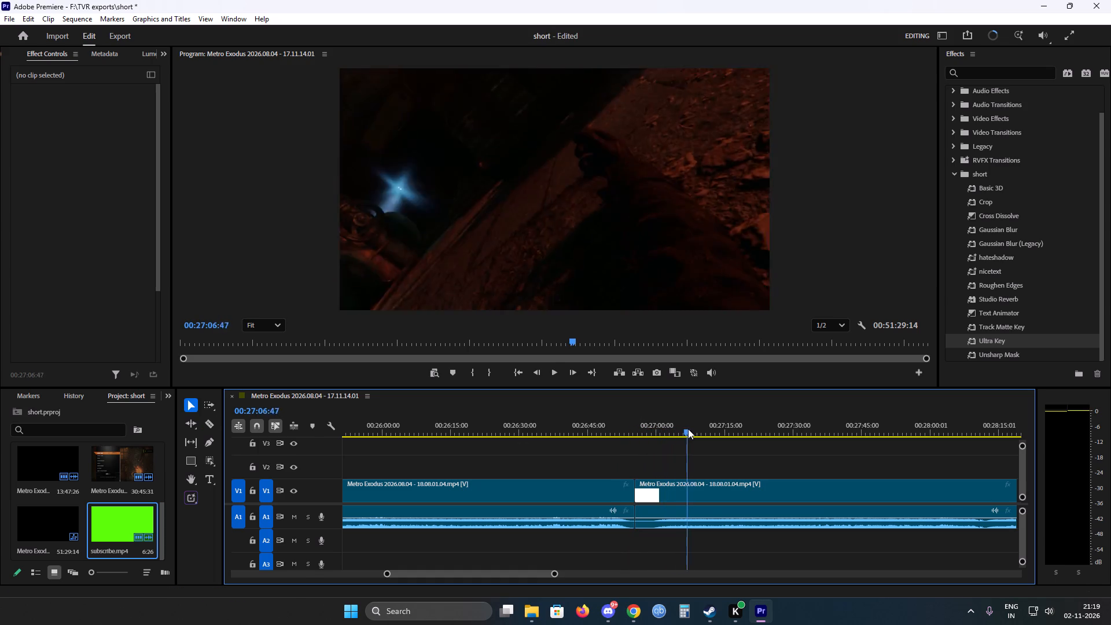
pyautogui.moveTo(688, 429); pyautogui.dragTo(674, 424)
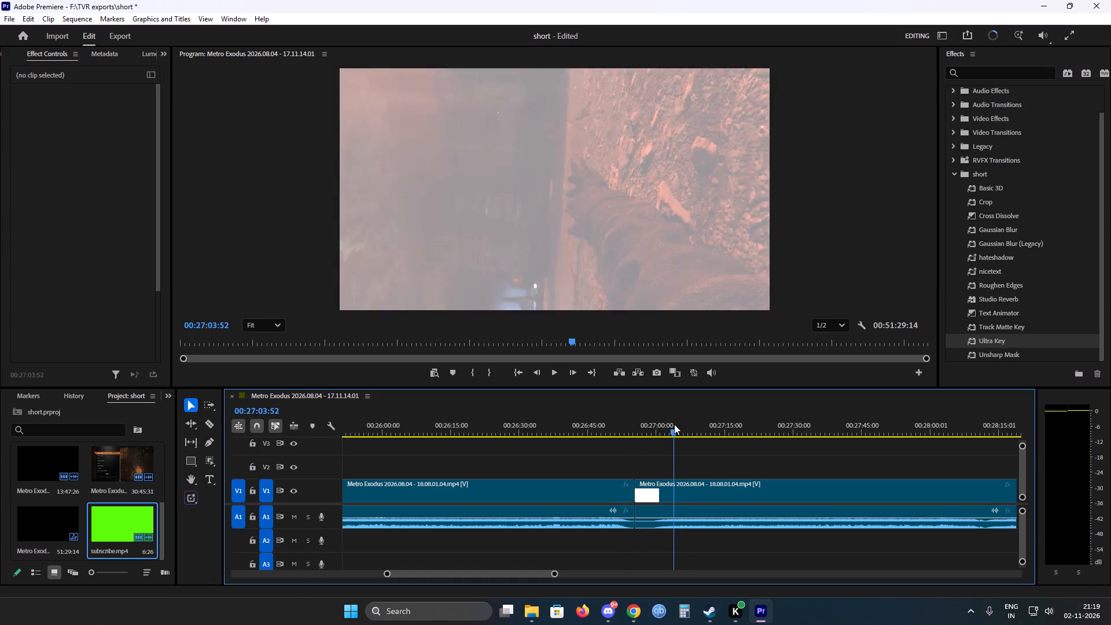
pyautogui.moveTo(674, 424); pyautogui.dragTo(675, 424)
pyautogui.press('c')
pyautogui.click(676, 485)
pyautogui.press('v')
pyautogui.click(660, 486)
pyautogui.rightClick(660, 486)
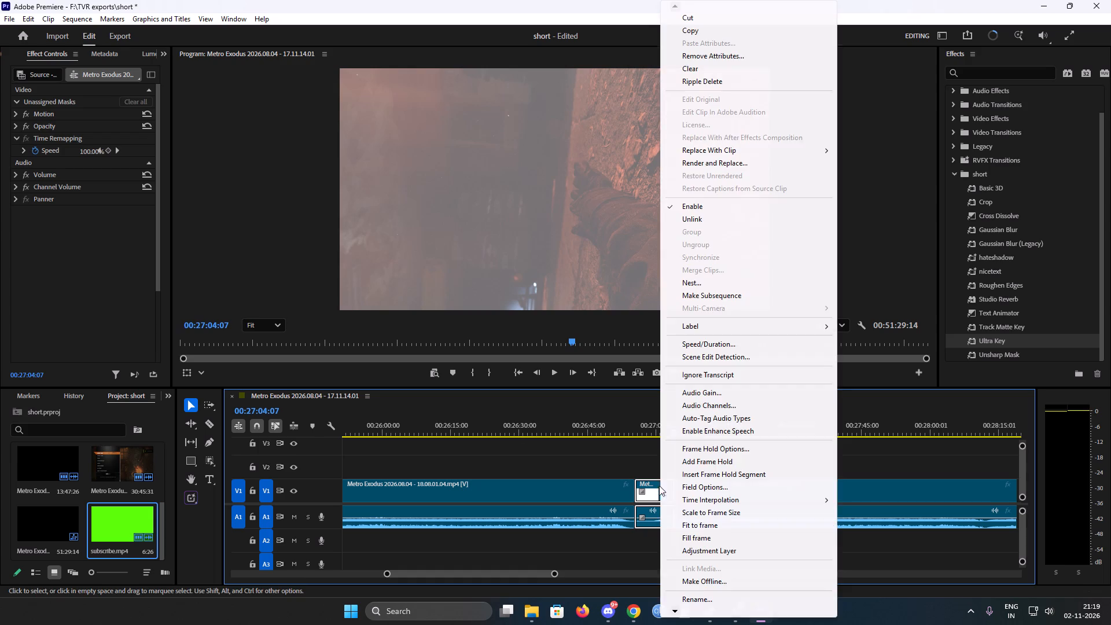
pyautogui.click(683, 79)
pyautogui.hotkey('ctrl', 's')
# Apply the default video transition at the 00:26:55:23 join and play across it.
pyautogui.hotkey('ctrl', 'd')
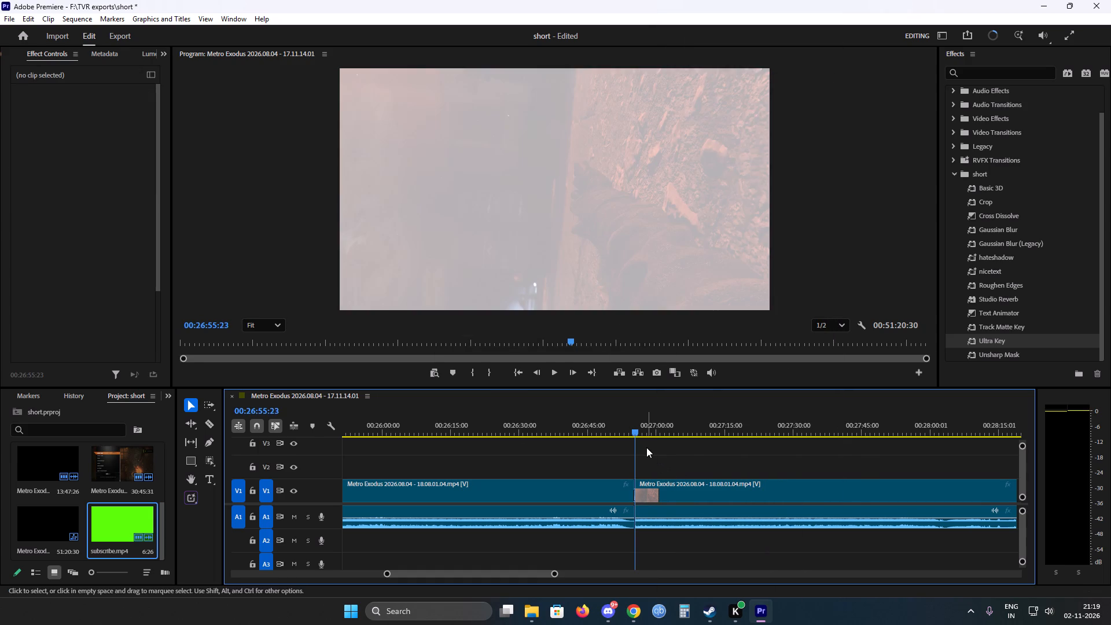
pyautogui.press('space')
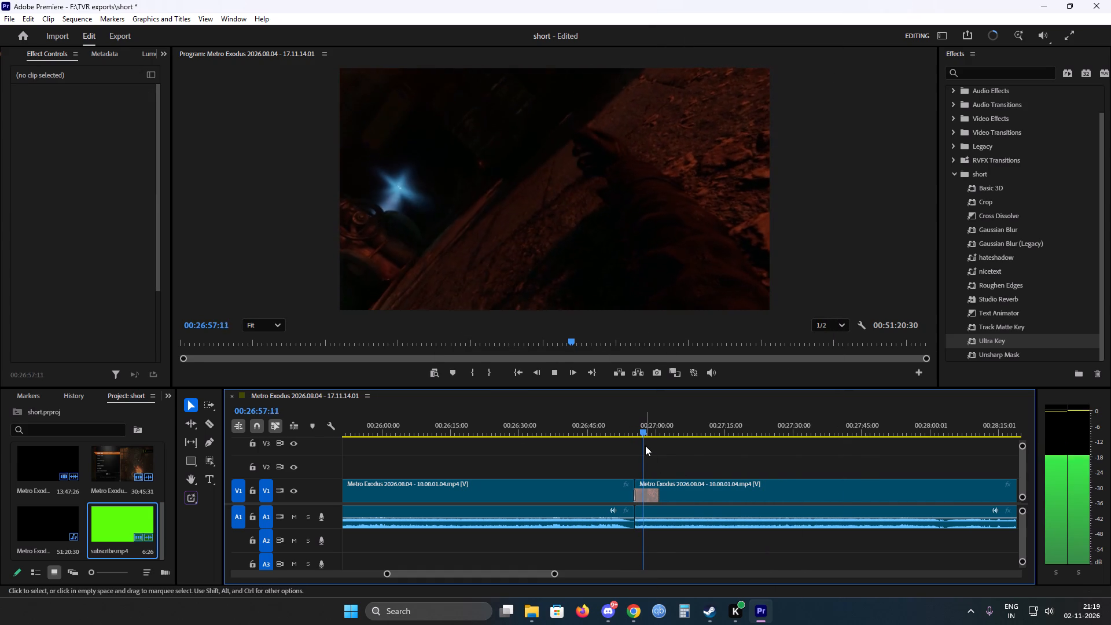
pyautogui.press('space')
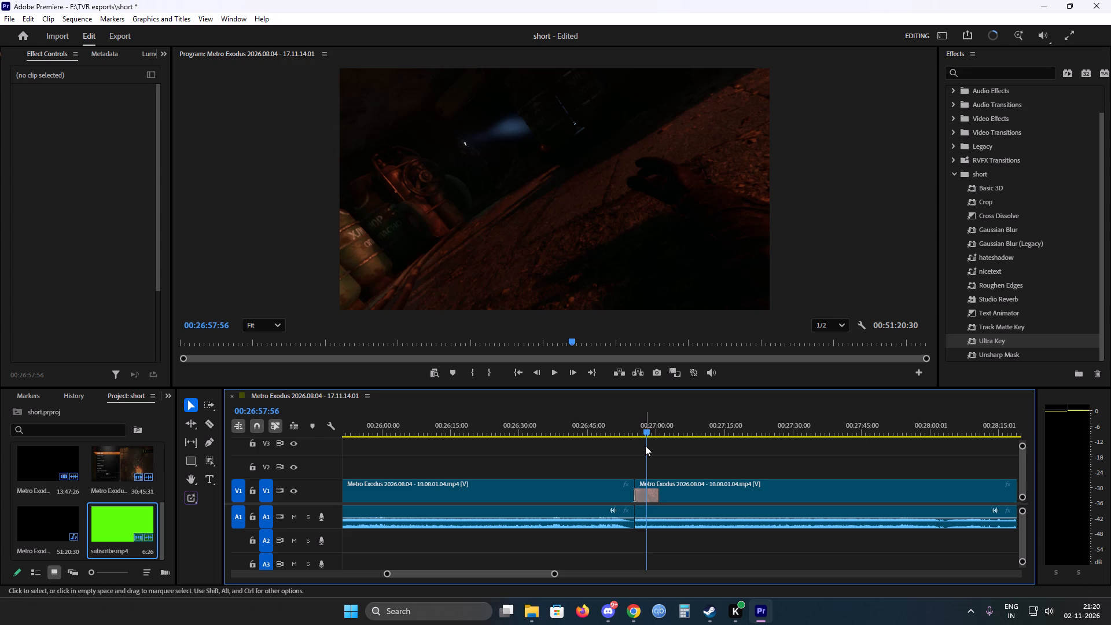
# Split the clip at 00:28:03:24 in the next white screen, ripple delete the segment back to 00:26:55:23, and save the project.
pyautogui.press('space')
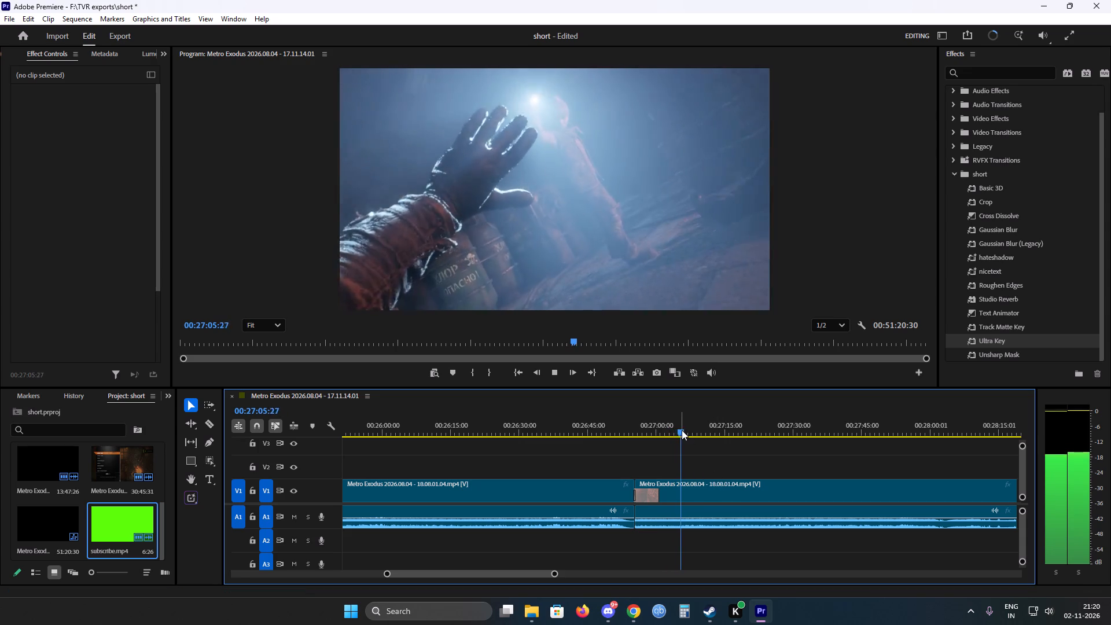
pyautogui.moveTo(682, 430); pyautogui.dragTo(781, 429)
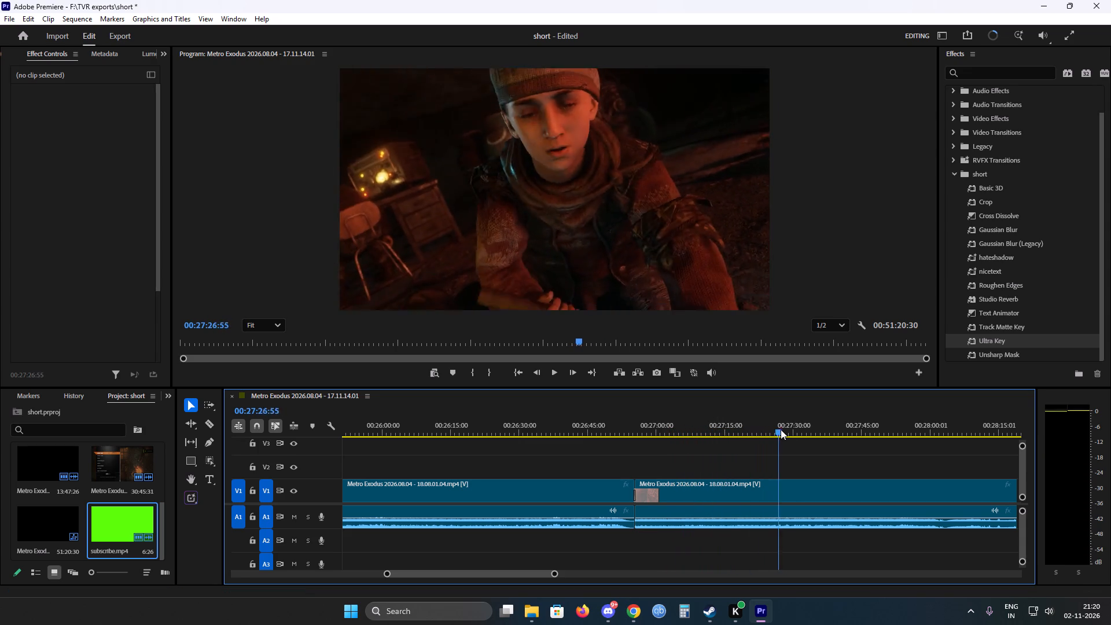
pyautogui.moveTo(781, 429); pyautogui.dragTo(959, 423)
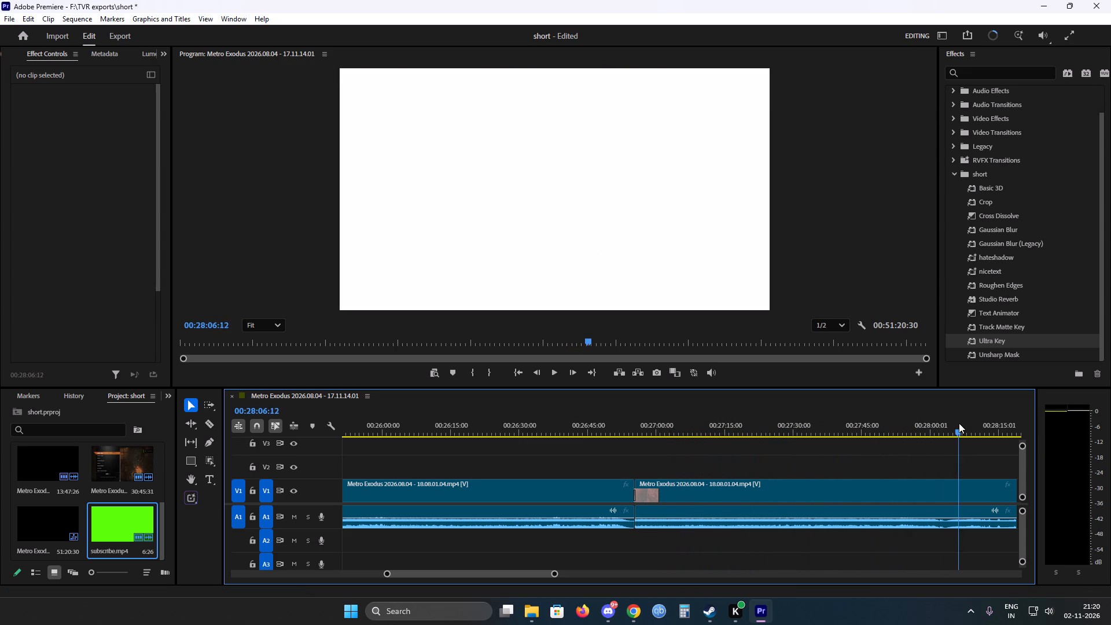
pyautogui.moveTo(959, 423); pyautogui.dragTo(965, 428)
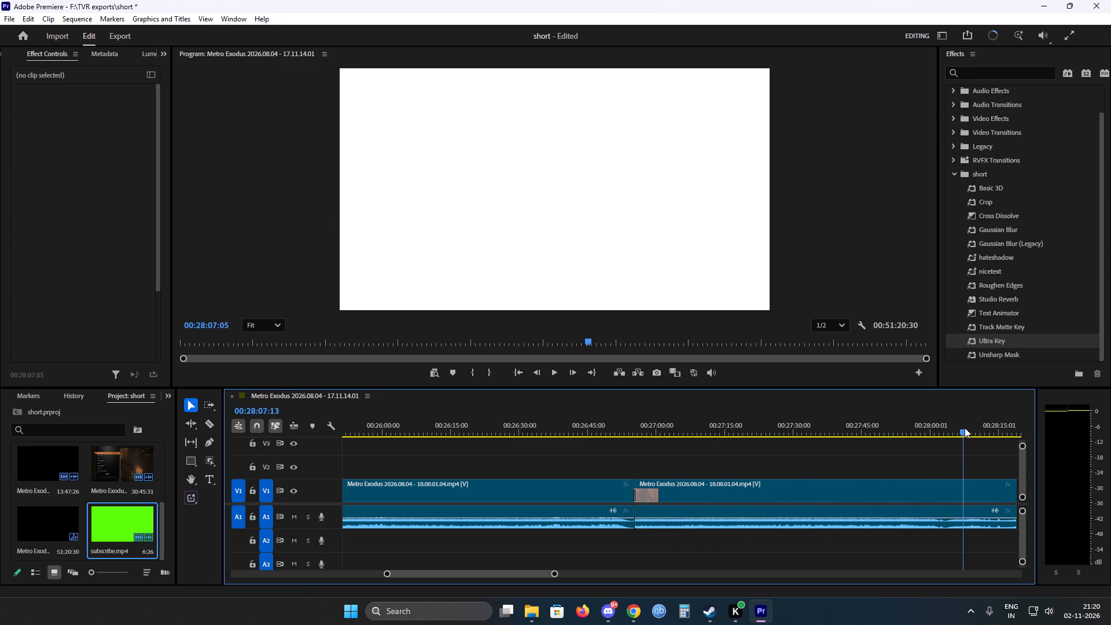
pyautogui.moveTo(965, 428); pyautogui.dragTo(946, 424)
pyautogui.press('c')
pyautogui.click(947, 484)
pyautogui.press('v')
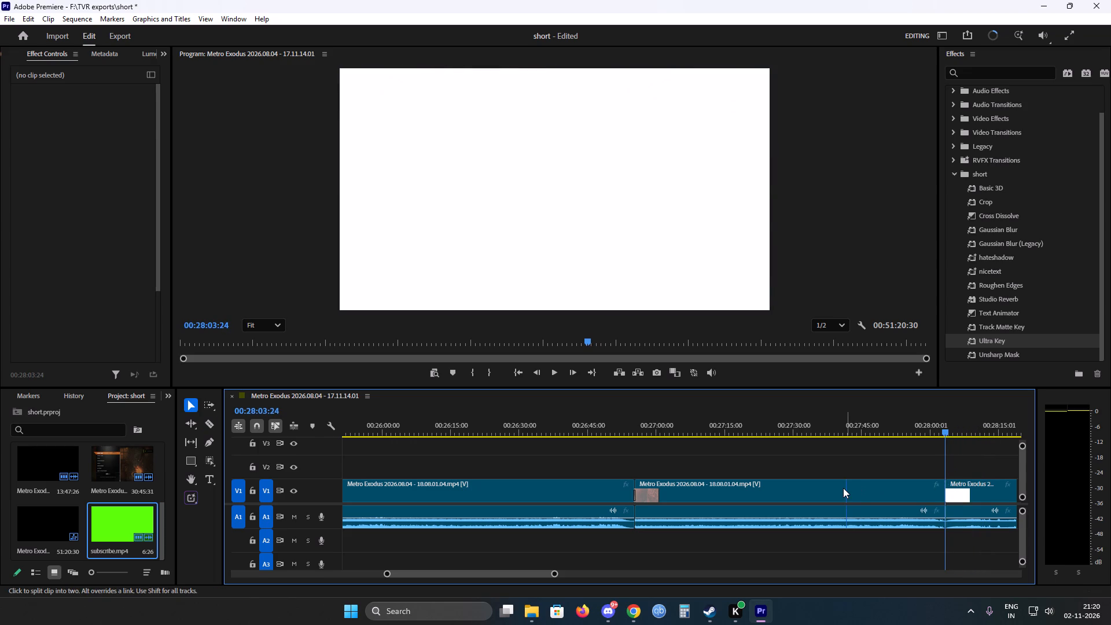
pyautogui.click(843, 488)
pyautogui.rightClick(843, 487)
pyautogui.click(882, 82)
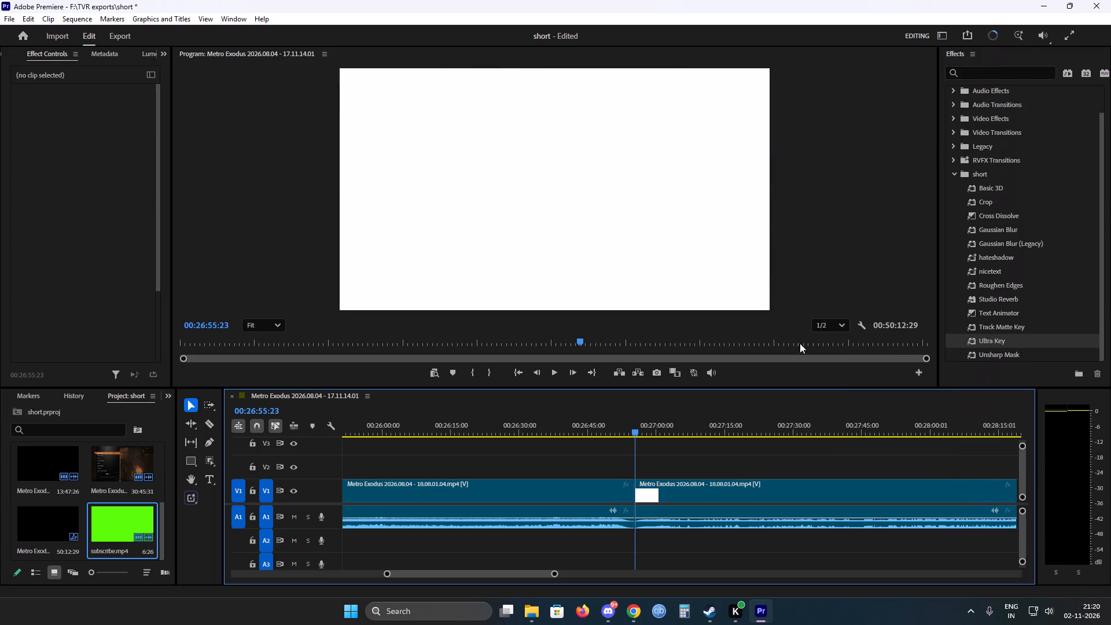
pyautogui.hotkey('ctrl', 's')
# Play across the new join from 00:26:55:00 to check how the scenes connect.
pyautogui.click(635, 431)
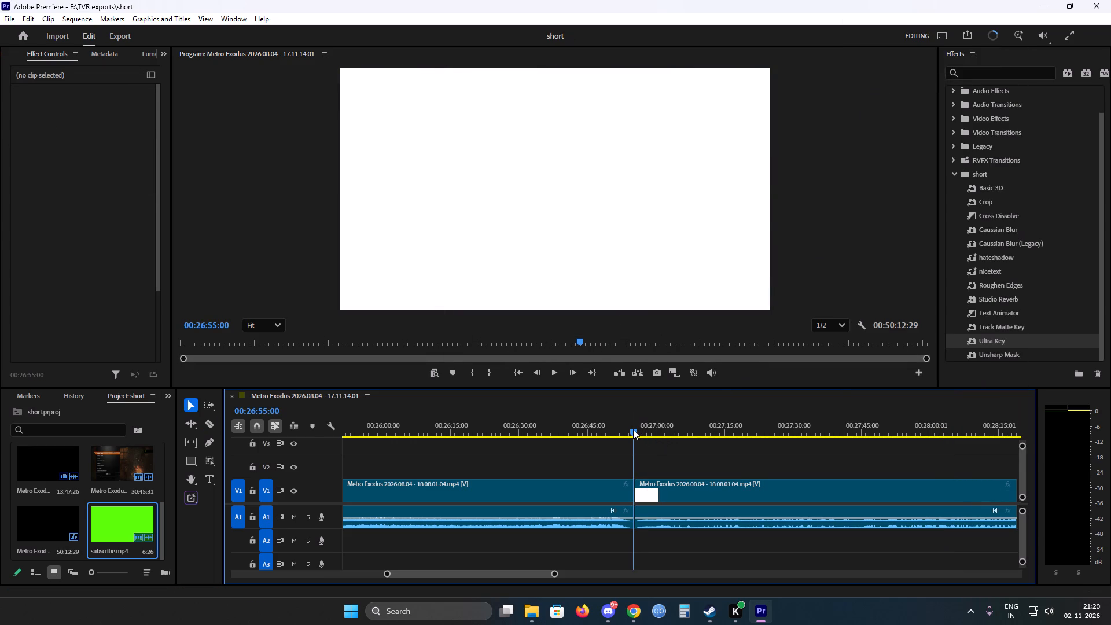
pyautogui.press('space')
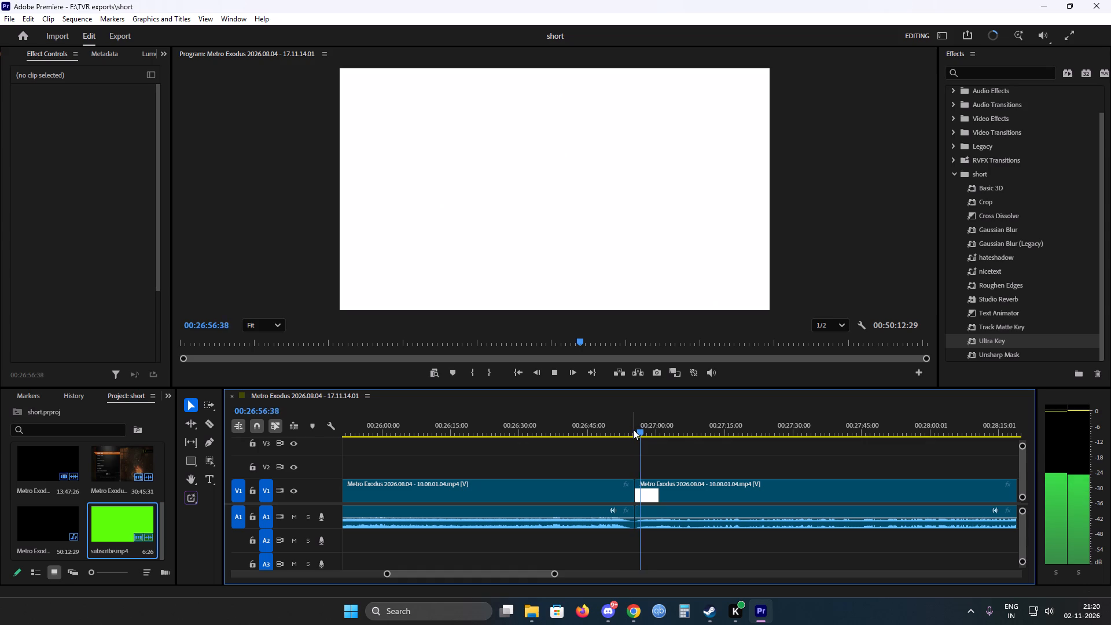